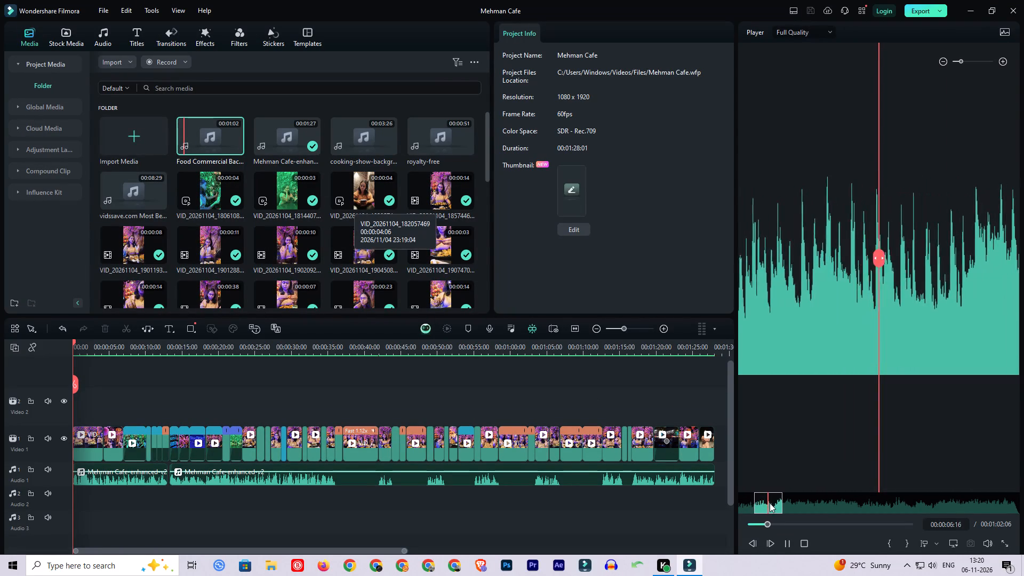
Audition the Food Commercial, cooking-show, royalty-free and vidssave.com music tracks in the project media, skimming through different passages, and pause playback.
left_click_drag(770, 503, 815, 510)
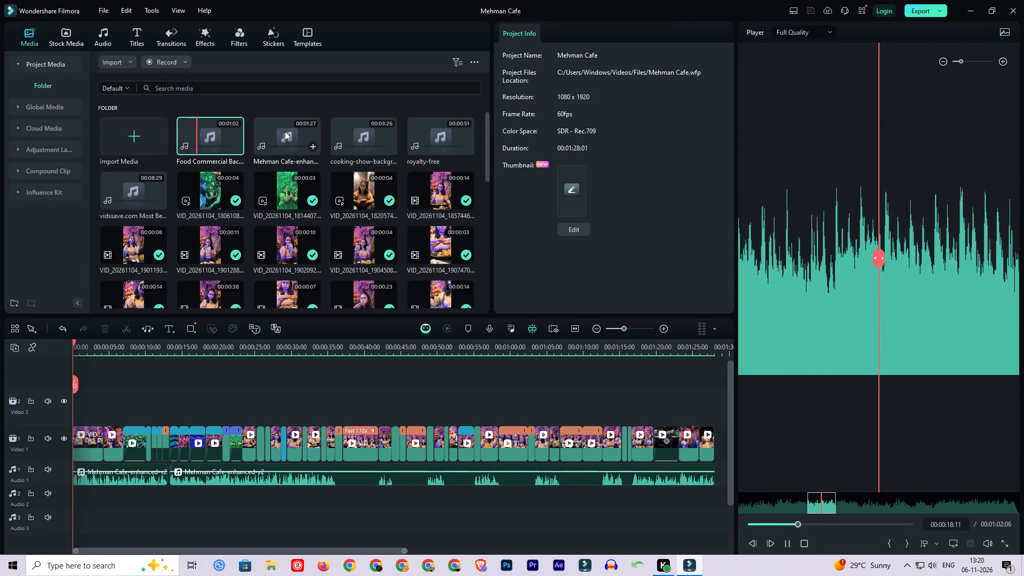
left_click(365, 137)
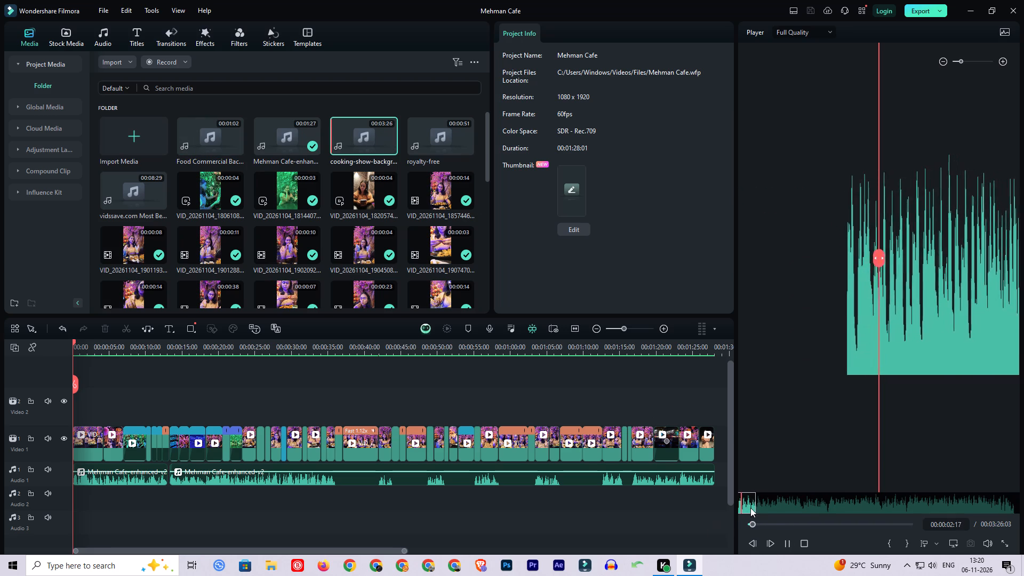
left_click_drag(750, 508, 779, 509)
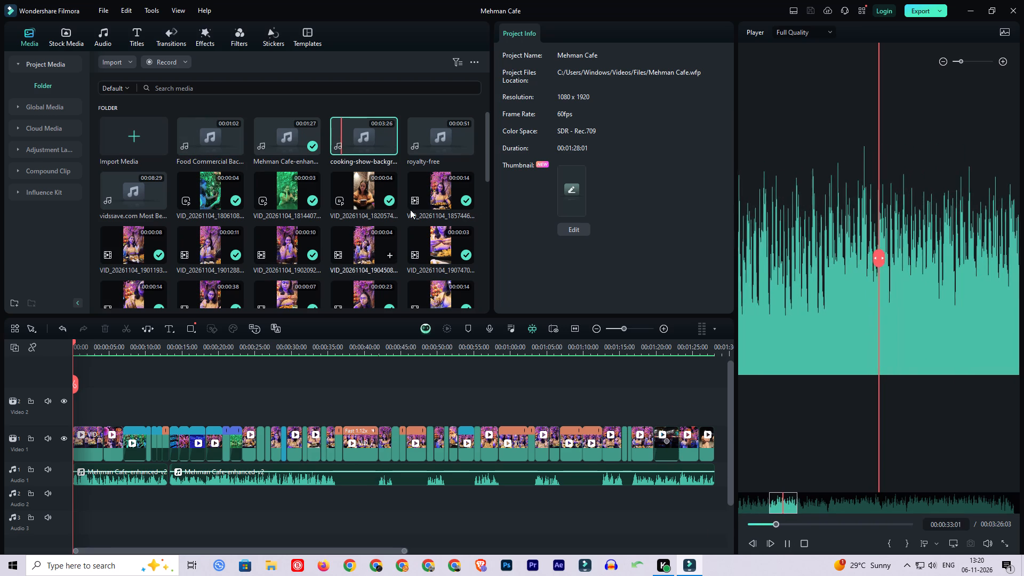
left_click(435, 133)
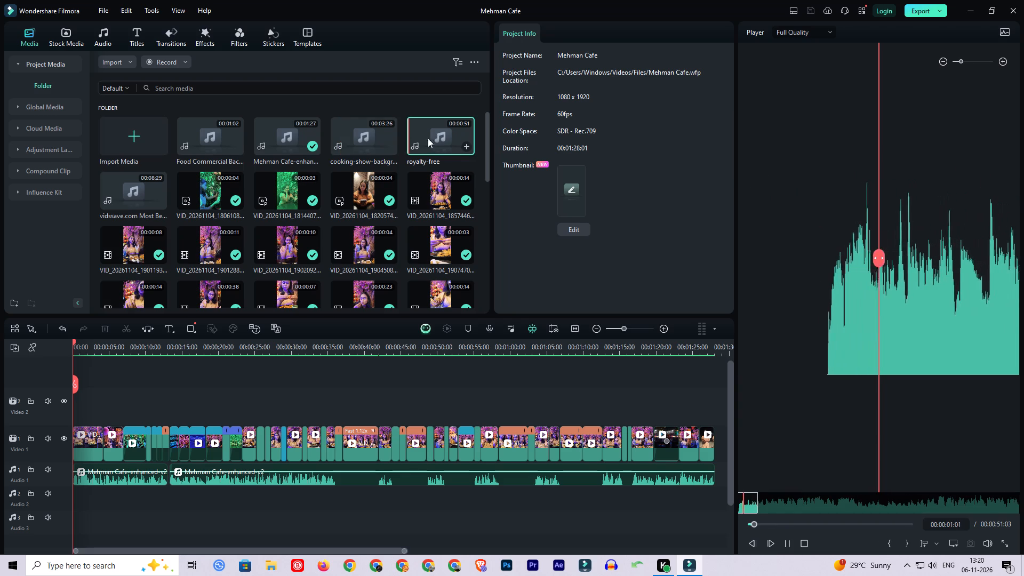
left_click(125, 190)
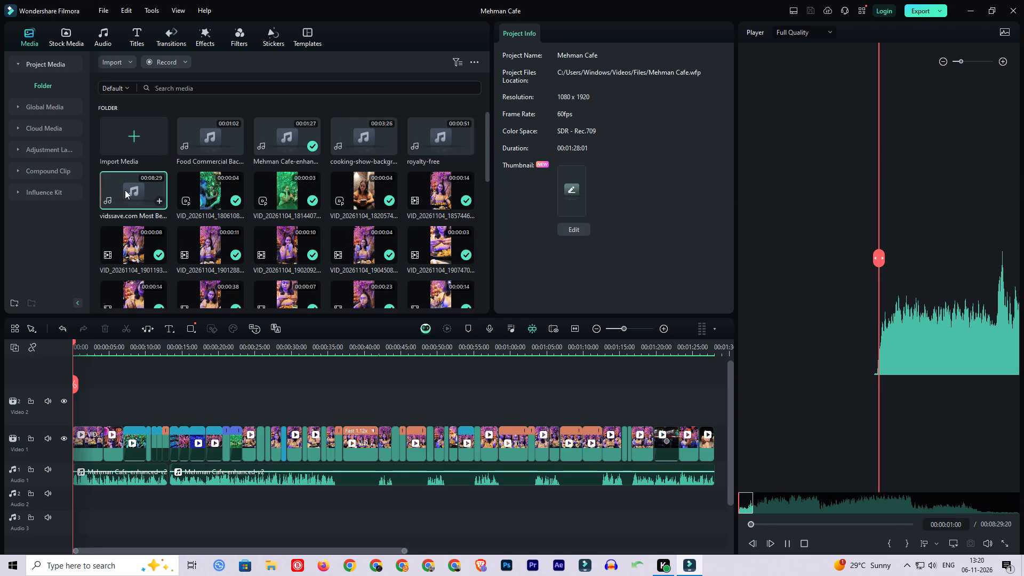
left_click_drag(747, 505, 769, 510)
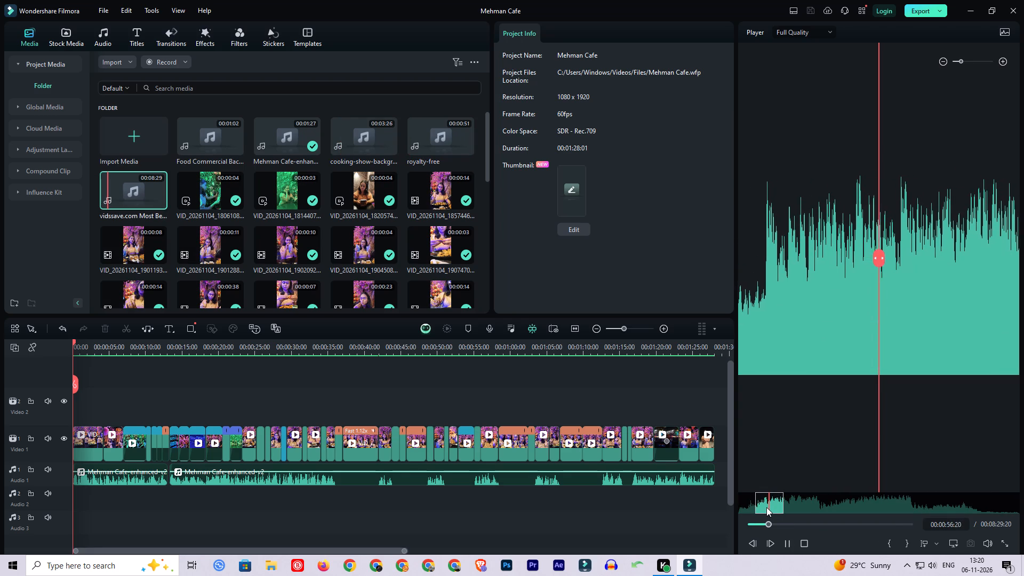
left_click_drag(766, 507, 831, 514)
left_click_drag(834, 509, 840, 509)
left_click_drag(840, 508, 827, 508)
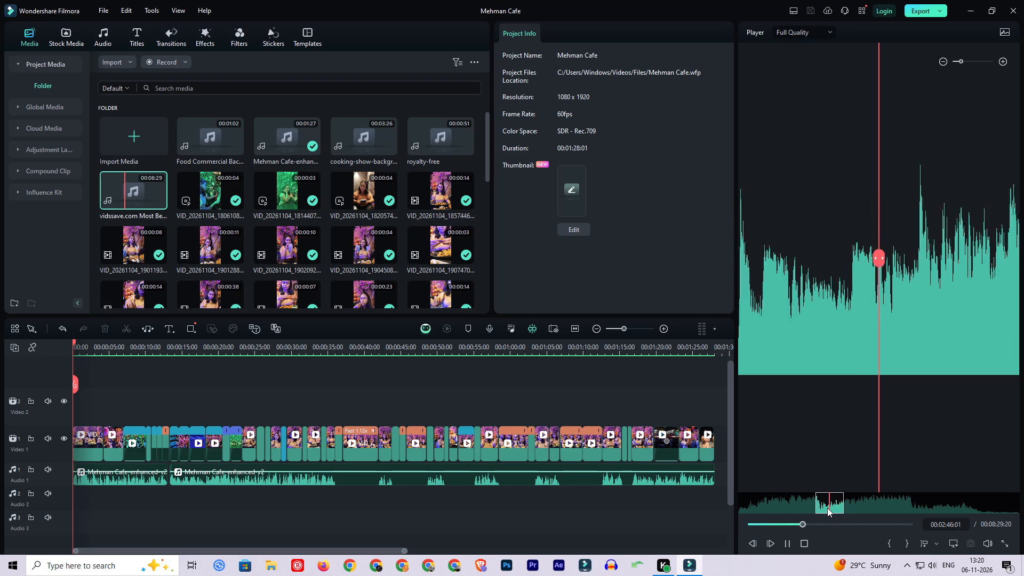
left_click_drag(827, 508, 826, 508)
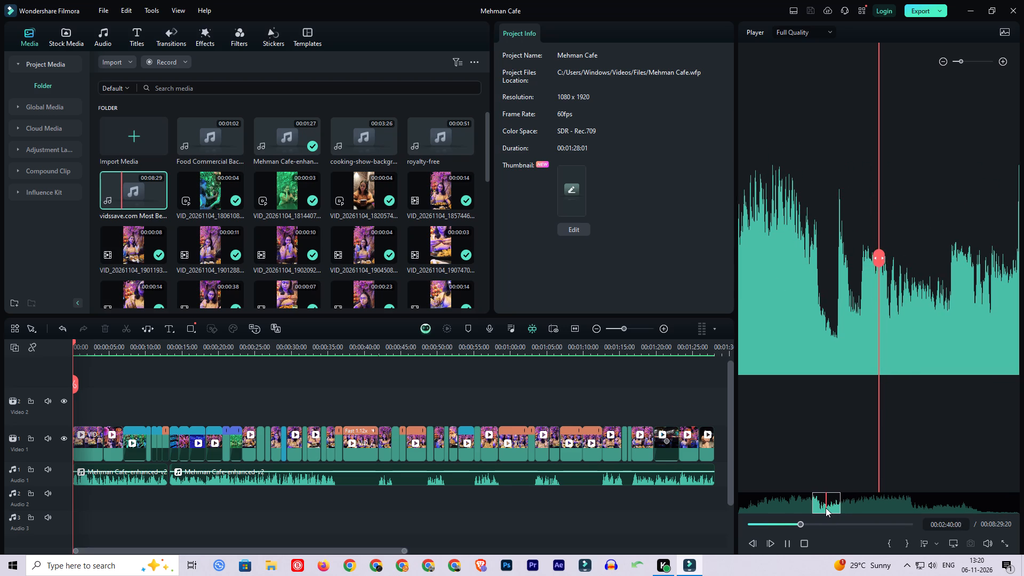
key("space")
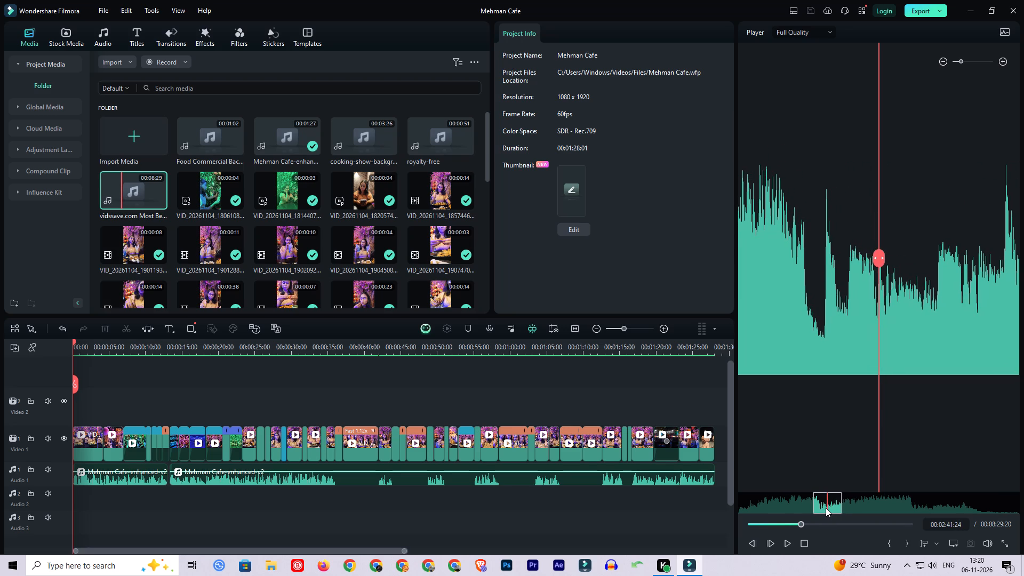
Check the Mehman and IN DINO folders under Cafes in File Explorer for footage and music files, and return to the video project.
left_click(411, 399)
left_click(284, 570)
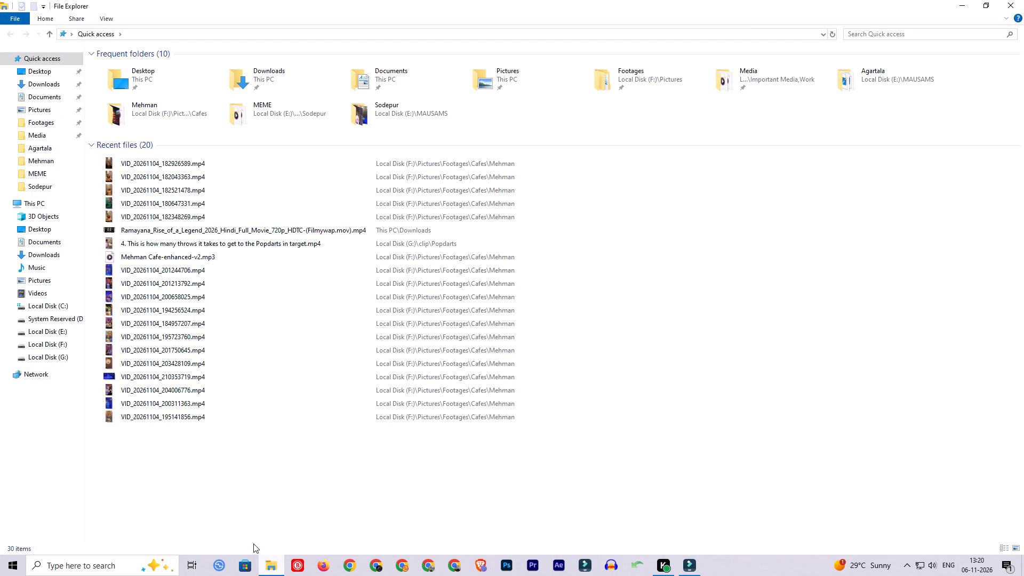
left_click(36, 166)
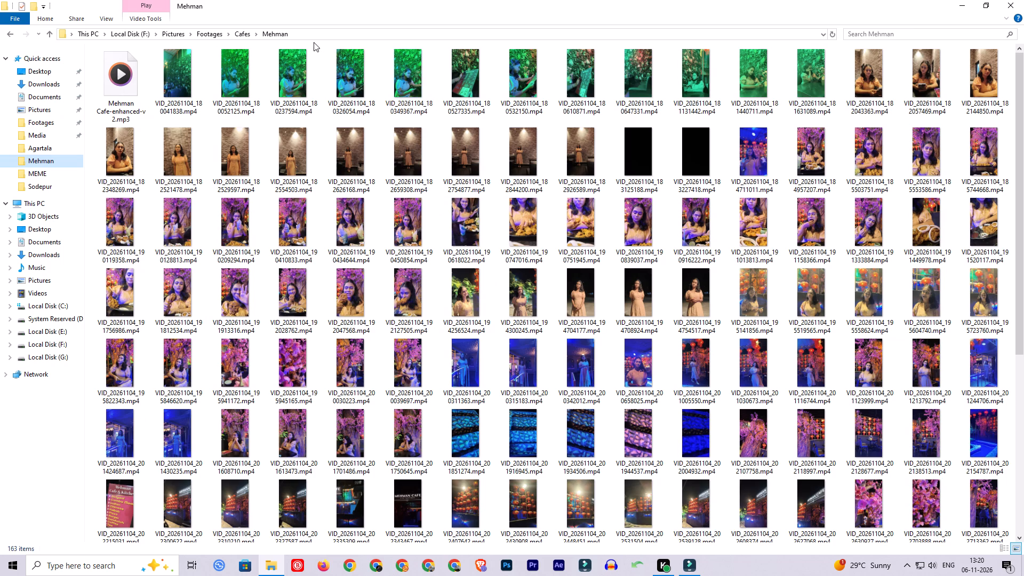
left_click(250, 34)
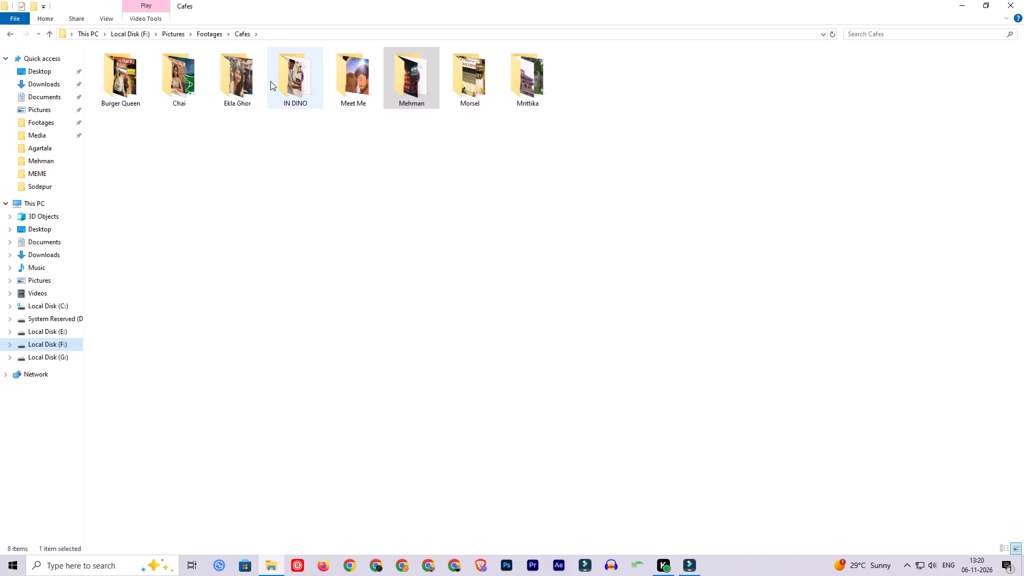
left_click(270, 81)
double_click(270, 81)
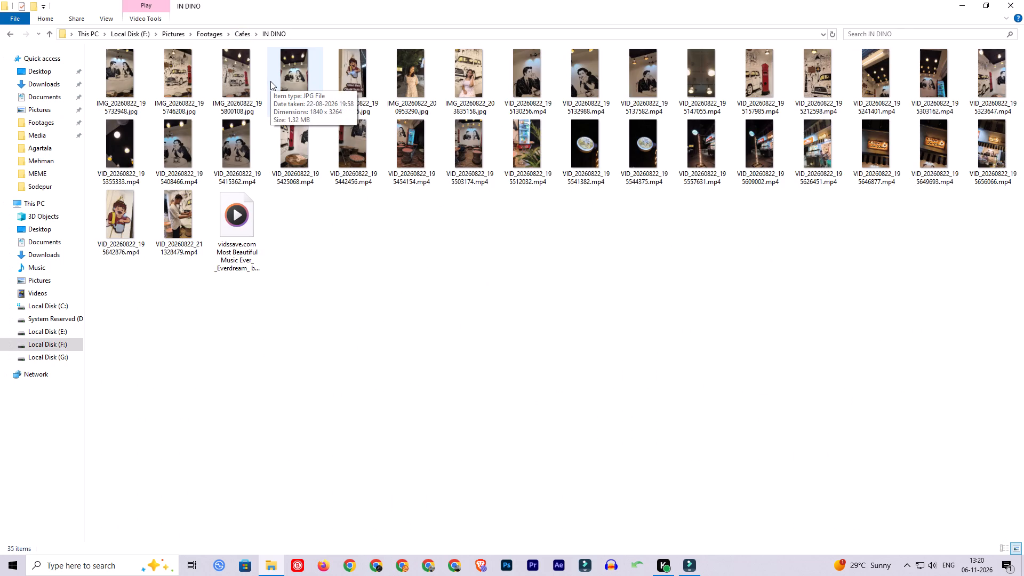
left_click(965, 0)
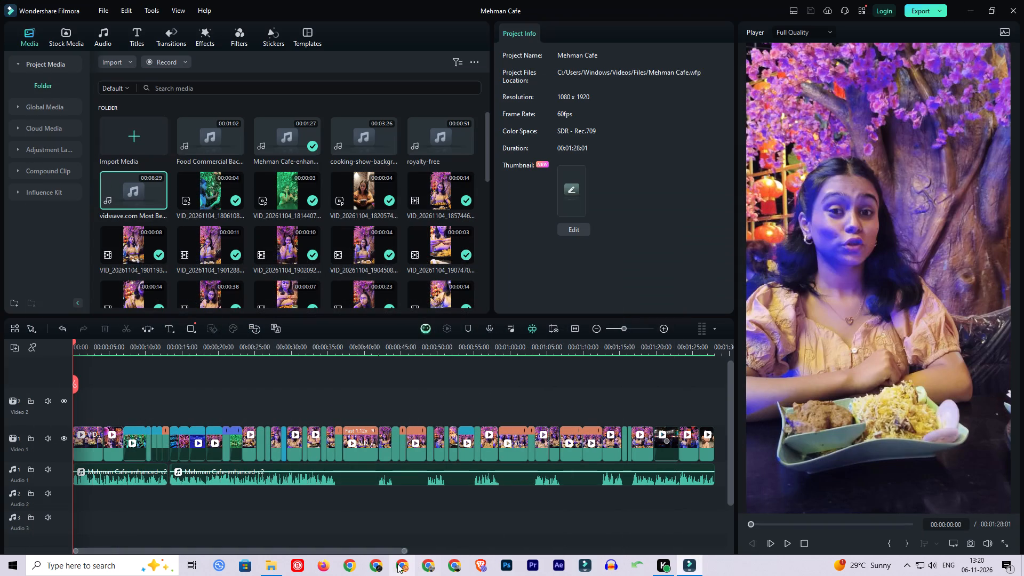
left_click(386, 564)
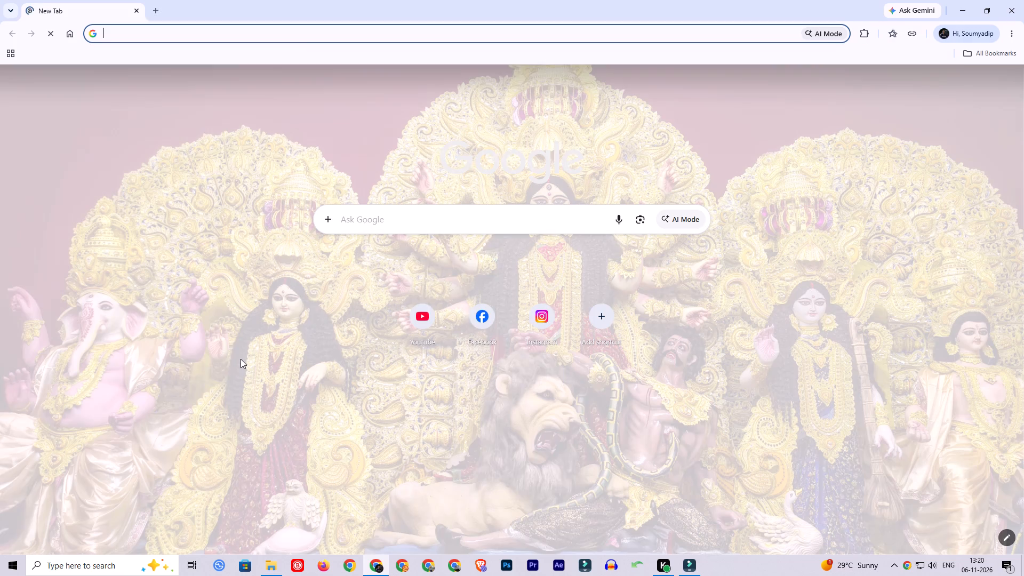
left_click(553, 322)
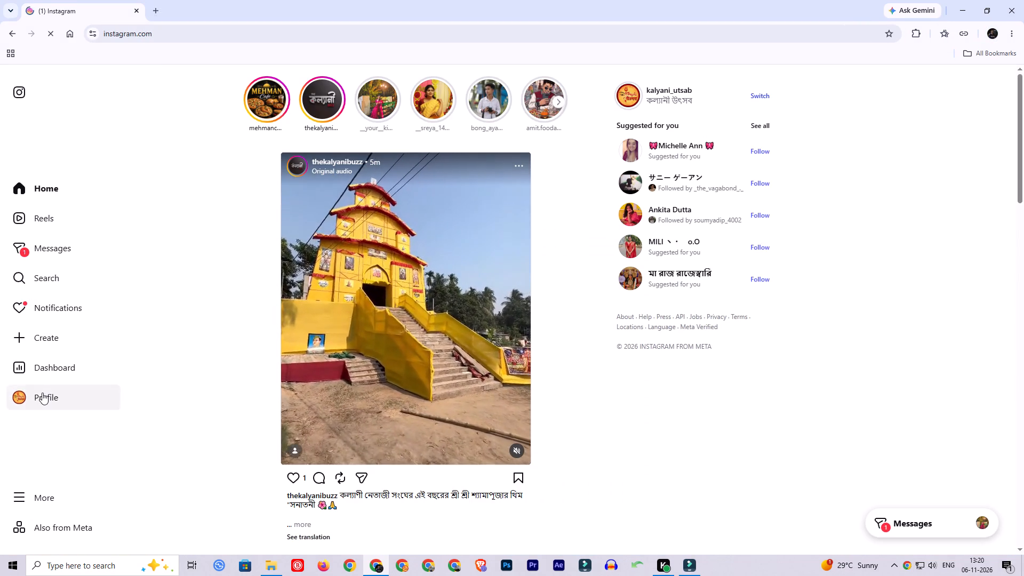
left_click(42, 393)
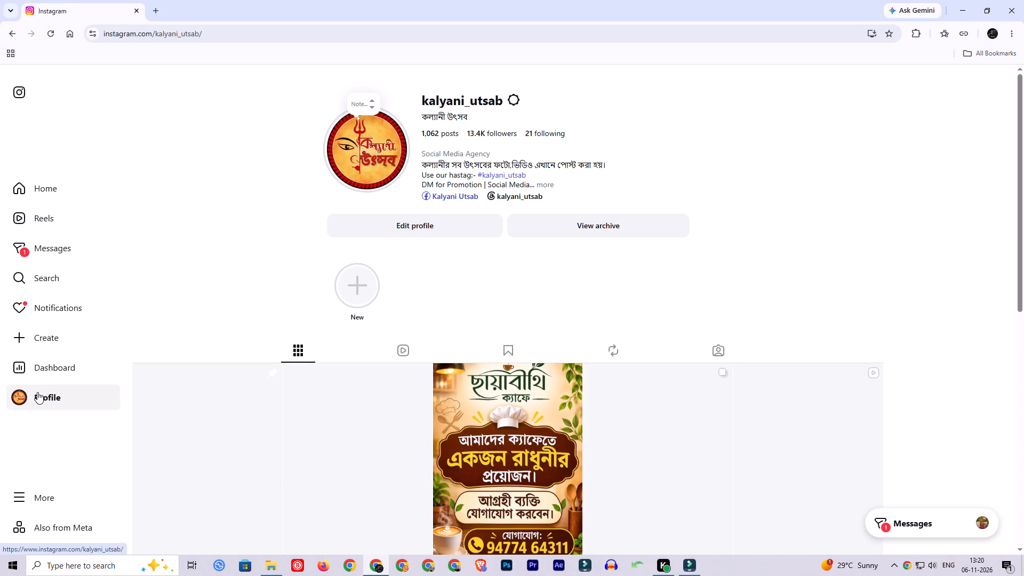
Look through the older and newer posts and reels in the kalyani_utsab profile grid.
scroll(220, 459, "down", 7)
scroll(138, 407, "down", 5)
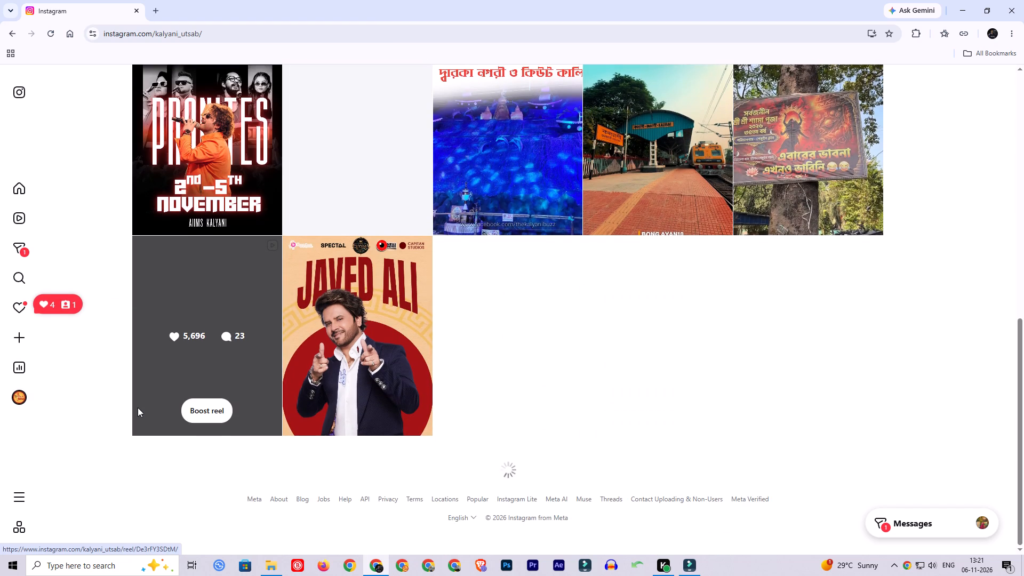
scroll(138, 407, "up", 1)
scroll(138, 407, "down", 7)
scroll(138, 407, "up", 1)
scroll(138, 407, "down", 1)
scroll(138, 407, "up", 1)
scroll(138, 407, "down", 10)
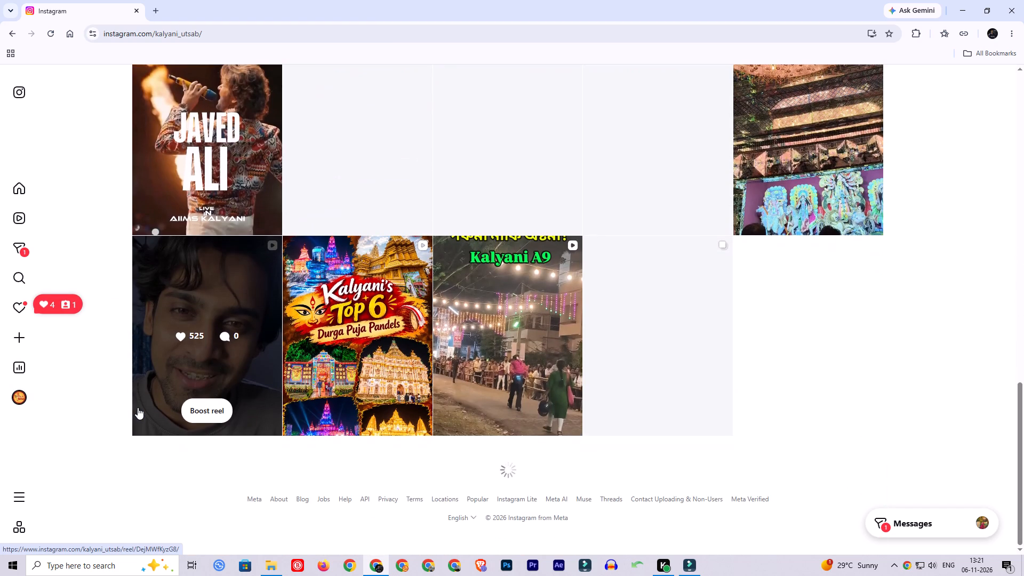
scroll(138, 407, "down", 11)
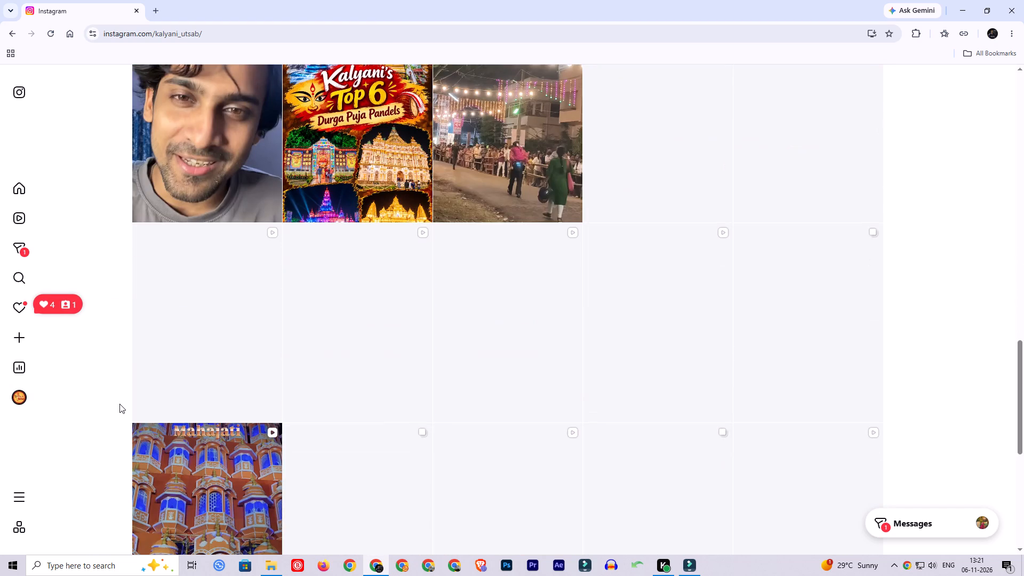
scroll(119, 404, "down", 16)
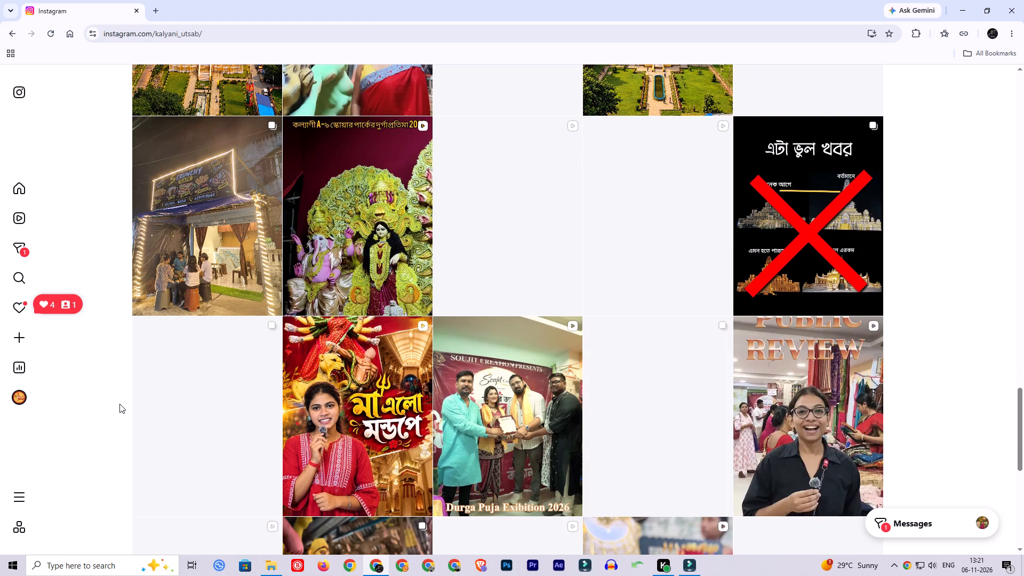
scroll(119, 404, "down", 3)
scroll(119, 404, "up", 1)
scroll(119, 404, "down", 3)
scroll(119, 404, "up", 1)
scroll(119, 404, "down", 10)
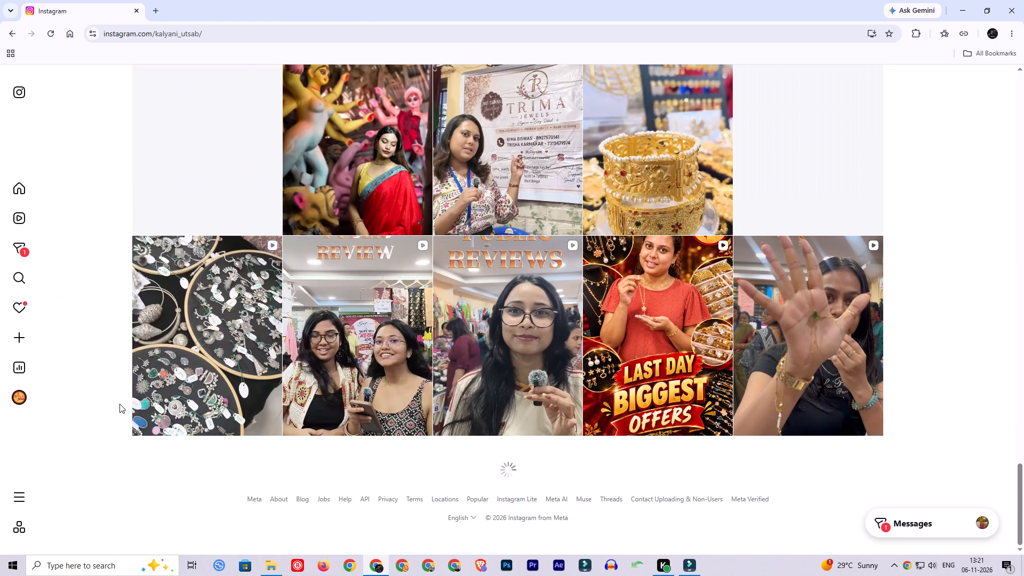
scroll(119, 404, "down", 10)
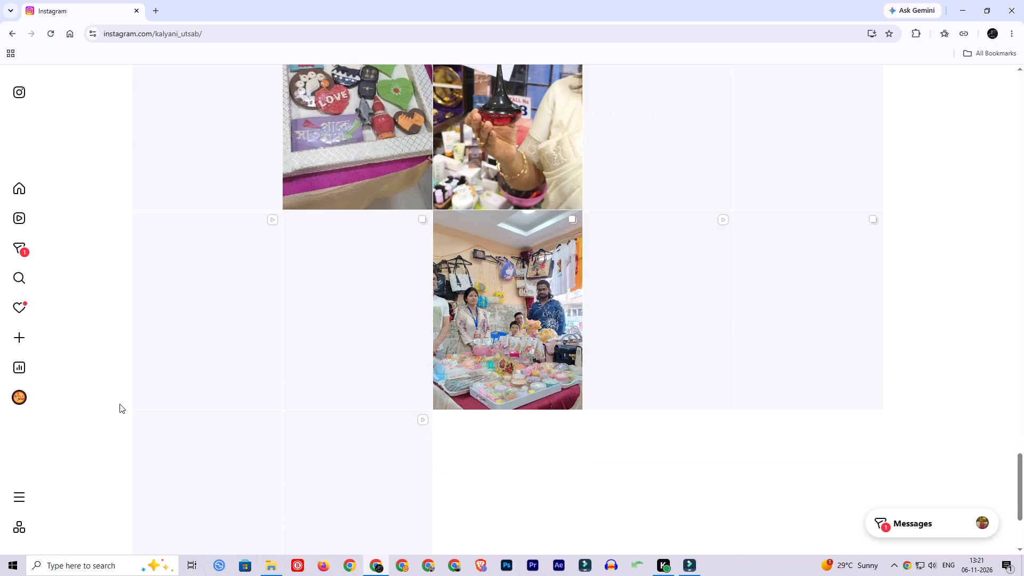
scroll(119, 404, "down", 8)
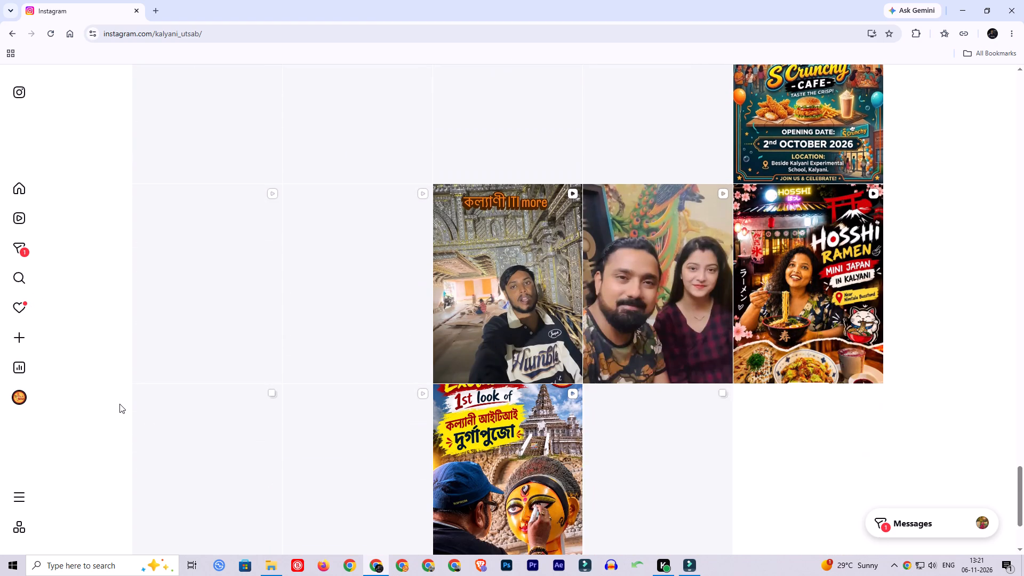
scroll(119, 404, "down", 3)
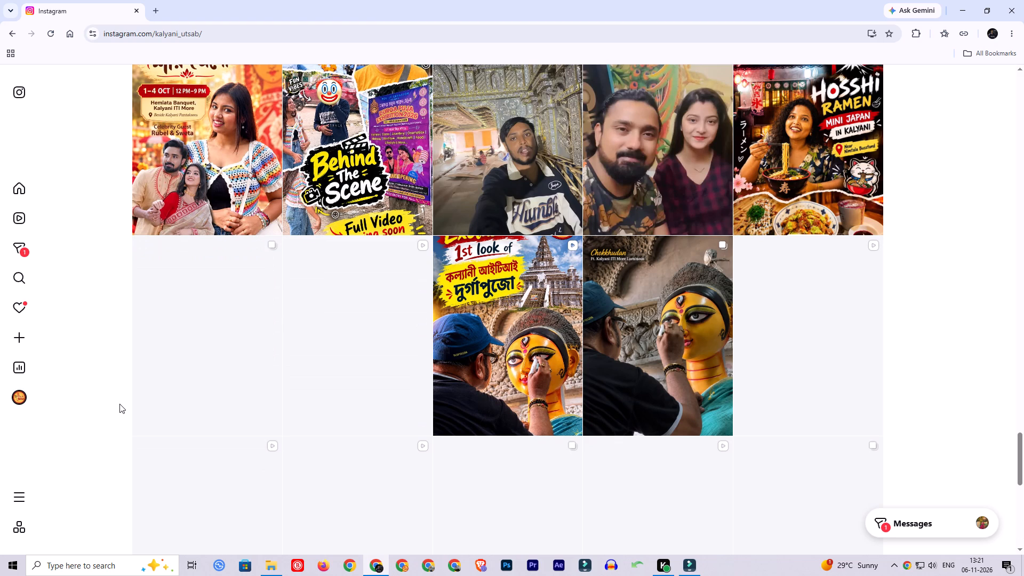
scroll(119, 404, "down", 5)
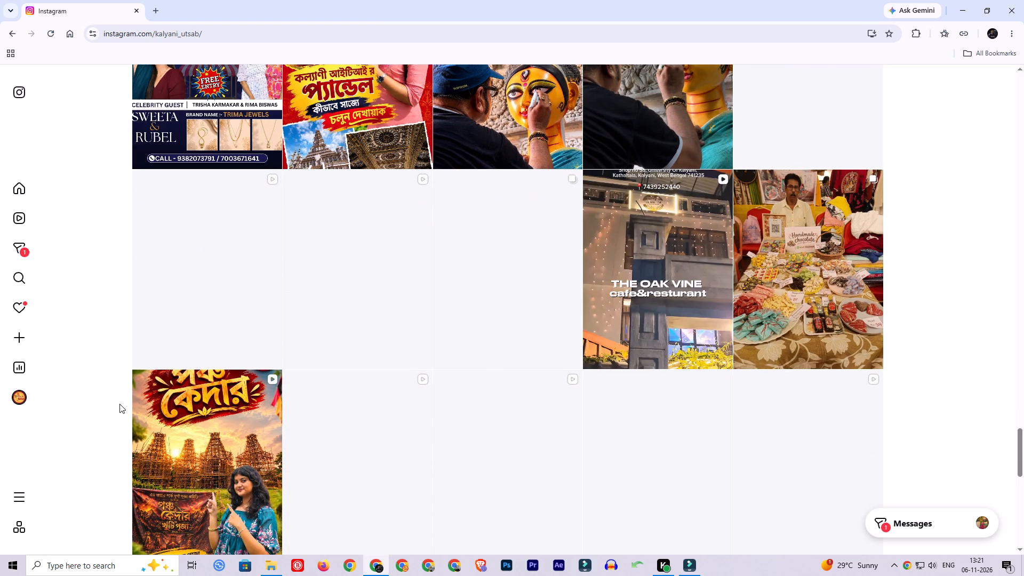
scroll(119, 404, "down", 5)
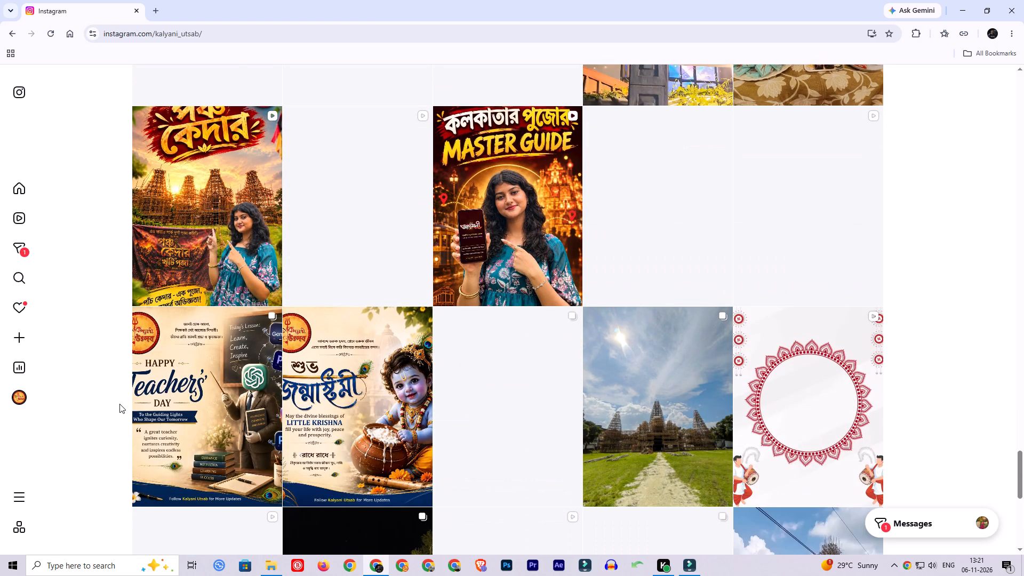
scroll(119, 404, "down", 13)
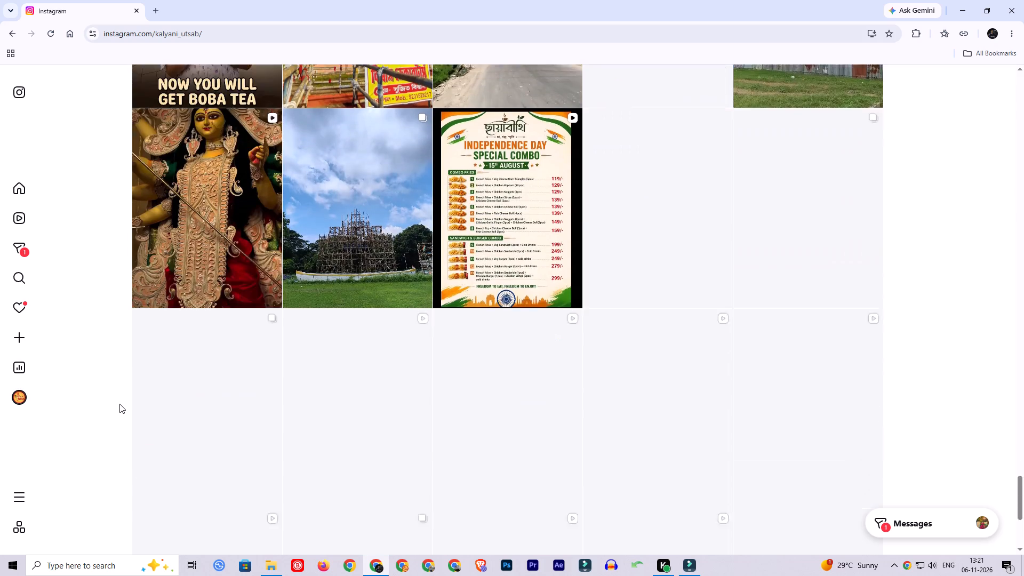
scroll(119, 404, "down", 1)
scroll(119, 404, "up", 12)
scroll(119, 404, "down", 1)
scroll(119, 404, "up", 5)
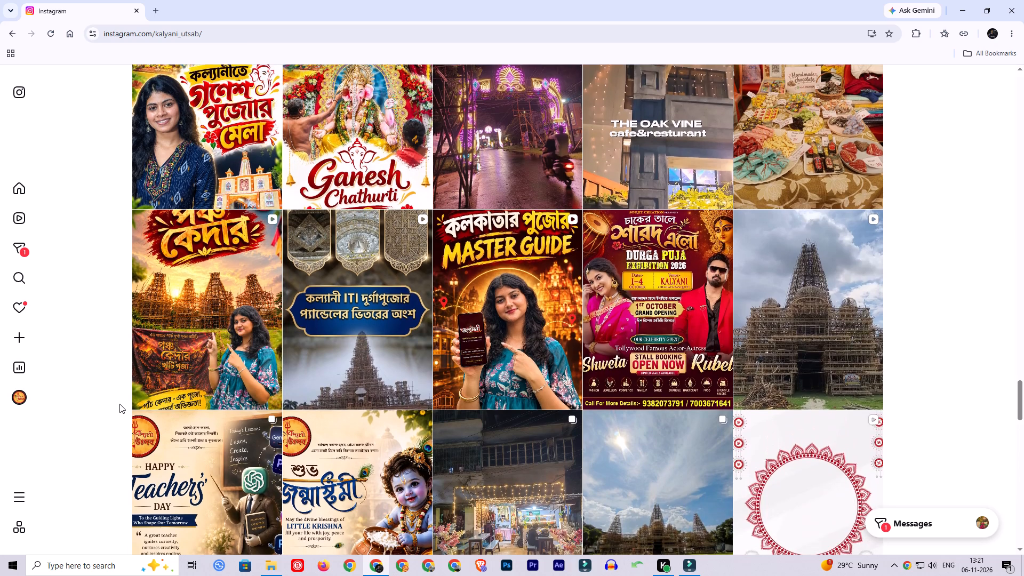
scroll(119, 404, "up", 9)
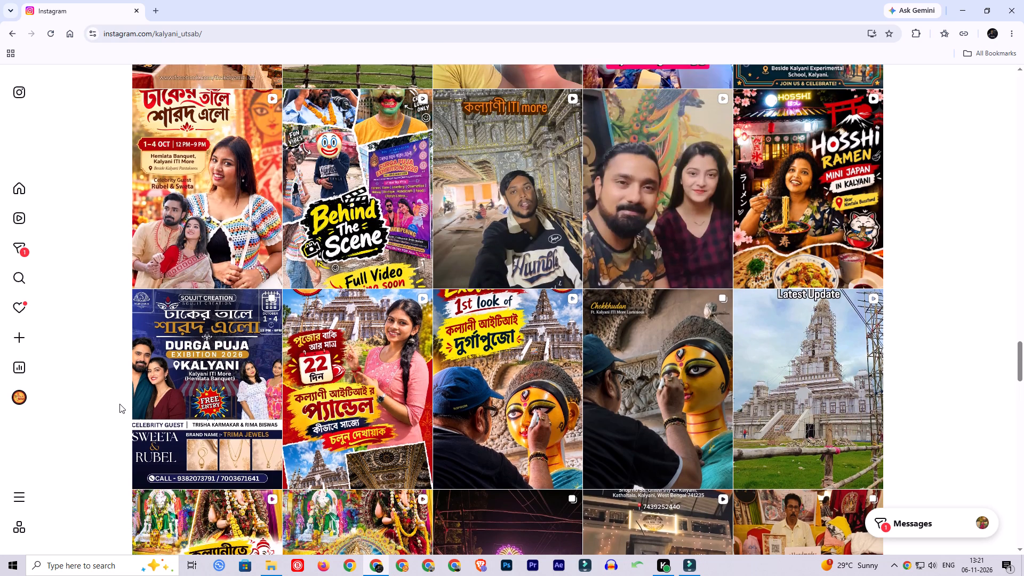
scroll(119, 404, "up", 9)
scroll(119, 404, "down", 1)
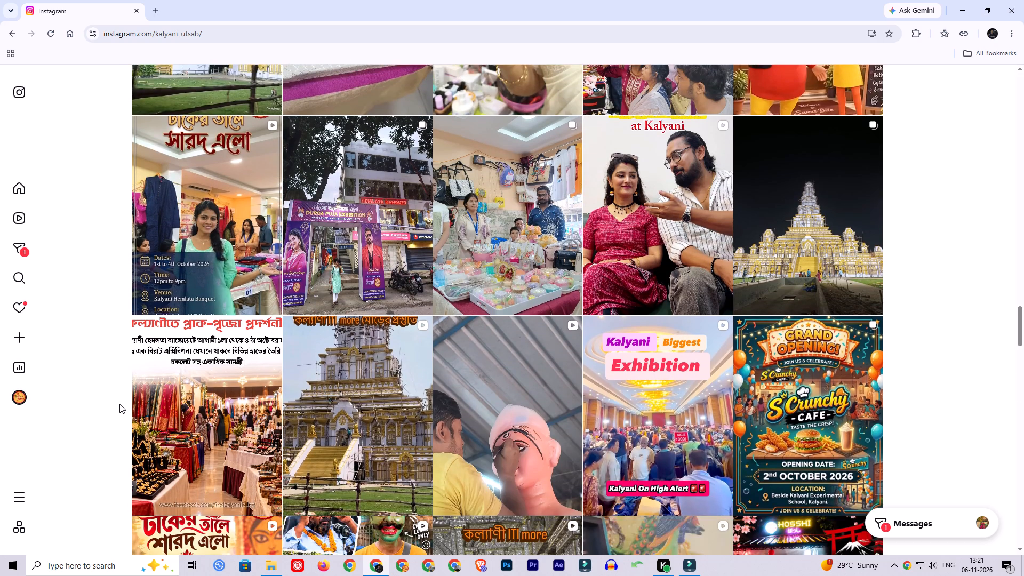
scroll(119, 404, "up", 8)
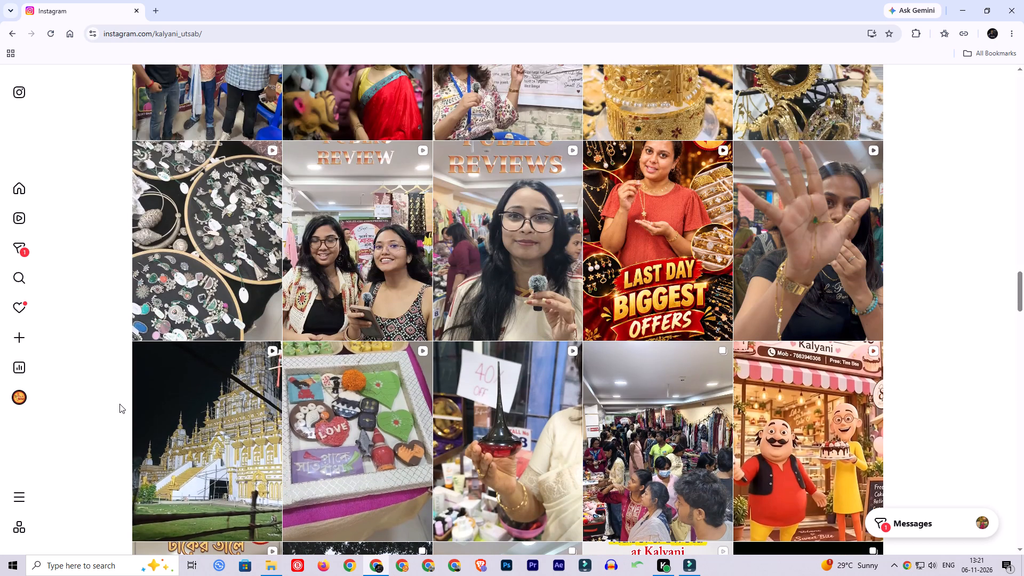
scroll(119, 404, "up", 8)
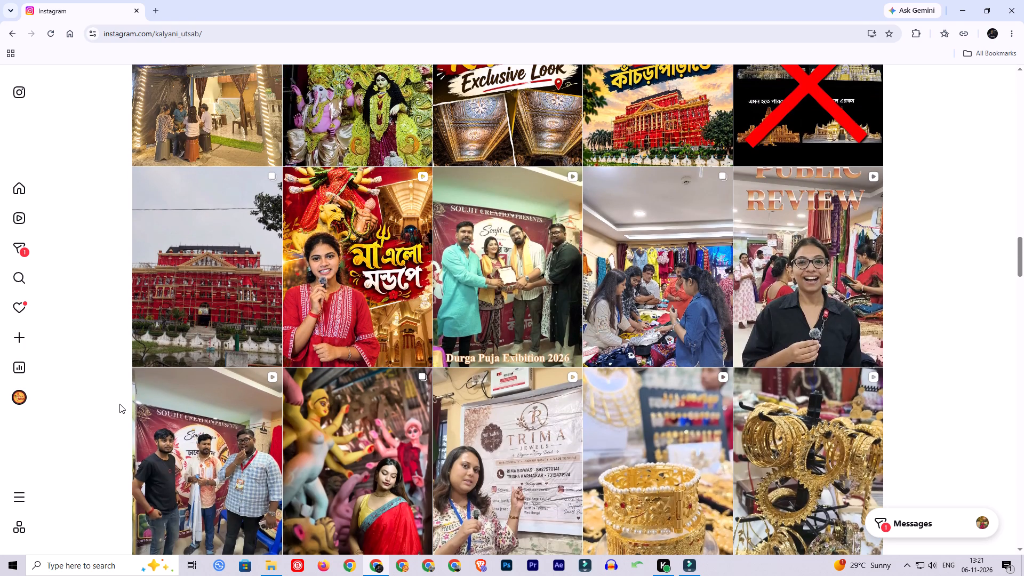
scroll(119, 404, "up", 11)
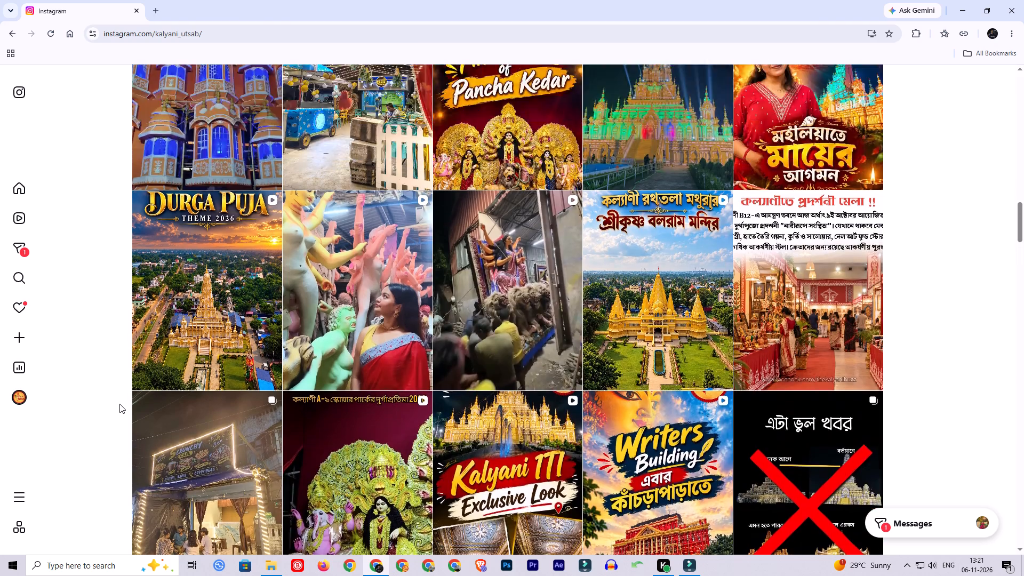
scroll(119, 404, "up", 4)
scroll(119, 404, "down", 7)
scroll(119, 404, "up", 1)
scroll(119, 404, "down", 6)
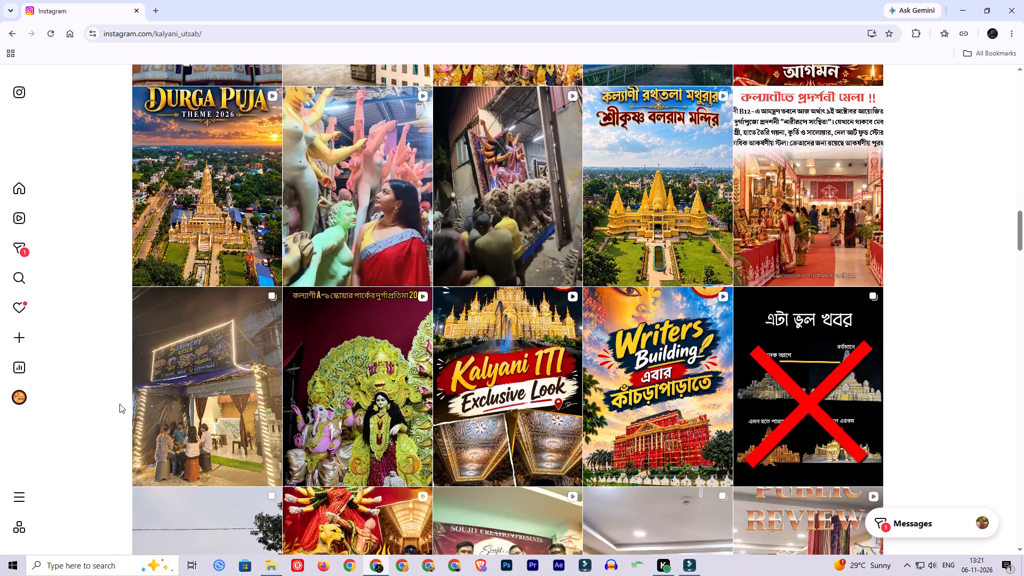
scroll(119, 404, "down", 6)
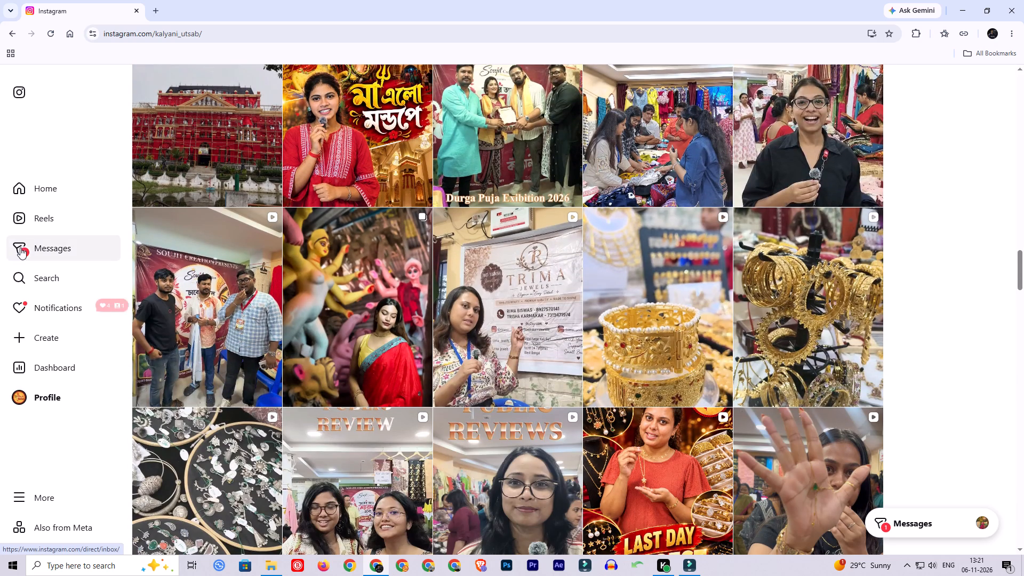
Open the Instagram direct messages inbox.
left_click(20, 247)
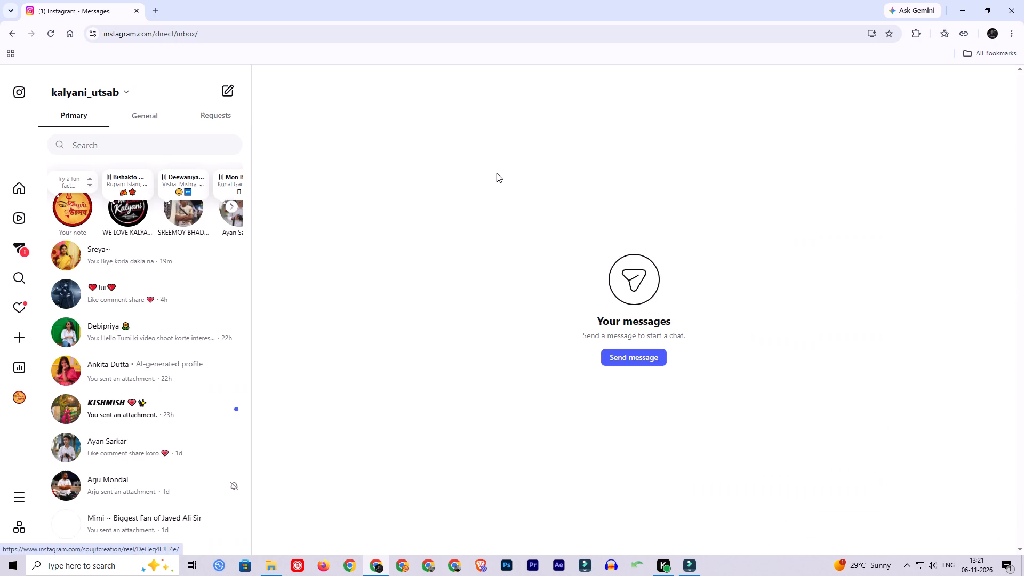
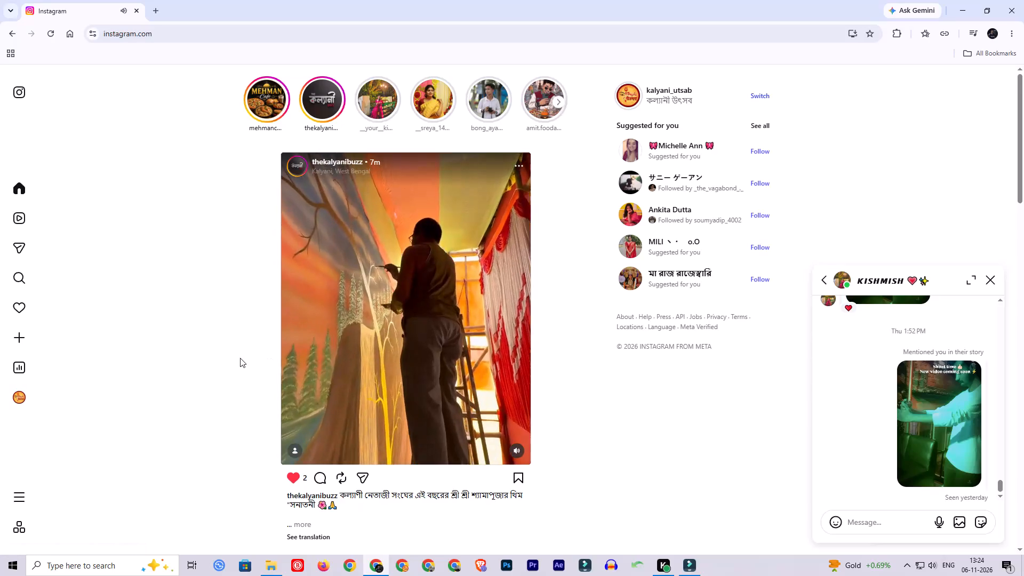
Browse the Instagram home feed from the thekalyanibuzz painting reel down to the 365spider ear-diagram post.
scroll(240, 358, "down", 3)
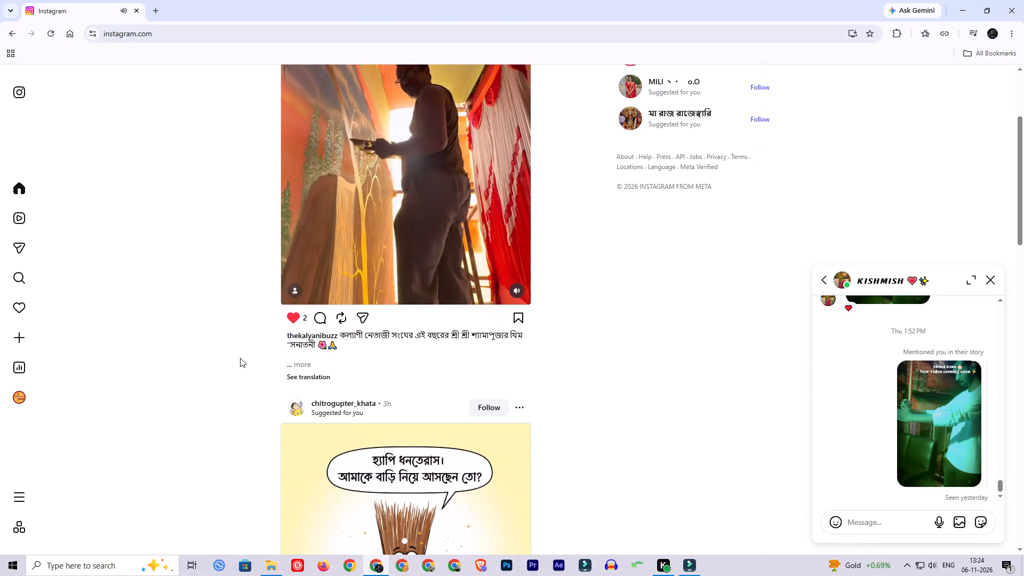
scroll(240, 358, "down", 5)
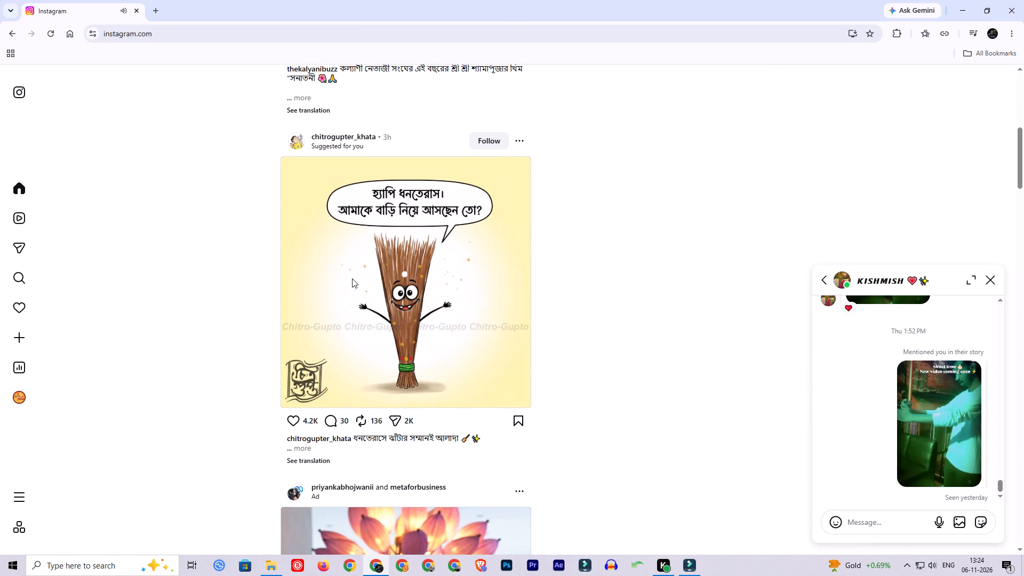
scroll(352, 278, "down", 12)
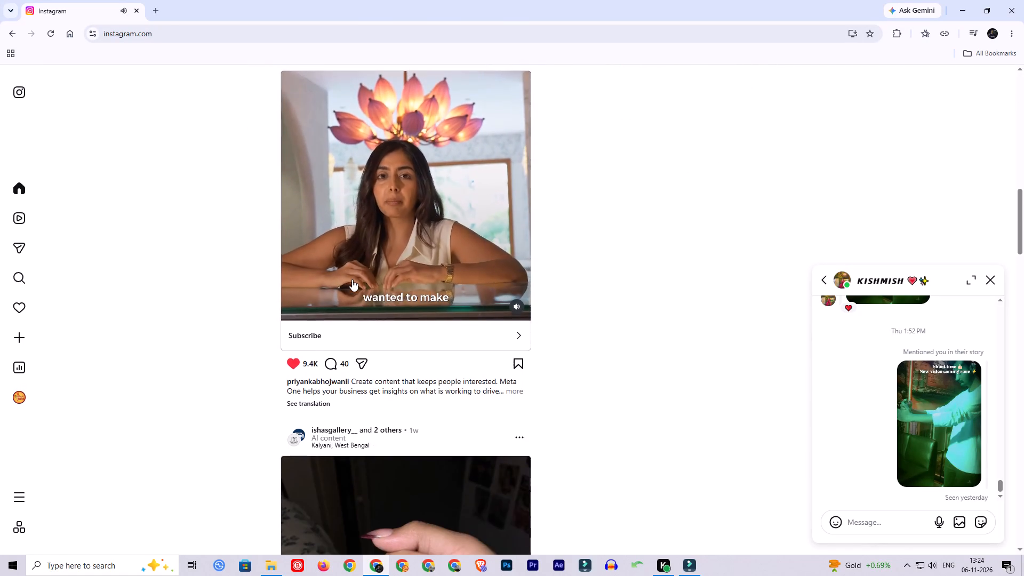
scroll(352, 279, "down", 7)
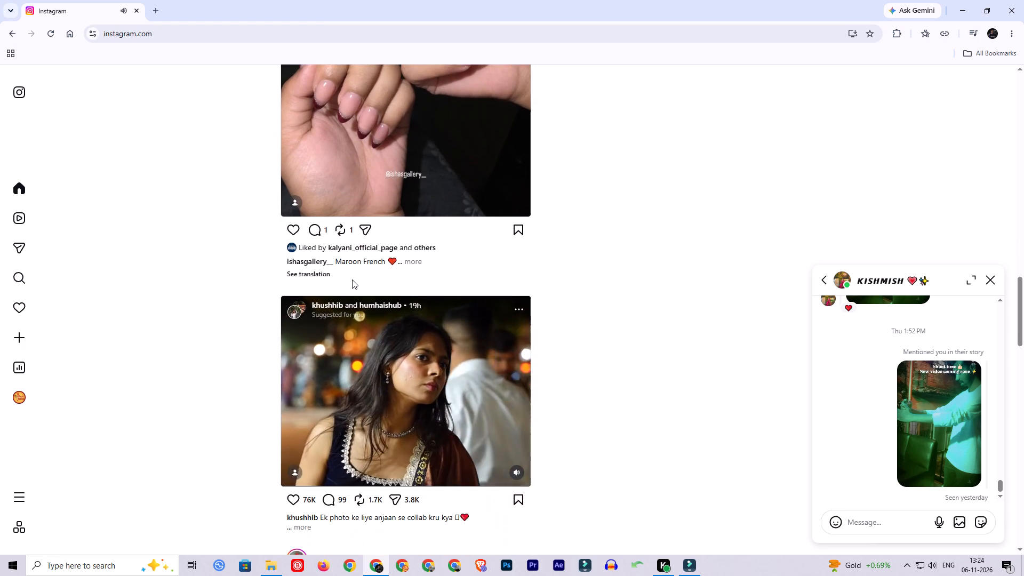
scroll(352, 279, "down", 1)
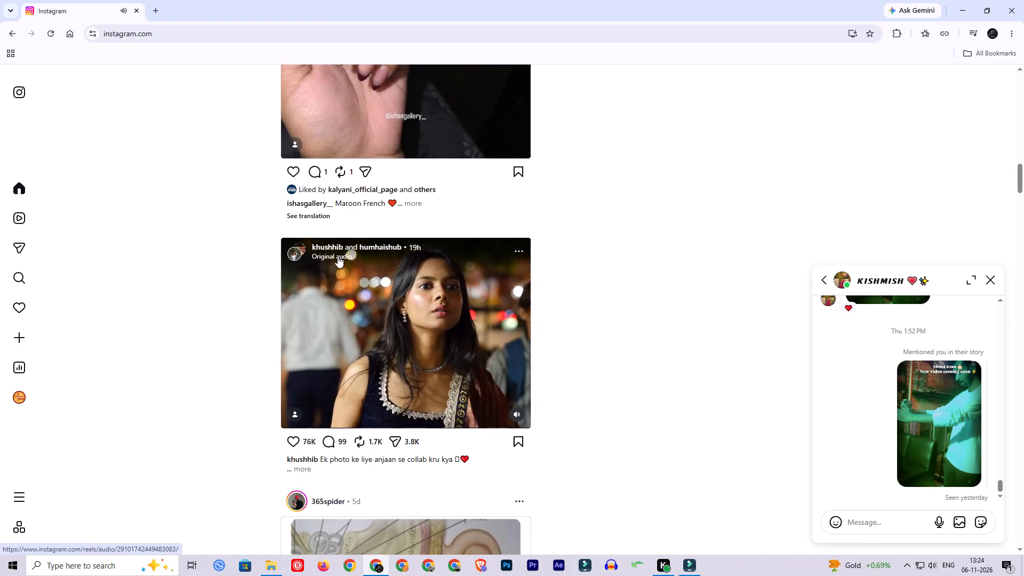
scroll(347, 329, "down", 6)
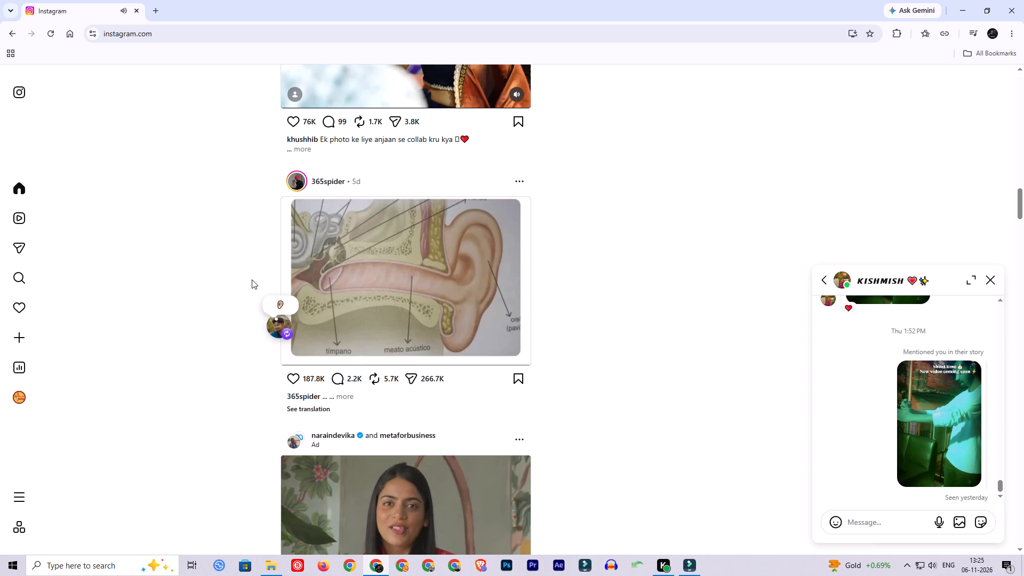
Open the comments on the 365spider ear-diagram post, read through them, and return to the feed.
left_click(338, 375)
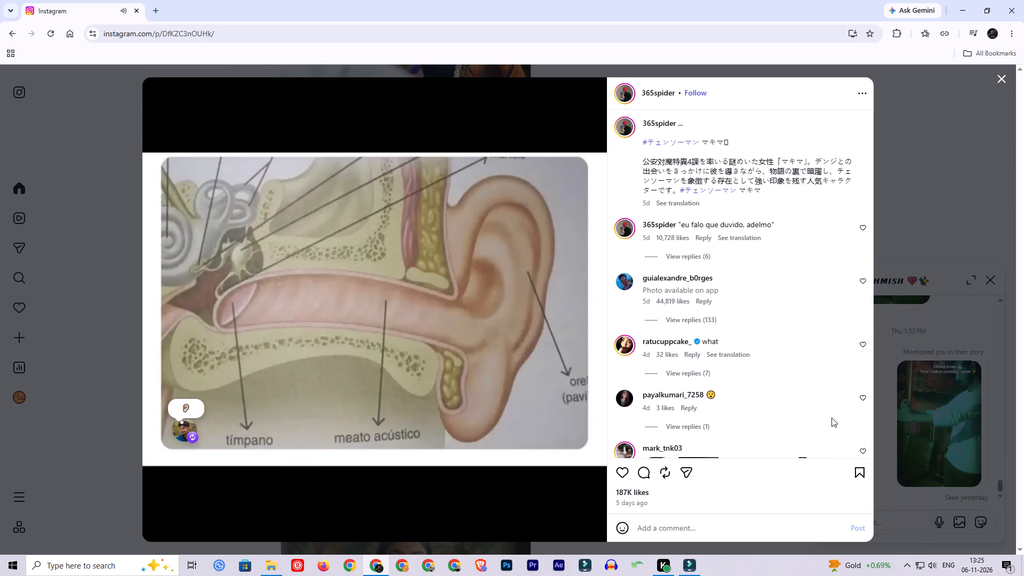
scroll(790, 408, "down", 9)
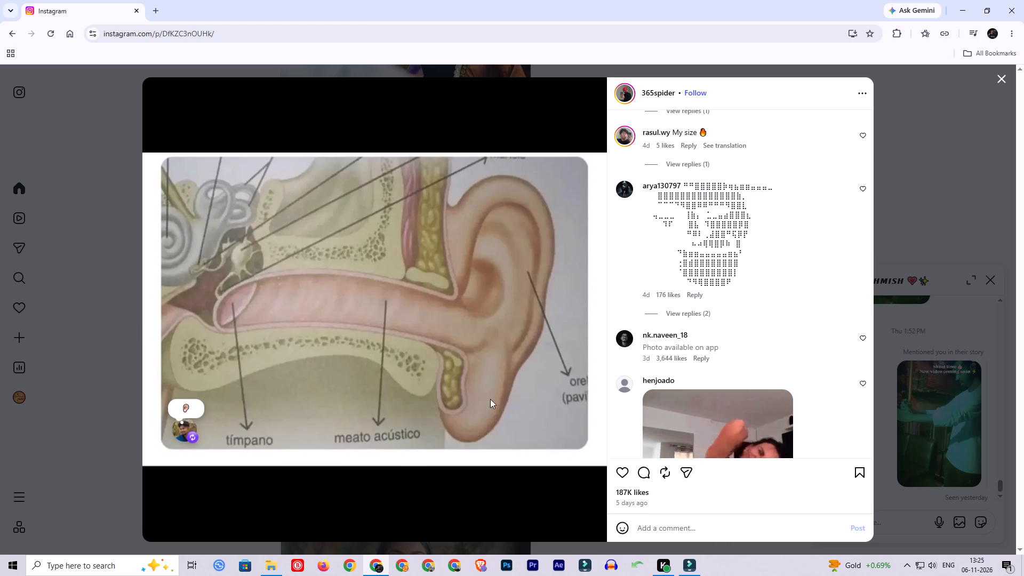
scroll(658, 367, "down", 9)
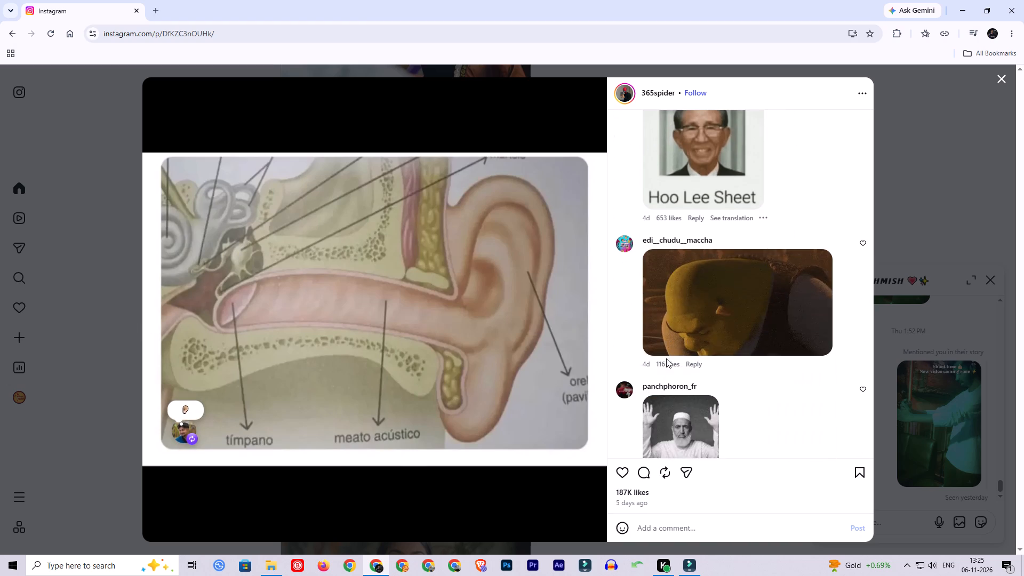
scroll(668, 358, "down", 4)
left_click(125, 250)
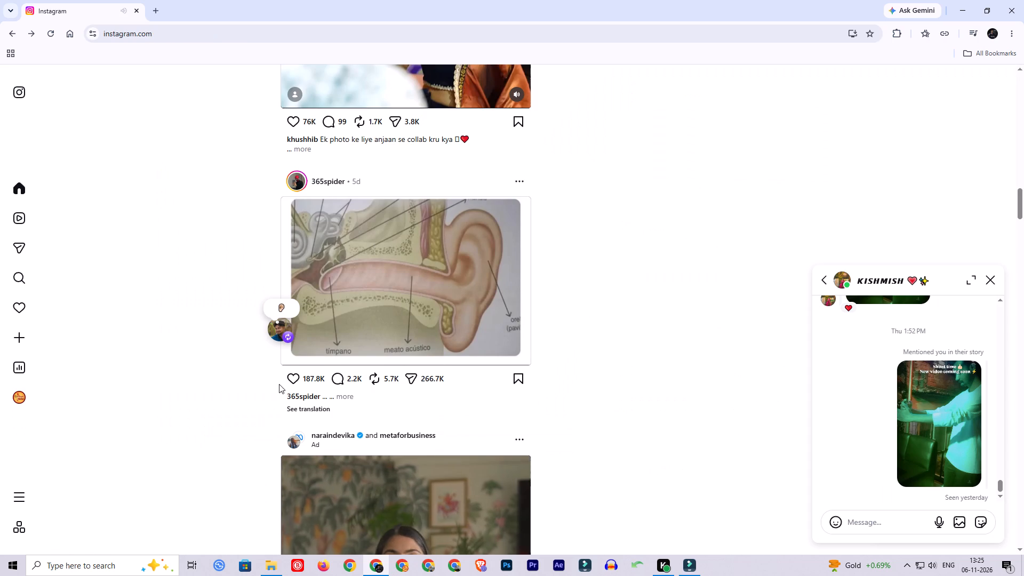
Like the broadway_cinemas reel about Sita's story and the thekalyanibuzz post about the Naihati temple tagline.
scroll(279, 384, "down", 12)
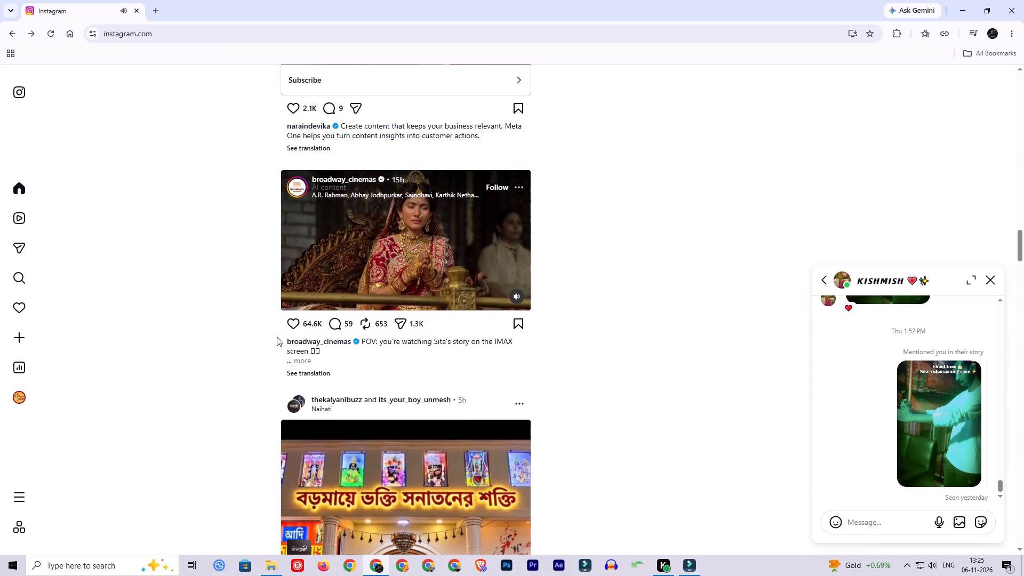
left_click(296, 322)
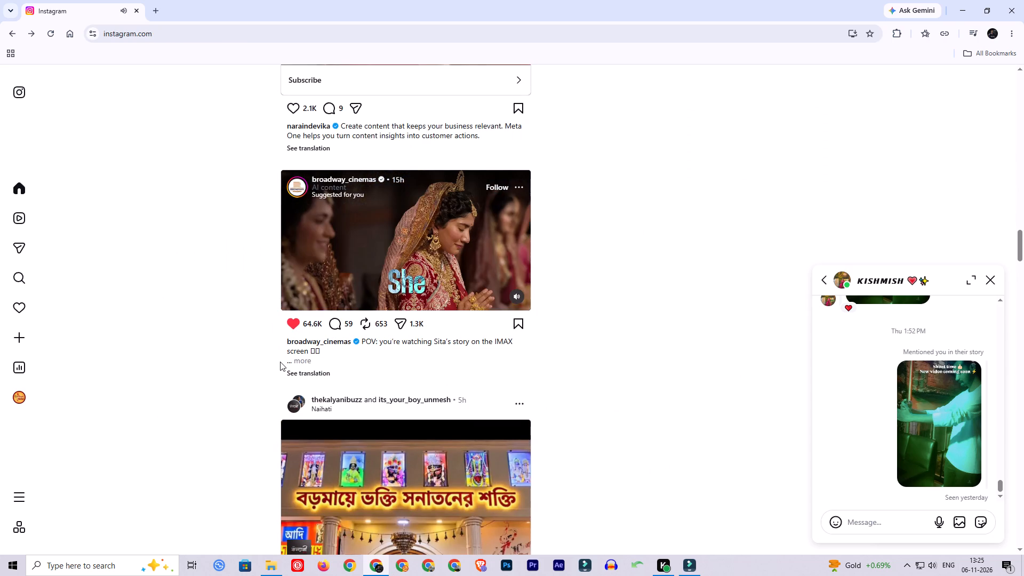
scroll(280, 362, "down", 2)
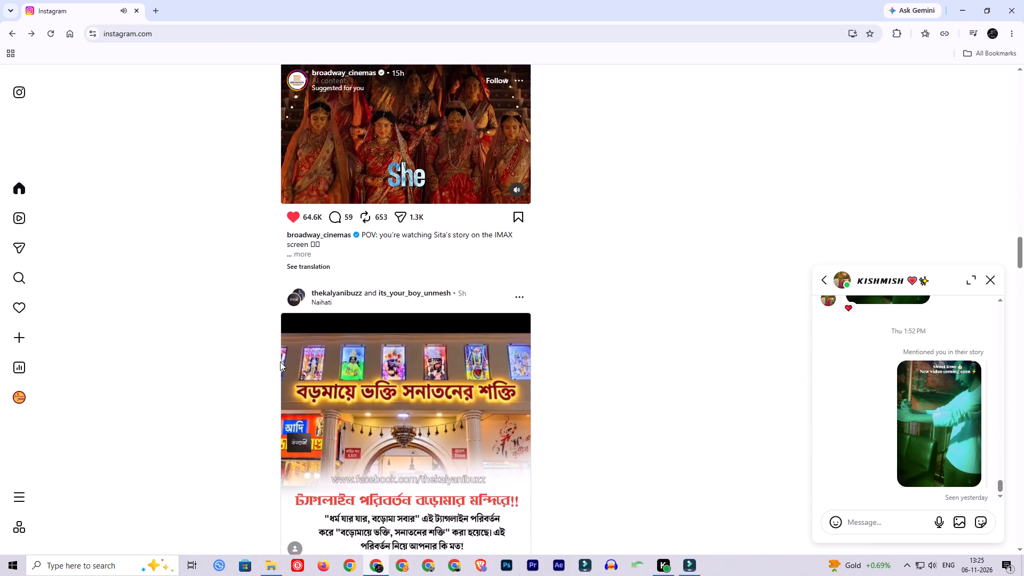
scroll(280, 362, "down", 3)
left_click(294, 413)
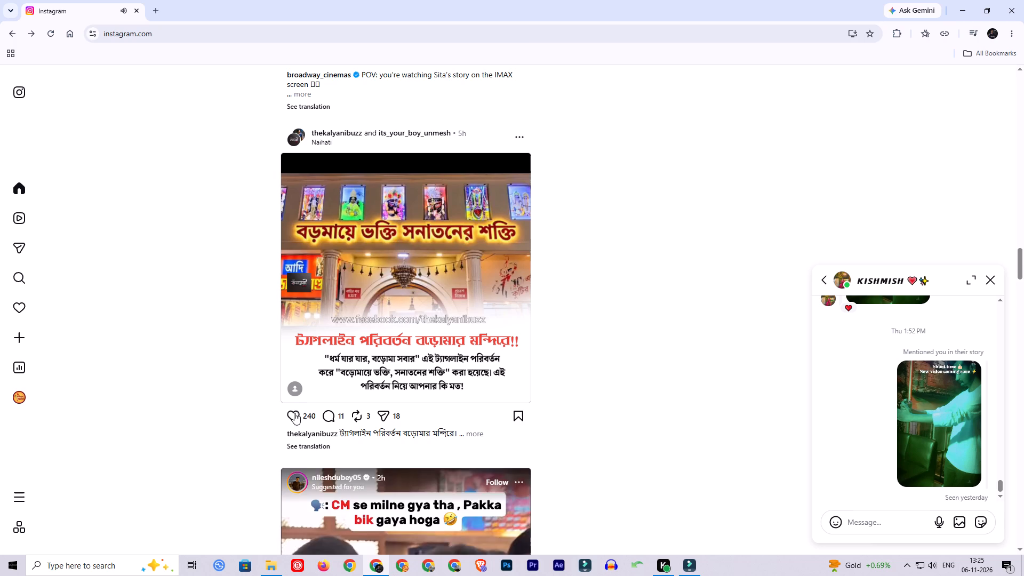
Watch the "Wait for the end" reel in the feed, and like siliguri_atmosphere's Bamakali Maa reel.
scroll(281, 399, "down", 5)
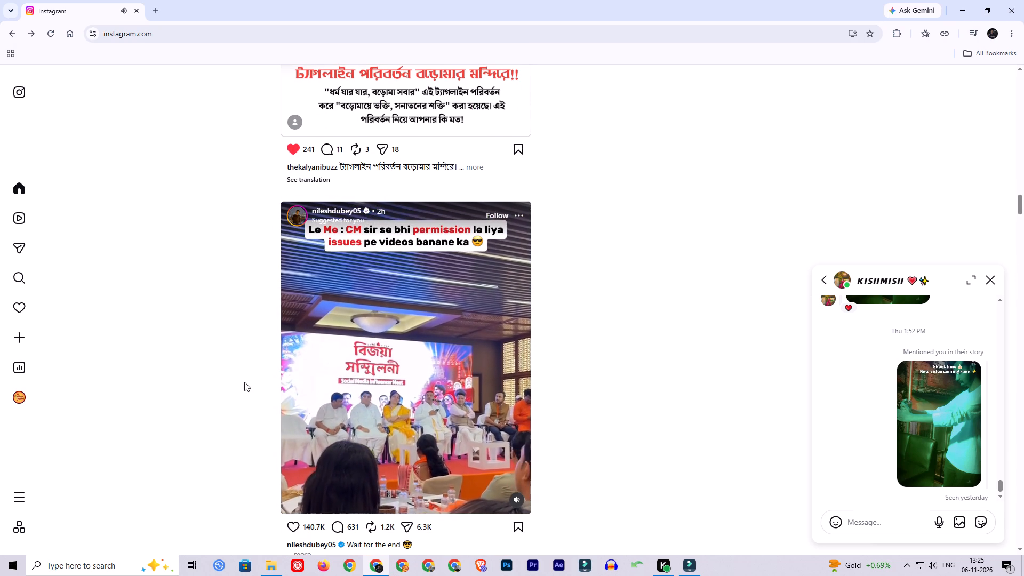
scroll(242, 381, "down", 1)
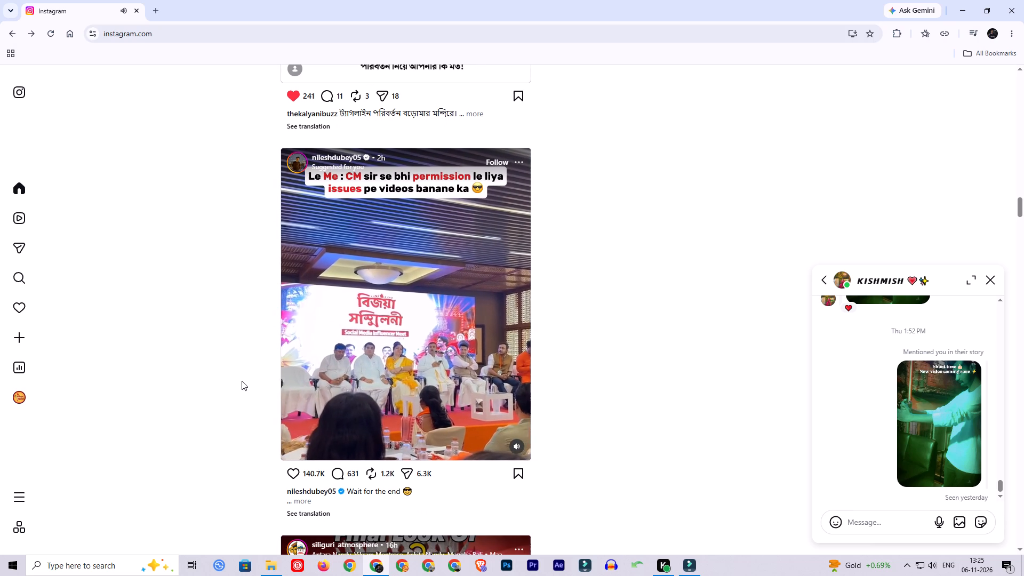
scroll(242, 381, "up", 1)
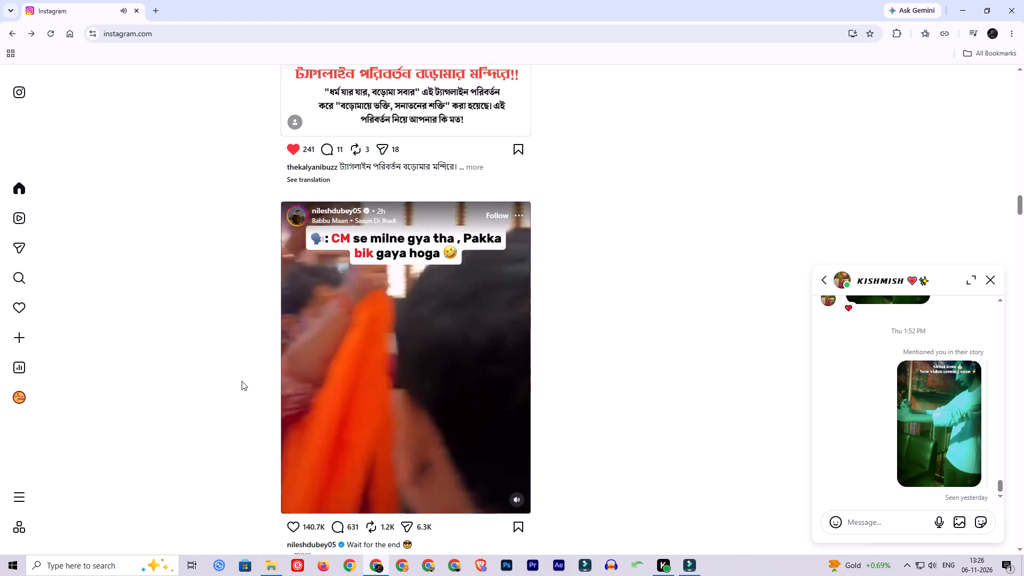
scroll(242, 381, "down", 4)
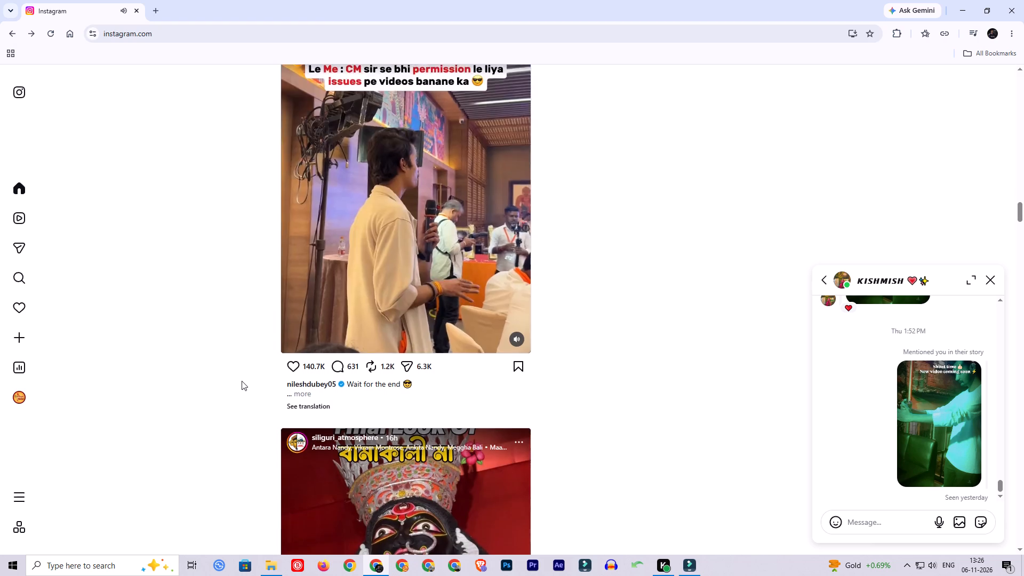
scroll(242, 381, "down", 3)
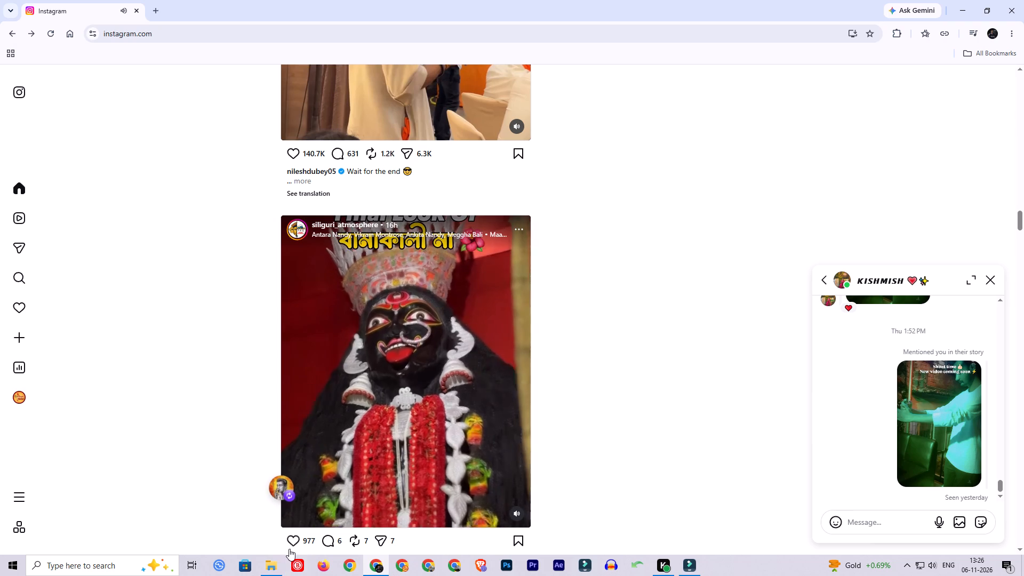
left_click(293, 542)
Continue down the feed to the anandabazarsocial IMAX reel and close the open chat conversation.
scroll(254, 420, "down", 2)
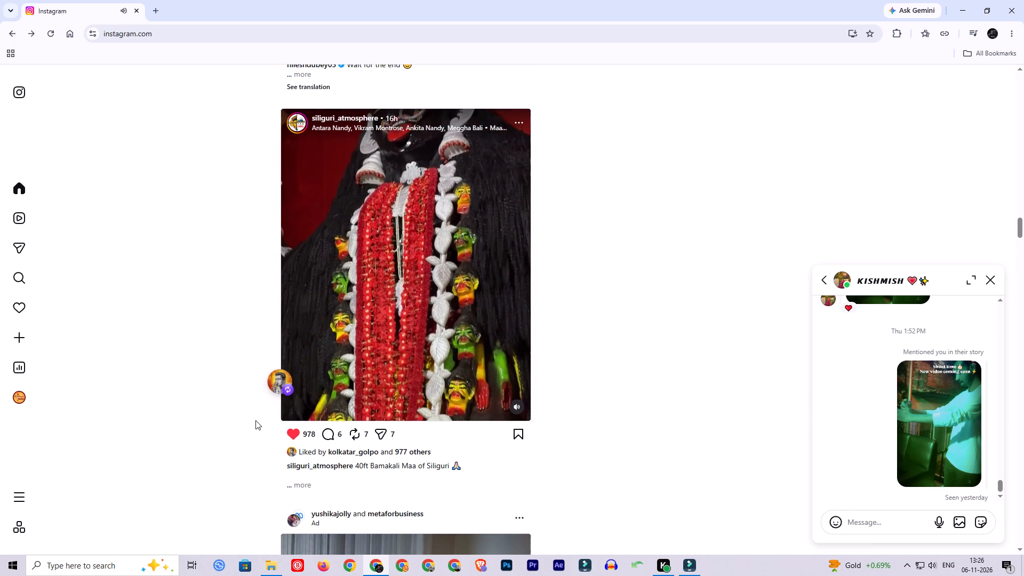
scroll(255, 420, "down", 10)
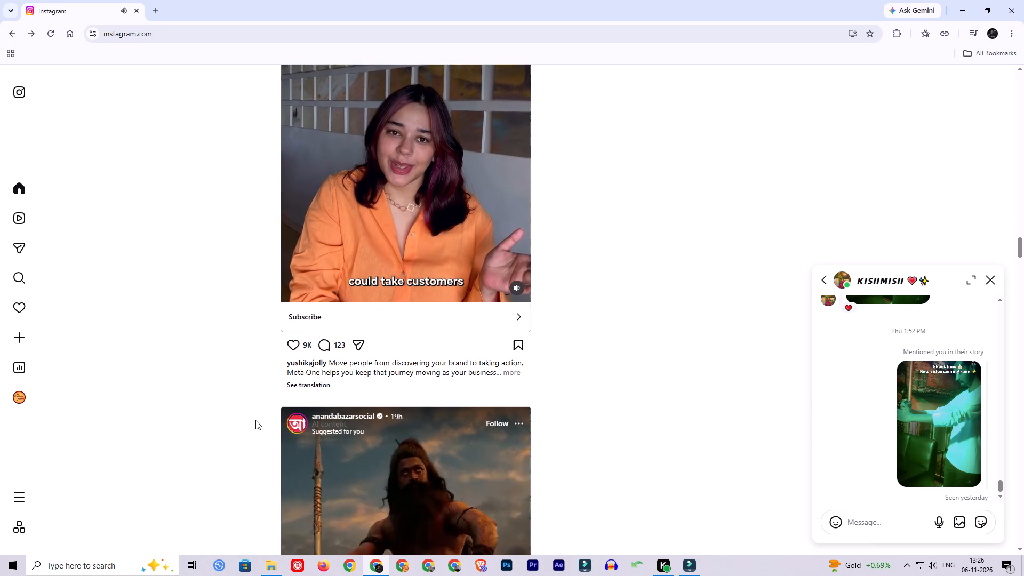
scroll(255, 420, "down", 3)
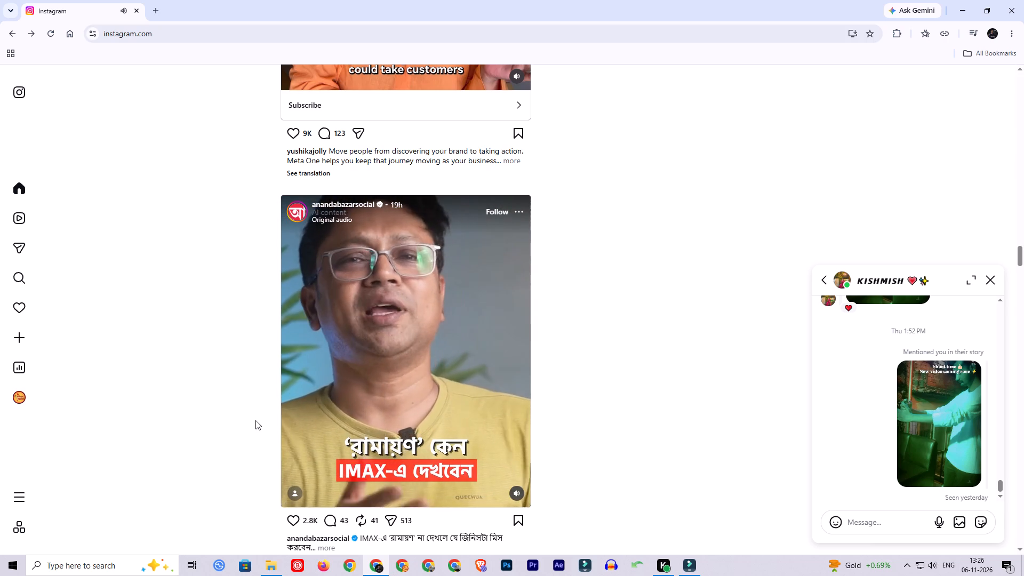
left_click(989, 277)
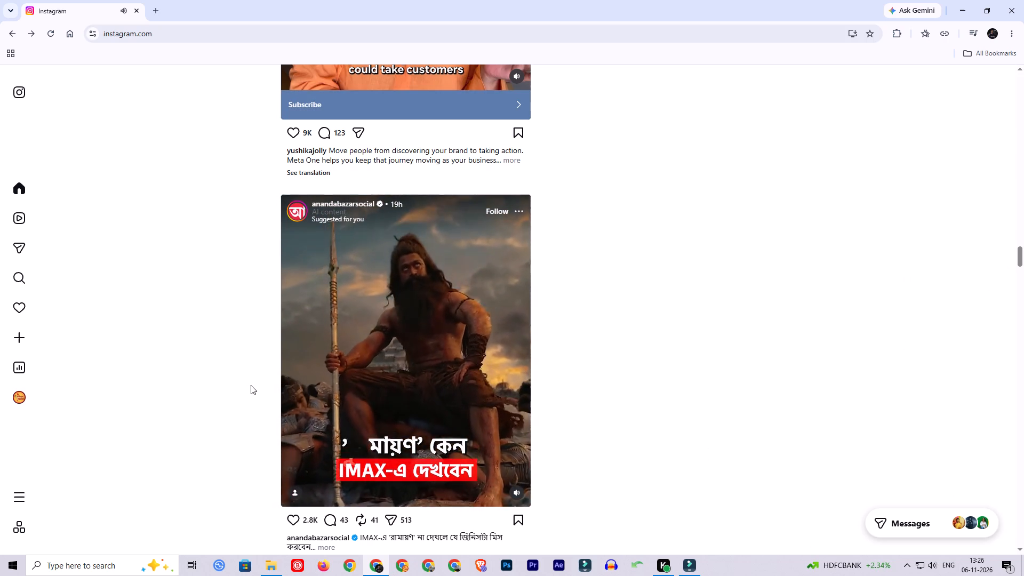
Like the thekalyanibuzz Javed Ali concert reel and the bikerrocky2.o temple crowd reel.
scroll(249, 385, "down", 8)
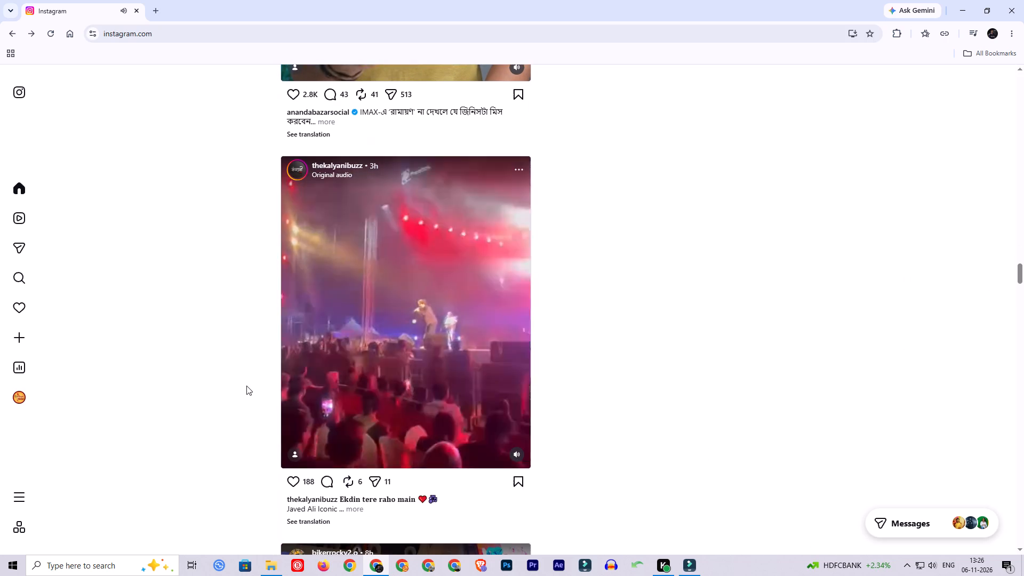
left_click(294, 478)
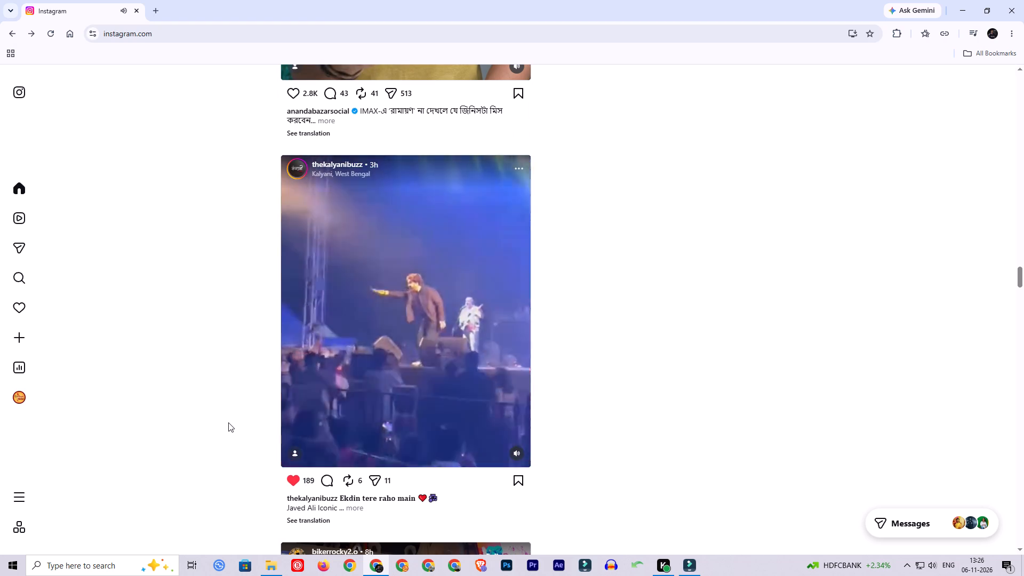
scroll(228, 422, "down", 6)
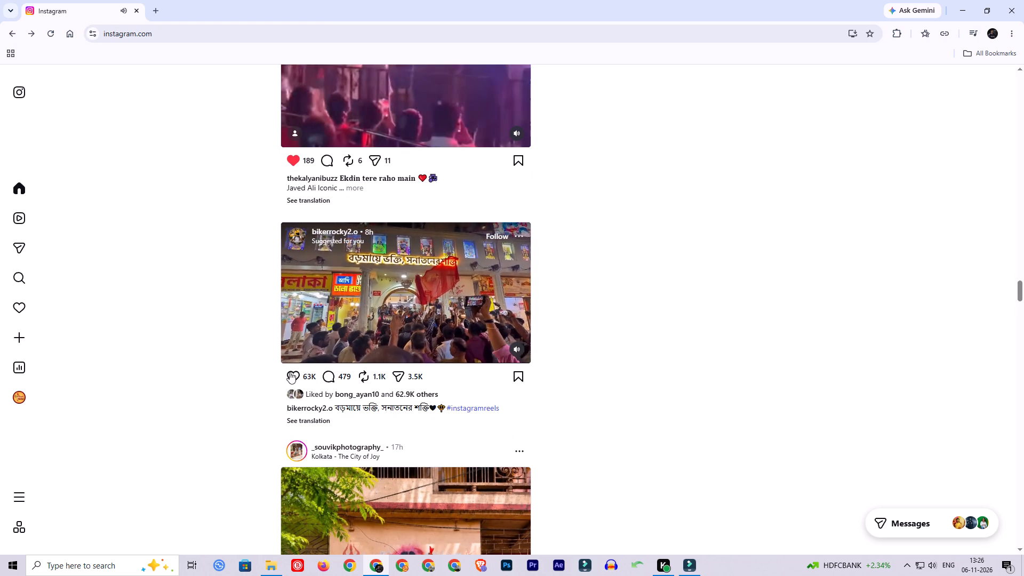
left_click(290, 372)
Like the _souvikphotography_ Kolkata street photo of a man carrying an idol, and look at it again.
scroll(242, 377, "down", 7)
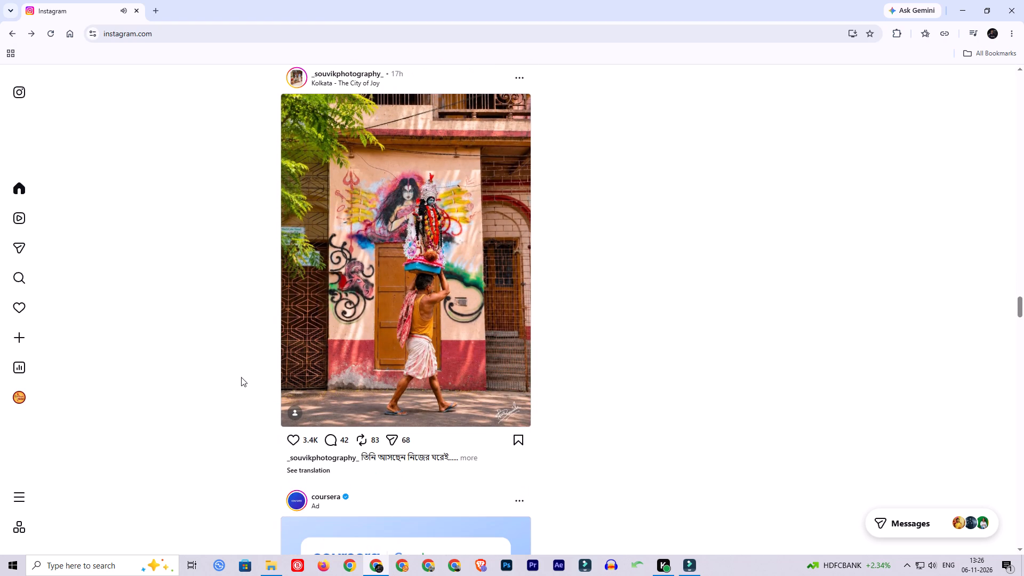
left_click(292, 439)
scroll(226, 431, "down", 4)
scroll(226, 431, "up", 2)
scroll(226, 431, "down", 1)
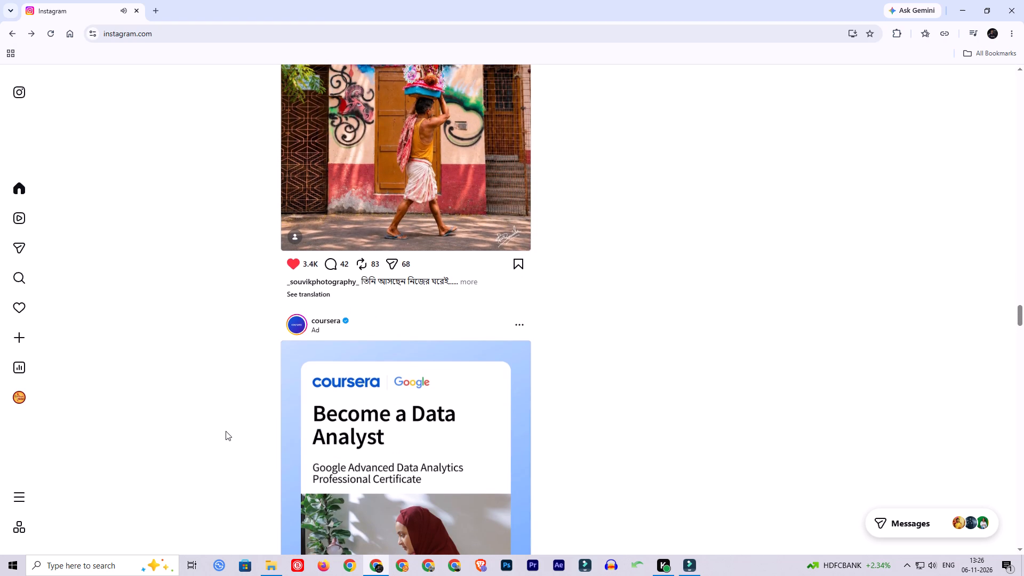
scroll(226, 431, "up", 3)
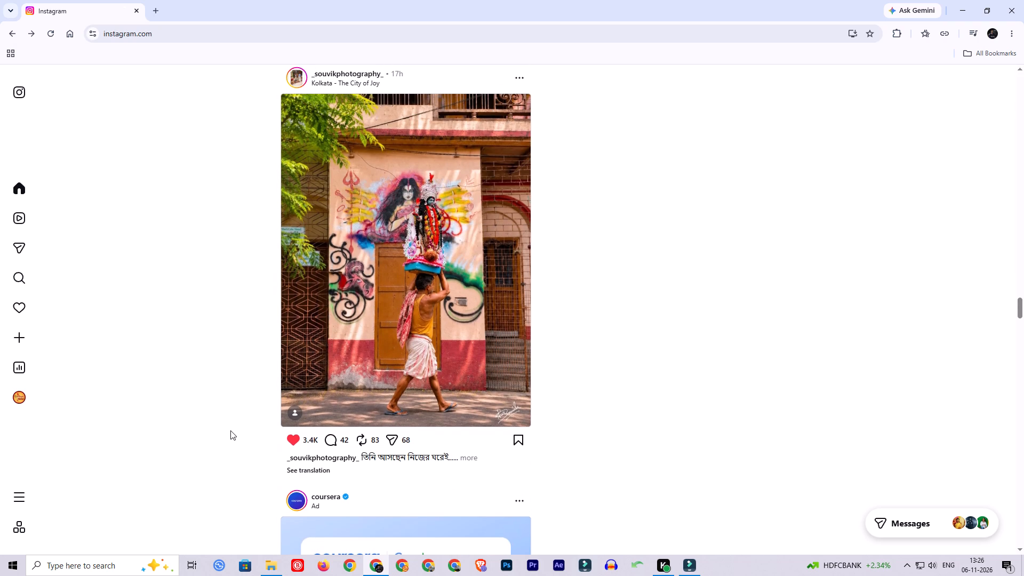
Like the "Ravana Vs Jatayu" reel and kolkatar_golpo's aesthetic Kali Puja reel.
scroll(230, 430, "down", 12)
scroll(230, 430, "up", 4)
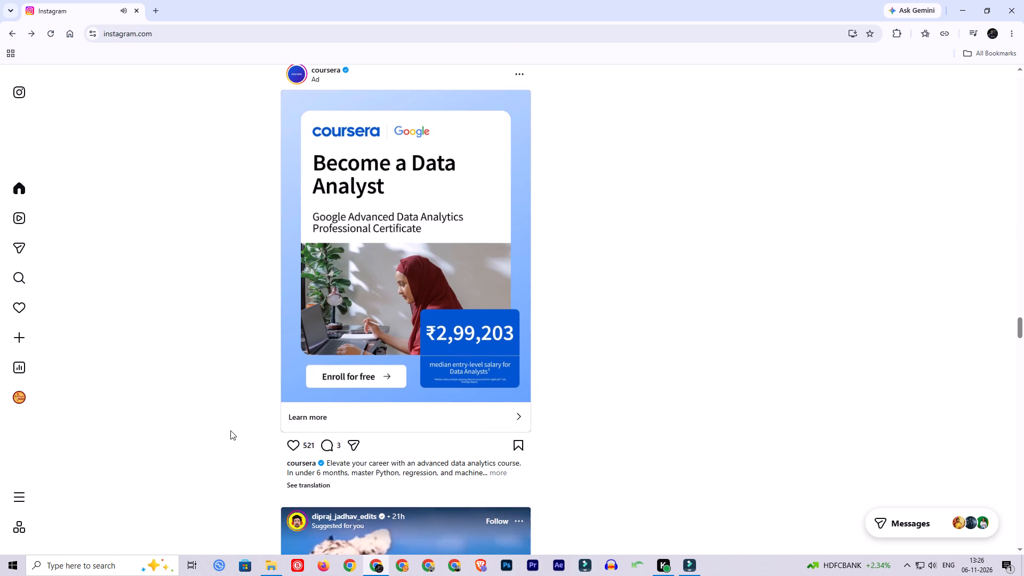
scroll(230, 430, "down", 5)
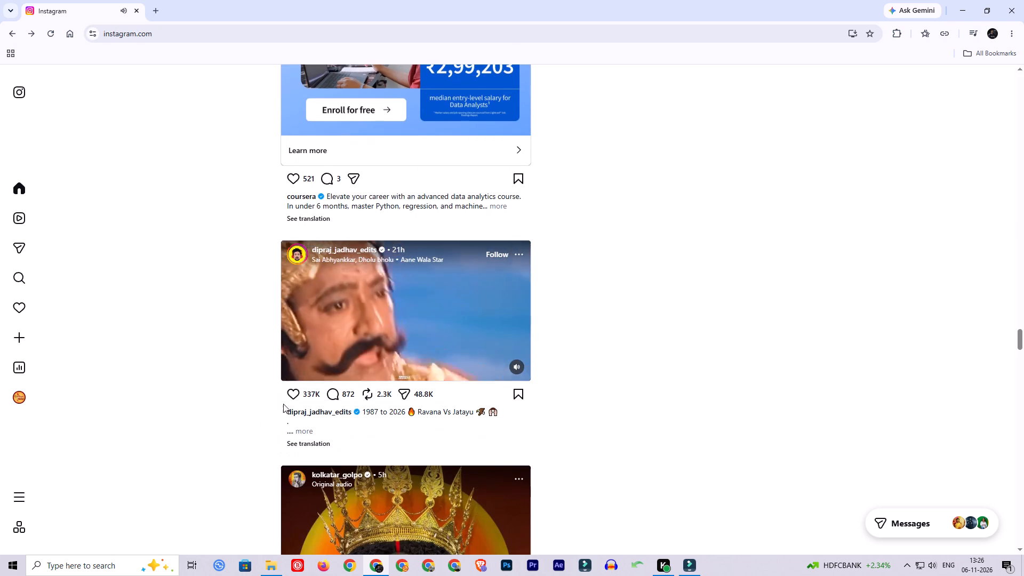
left_click(294, 395)
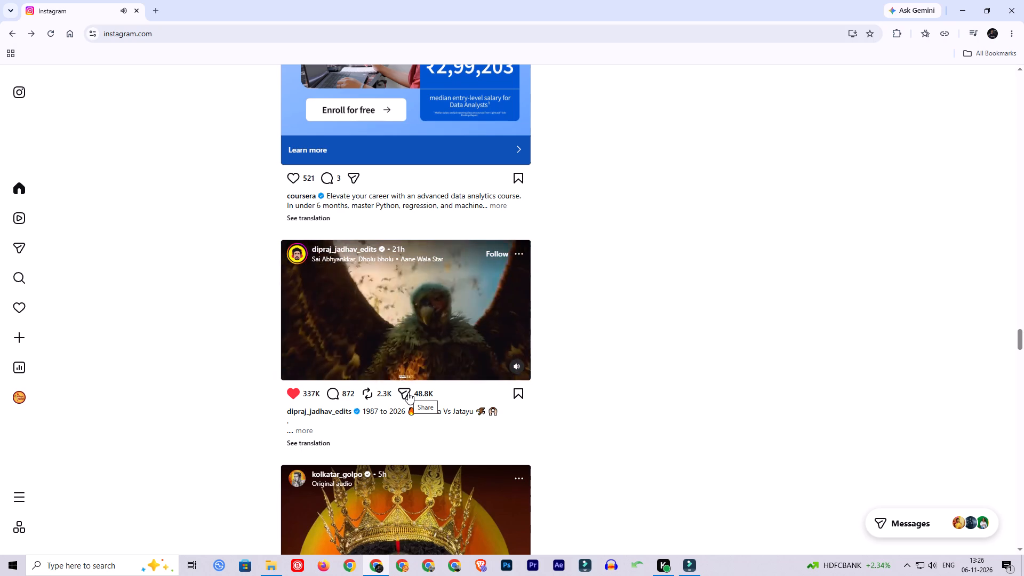
scroll(204, 402, "down", 6)
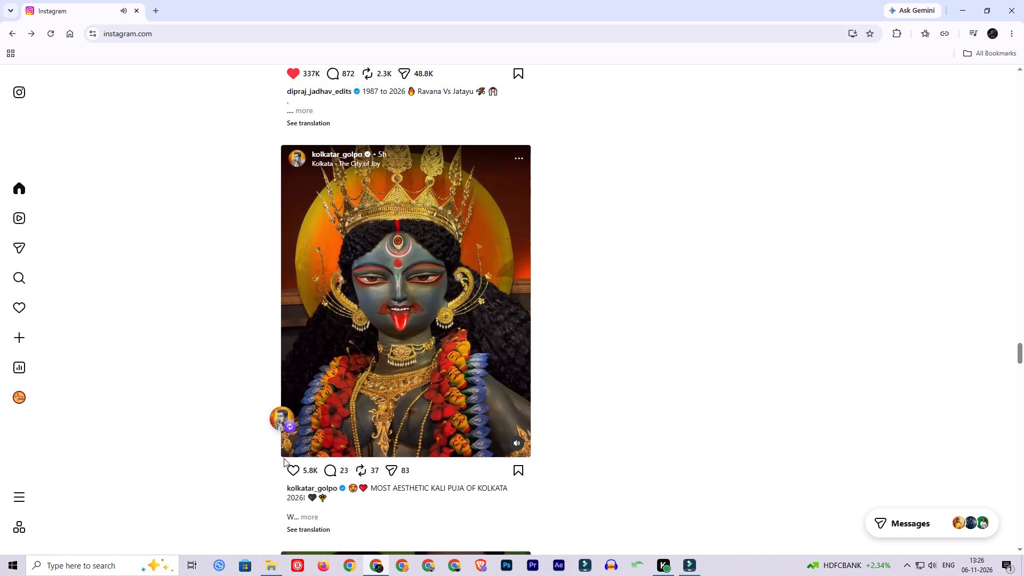
left_click(295, 463)
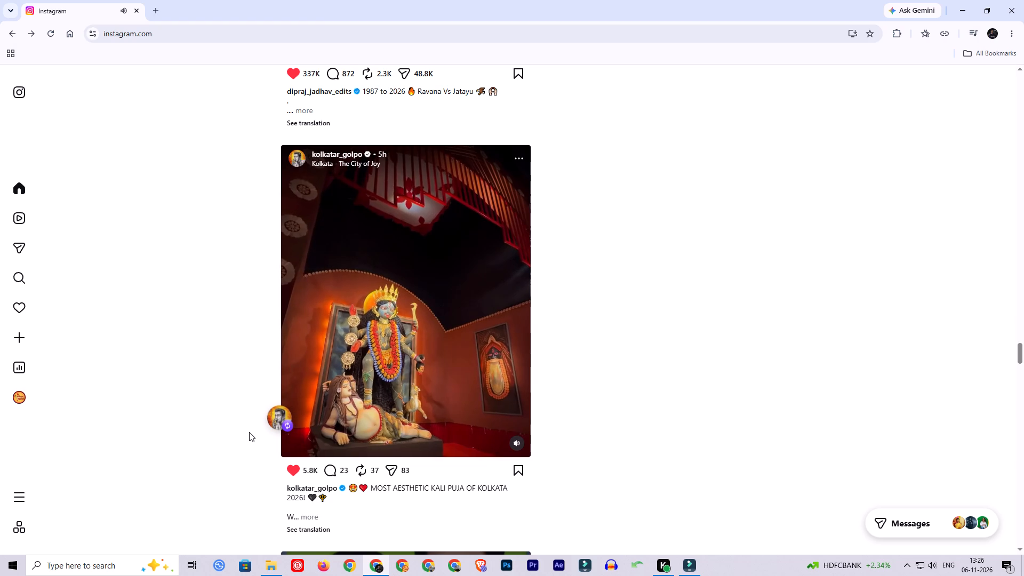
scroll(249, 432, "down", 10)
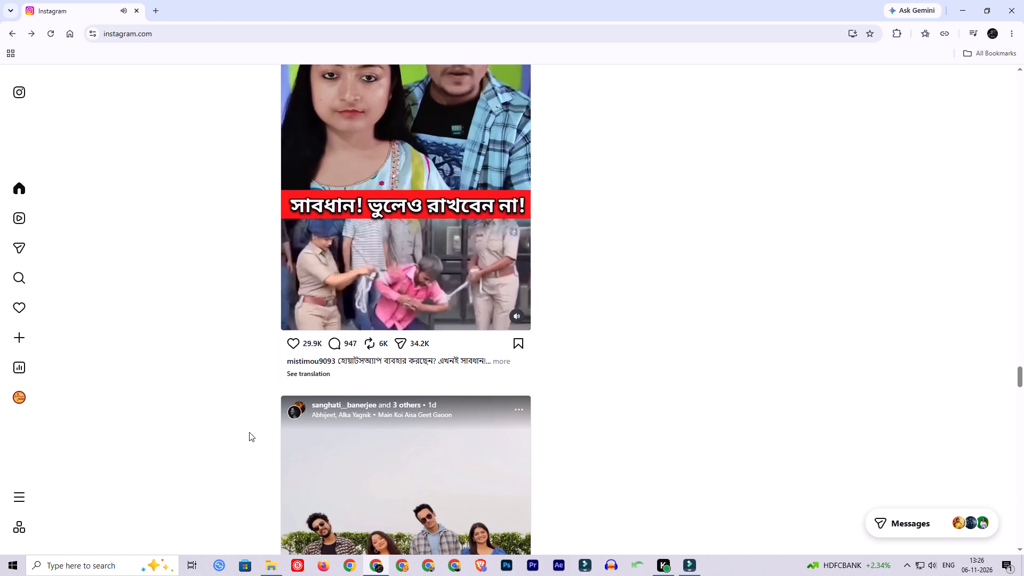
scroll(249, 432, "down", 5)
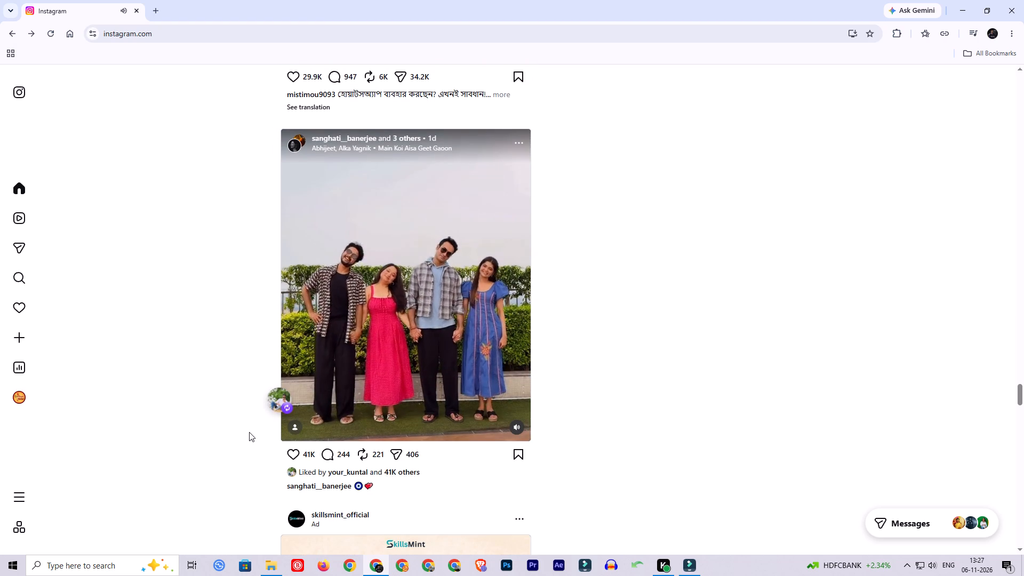
Search Instagram for "cafe".
left_click(35, 276)
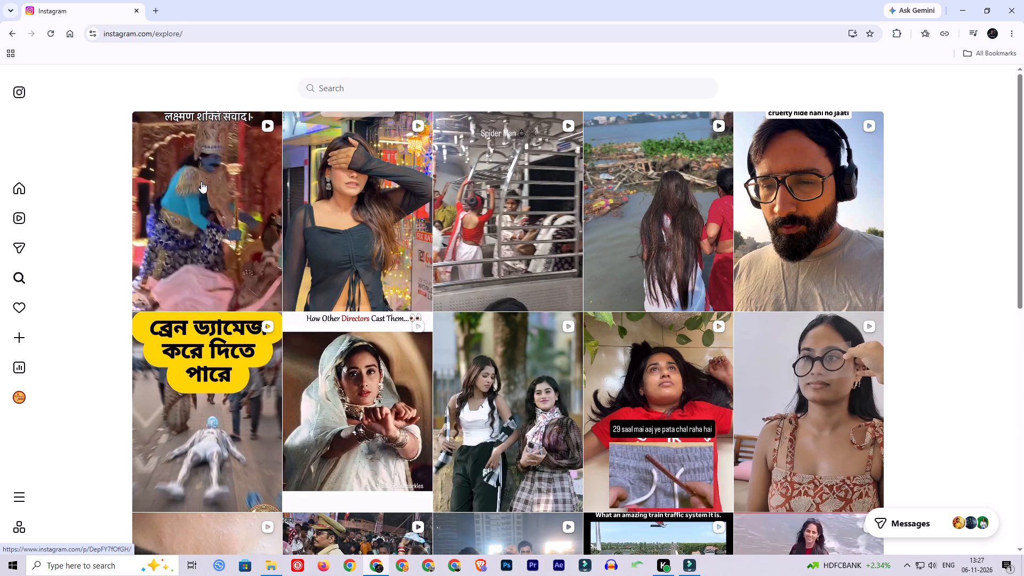
left_click(332, 85)
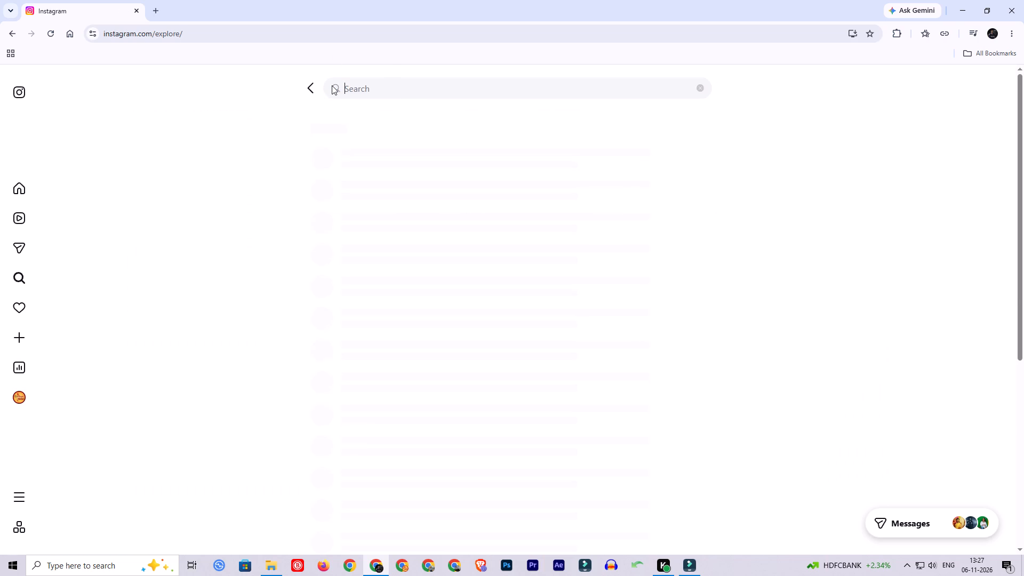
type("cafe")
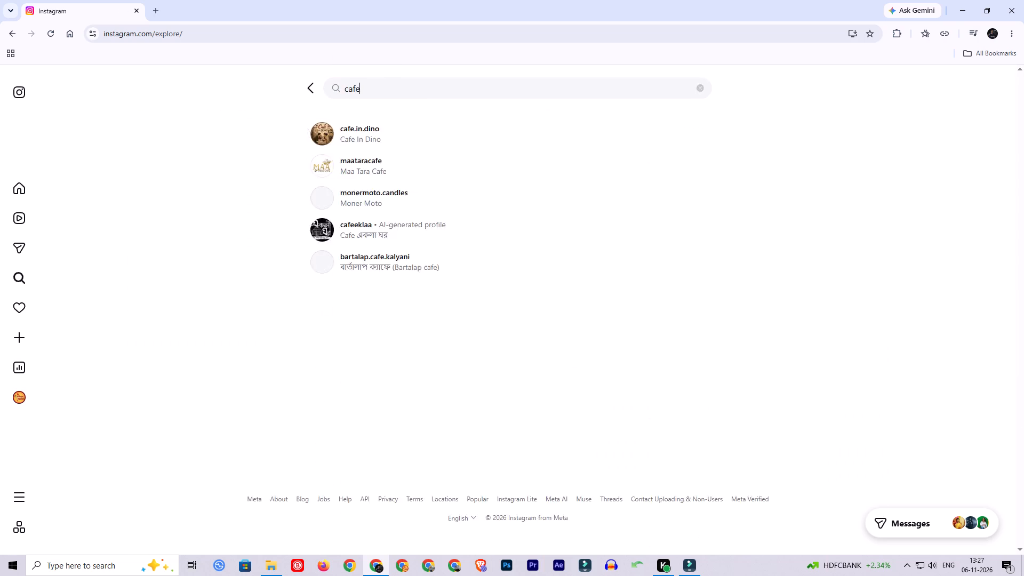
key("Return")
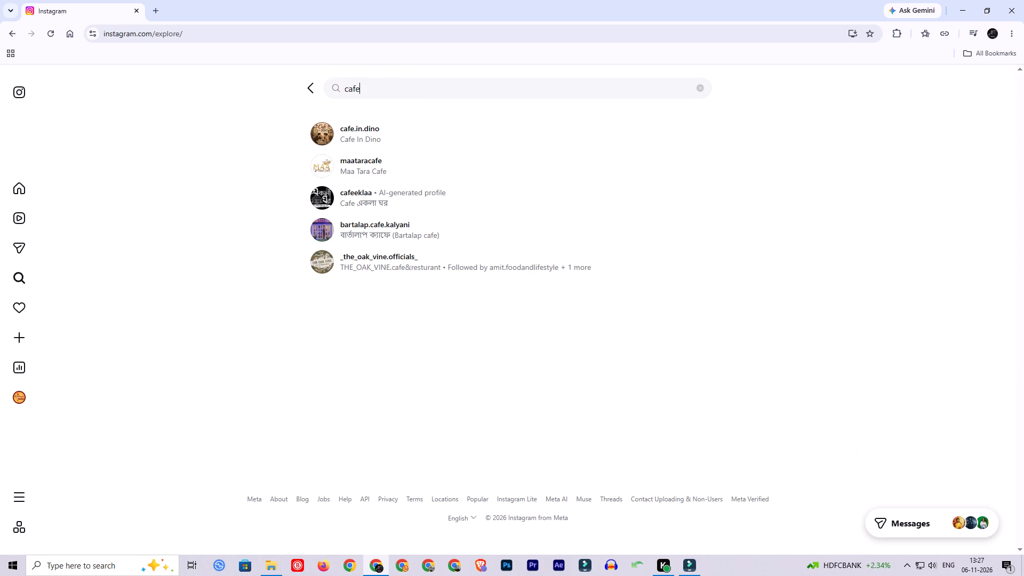
left_click(385, 95)
key("Return")
key("Return")
key("Return")
key("Return")
Switch back to Filmora and preview the Food Commercial and cooking-show background music tracks from the project media.
left_click_drag(1023, 0, 1011, 0)
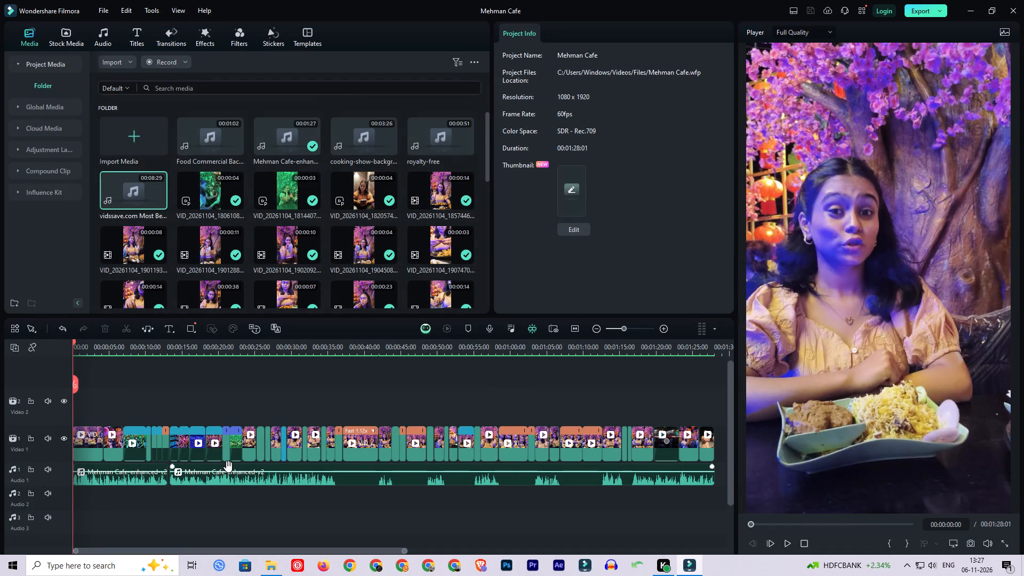
left_click(480, 155)
left_click(258, 402)
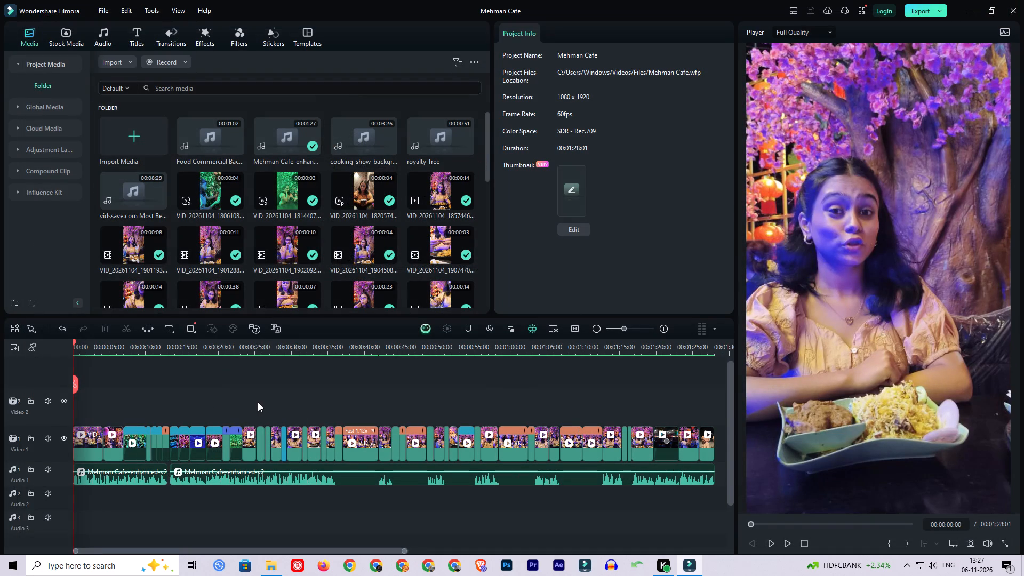
left_click(203, 136)
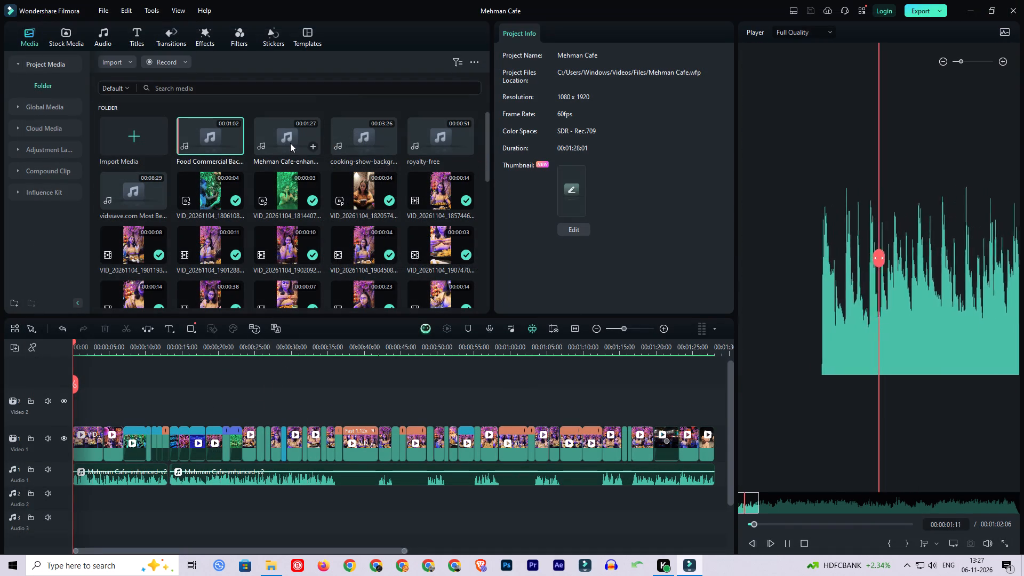
left_click(354, 137)
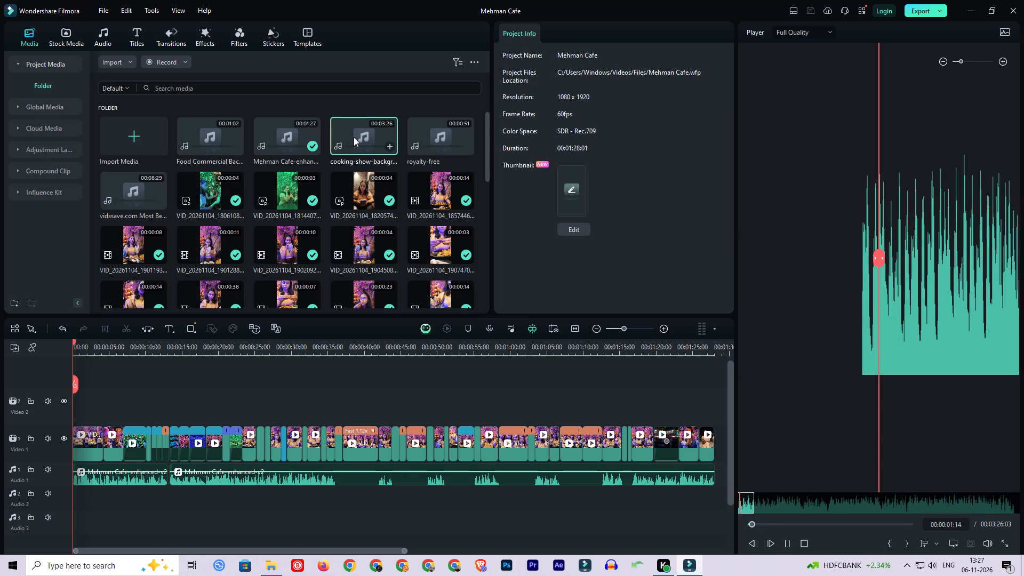
Skim the cooking-show music track and set its in point at about 00:00:23.
left_click_drag(745, 507, 827, 510)
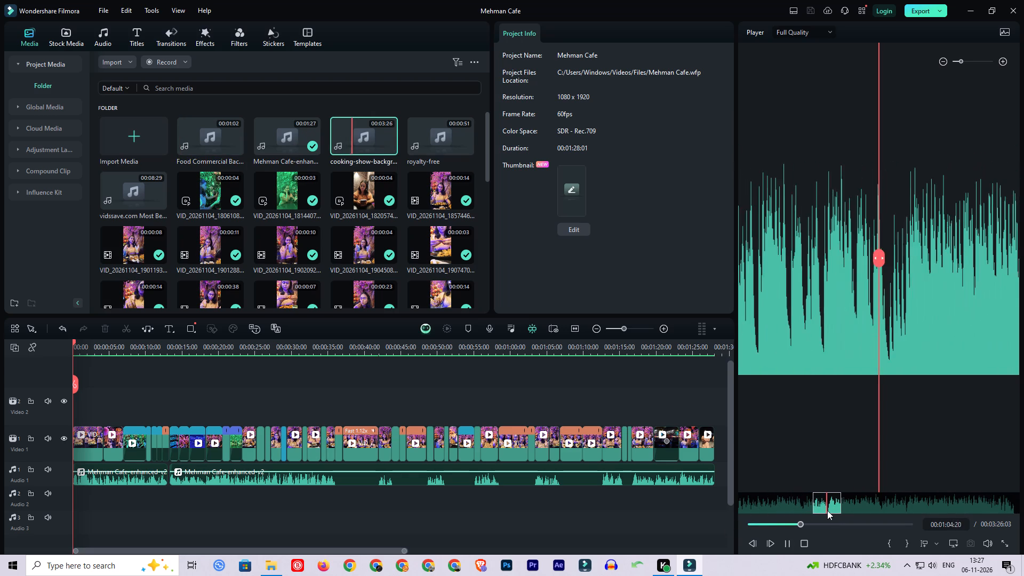
left_click_drag(827, 510, 825, 510)
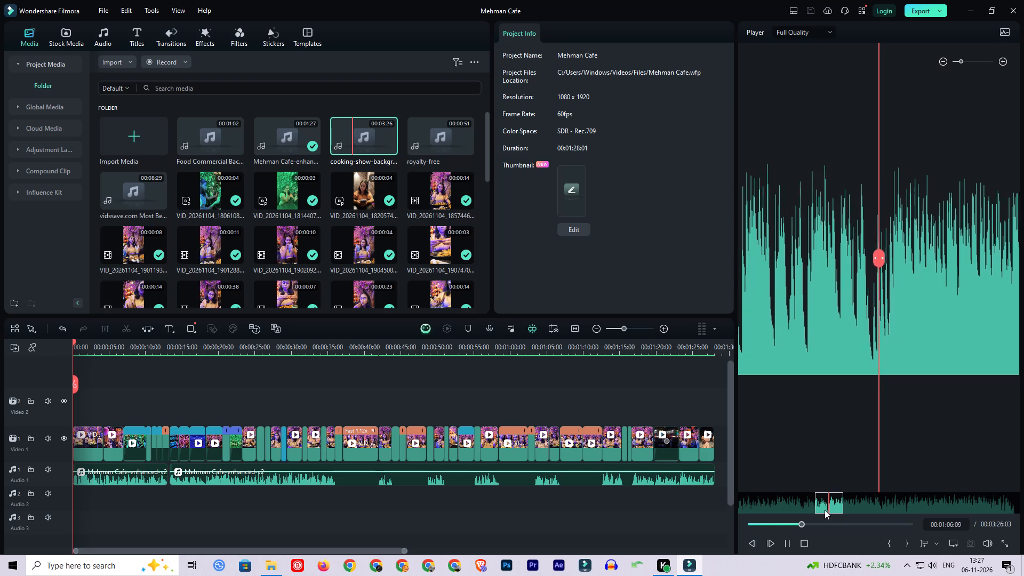
left_click(766, 505)
left_click_drag(819, 509, 751, 509)
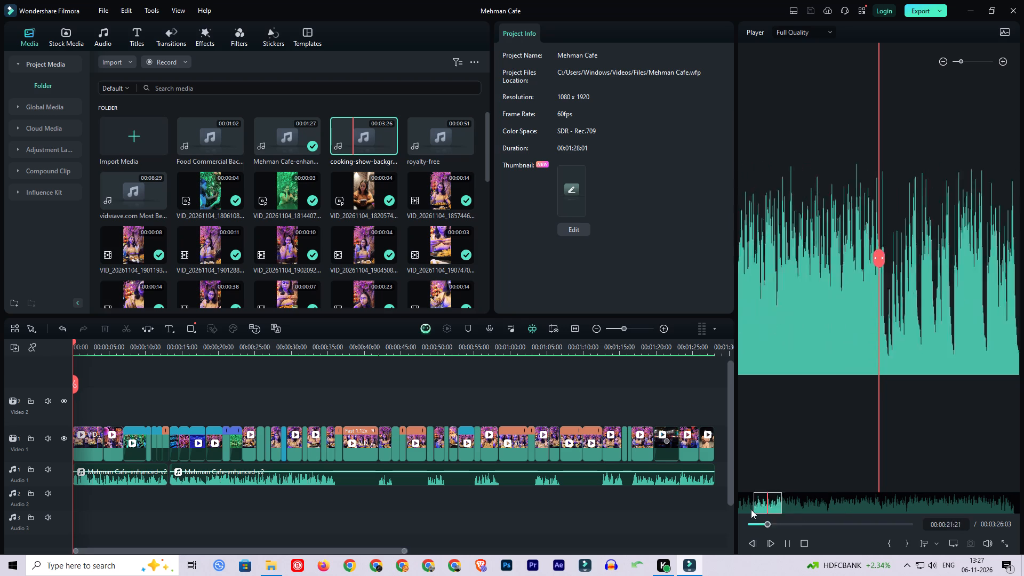
left_click_drag(751, 509, 766, 510)
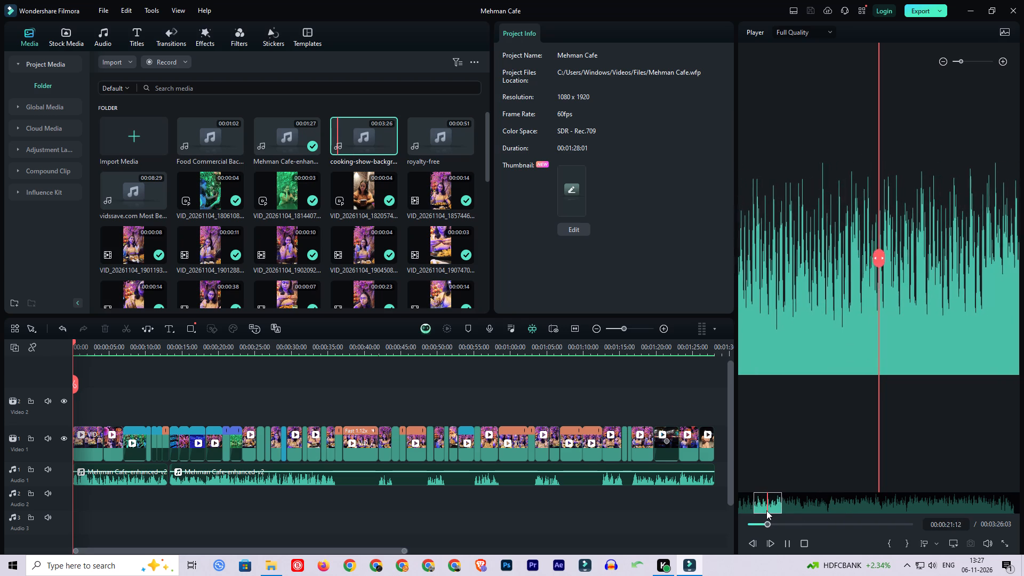
key("i")
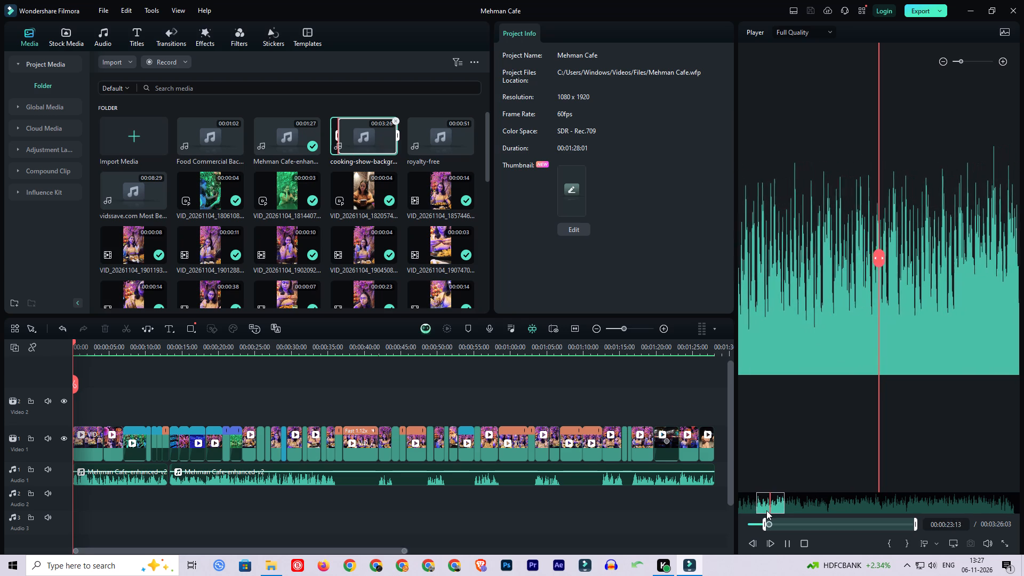
key("space")
Place the trimmed cooking-show music on the Audio 2 track, starting at about 00:00:35.
left_click_drag(348, 147, 351, 161)
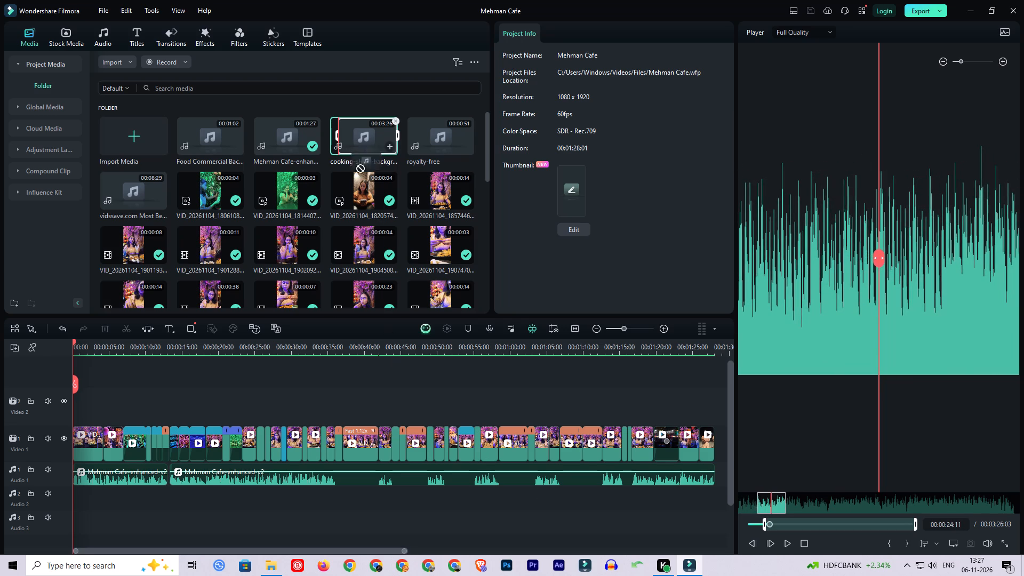
left_click_drag(351, 161, 333, 502)
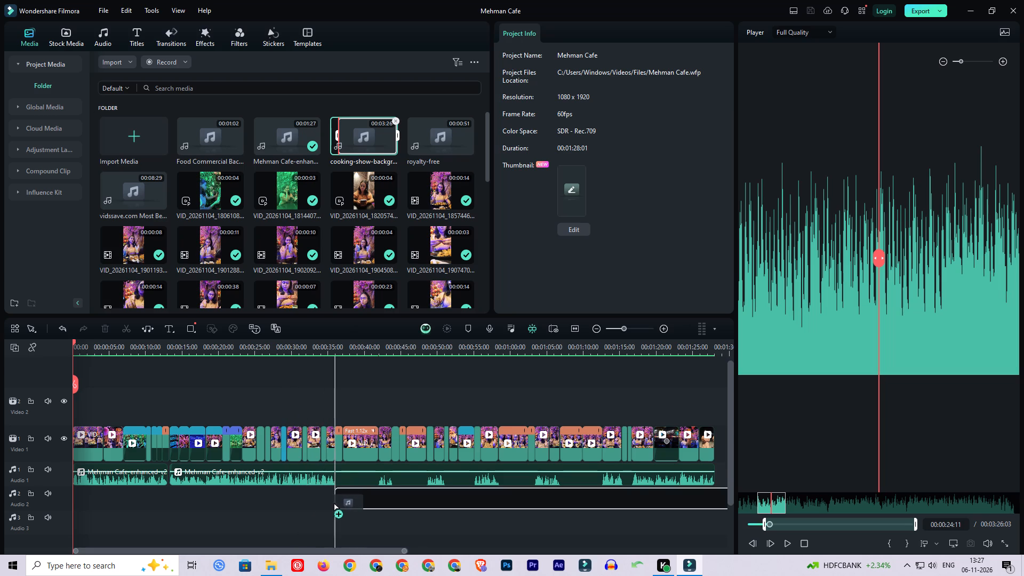
left_click_drag(333, 502, 329, 502)
left_click(357, 497)
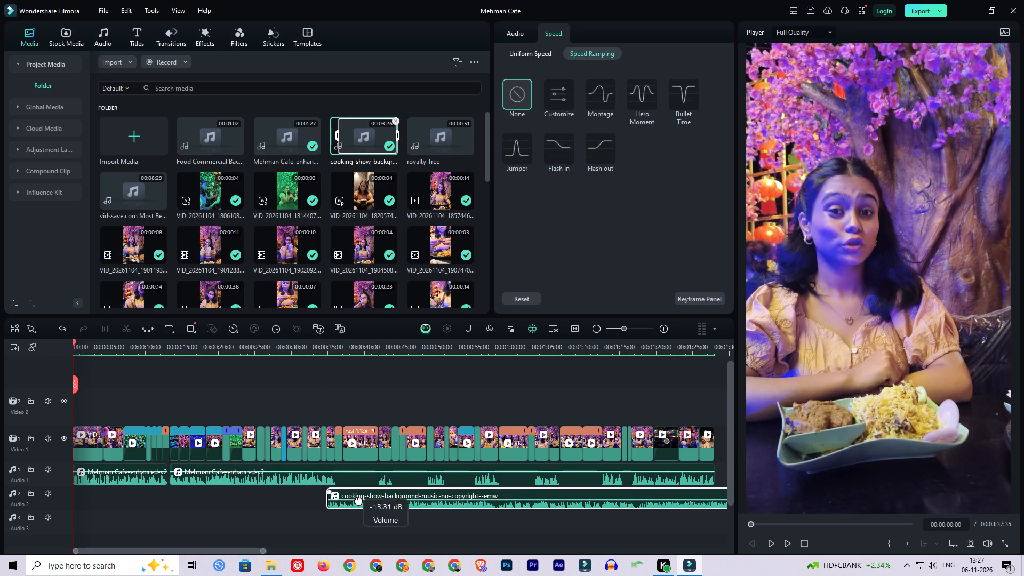
Play back the timeline from just before the music starts and replay the passage around 00:00:42.
left_click(319, 351)
key("space")
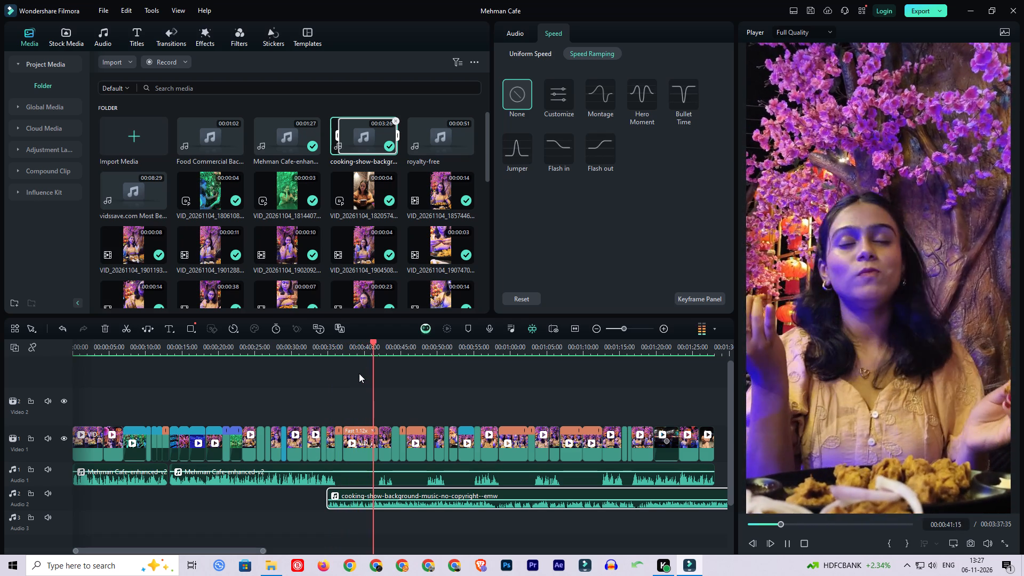
key("space")
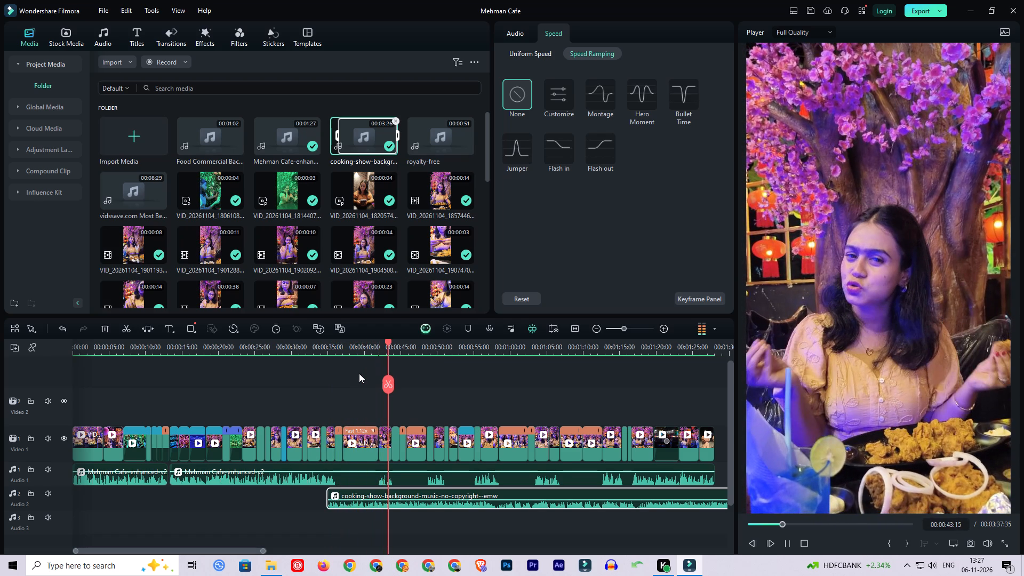
left_click(371, 342)
key("space")
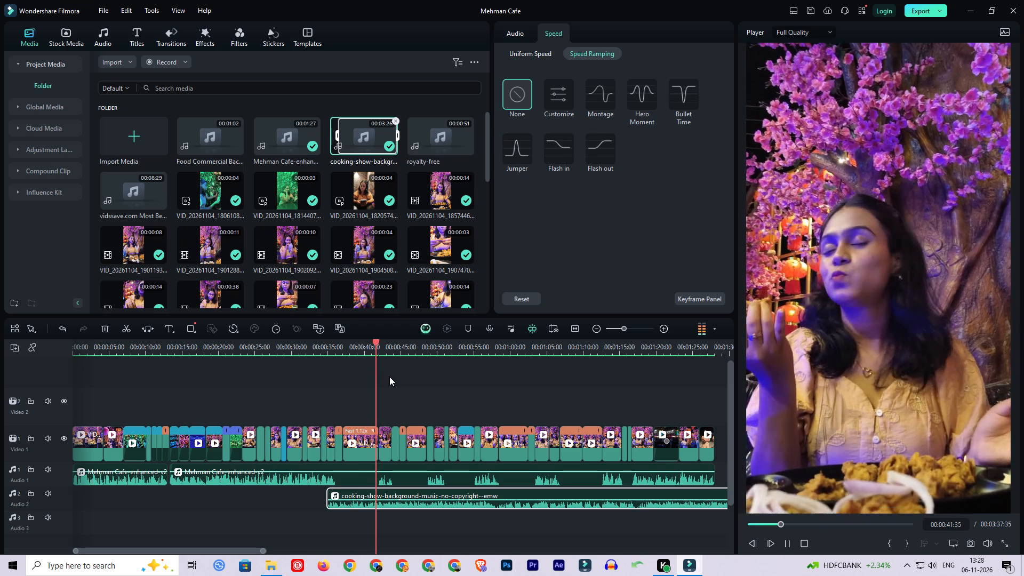
key("space")
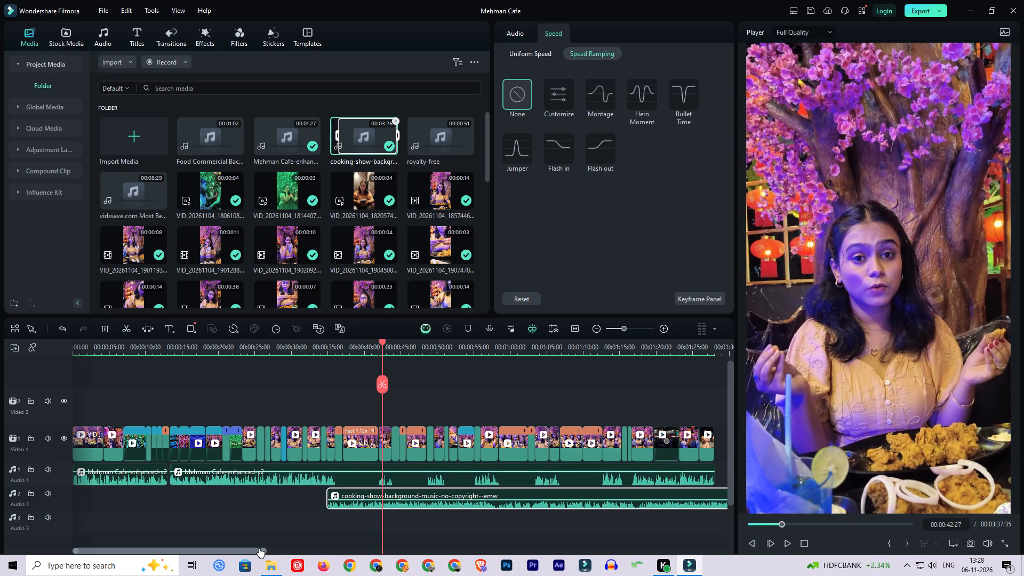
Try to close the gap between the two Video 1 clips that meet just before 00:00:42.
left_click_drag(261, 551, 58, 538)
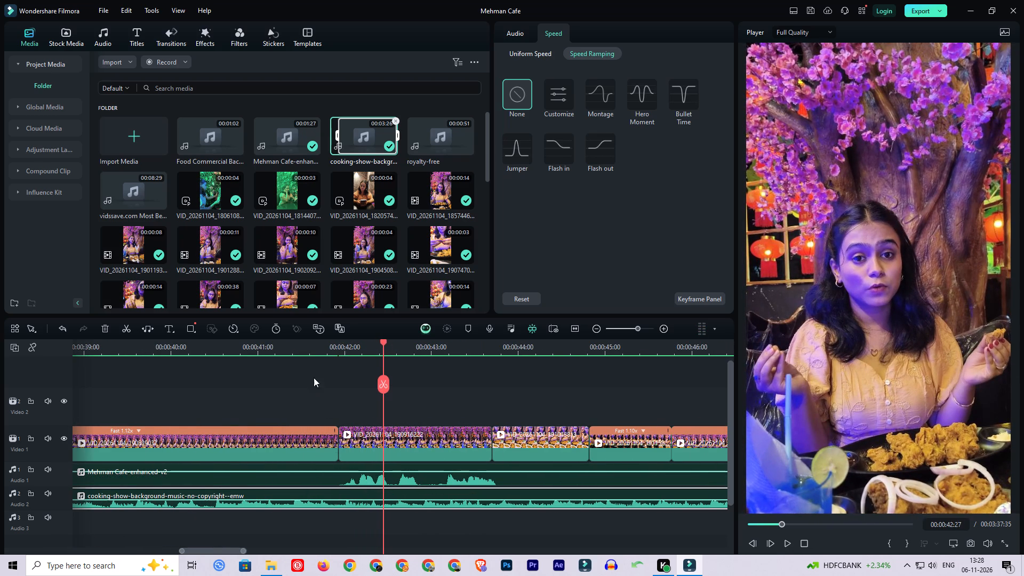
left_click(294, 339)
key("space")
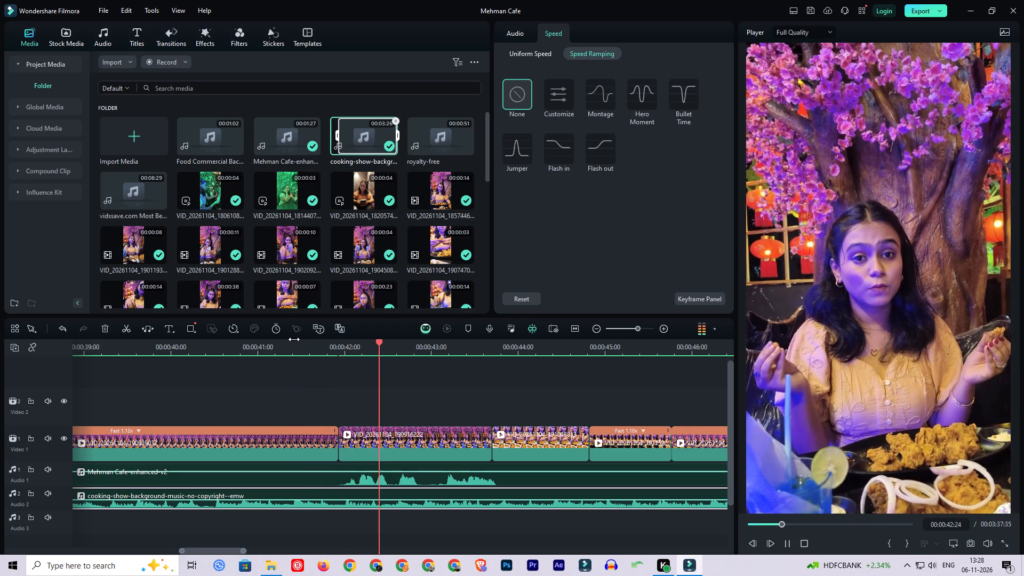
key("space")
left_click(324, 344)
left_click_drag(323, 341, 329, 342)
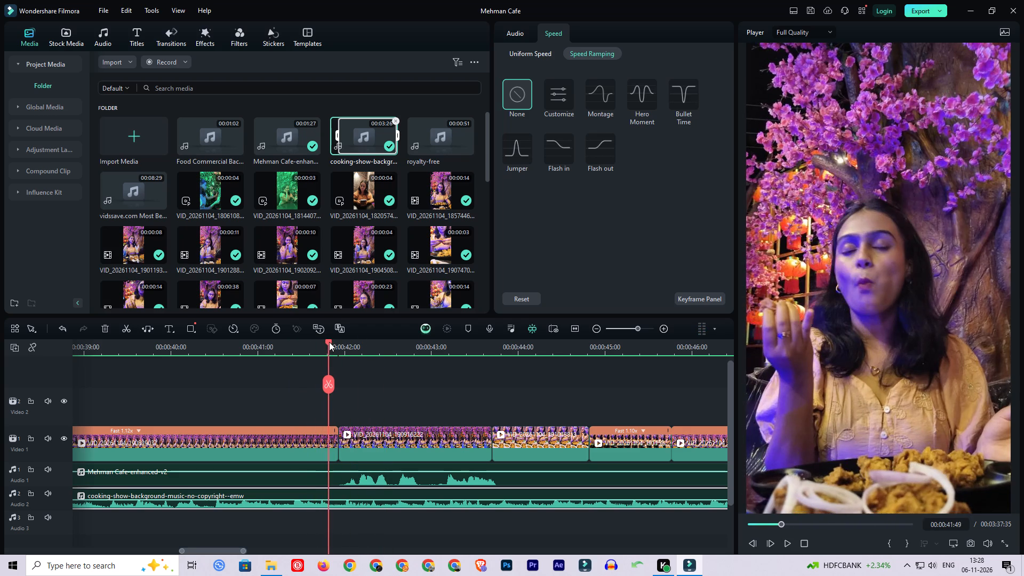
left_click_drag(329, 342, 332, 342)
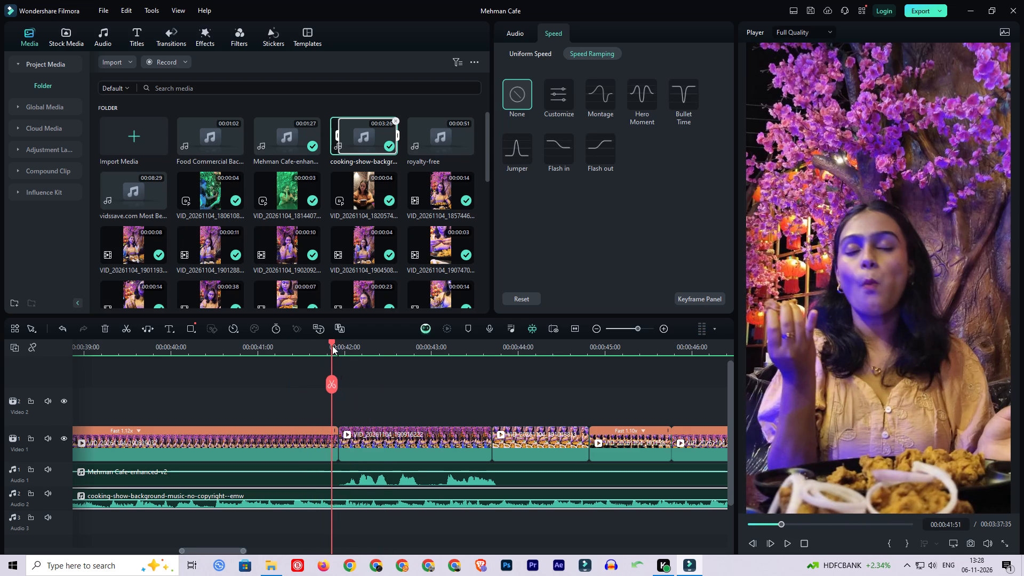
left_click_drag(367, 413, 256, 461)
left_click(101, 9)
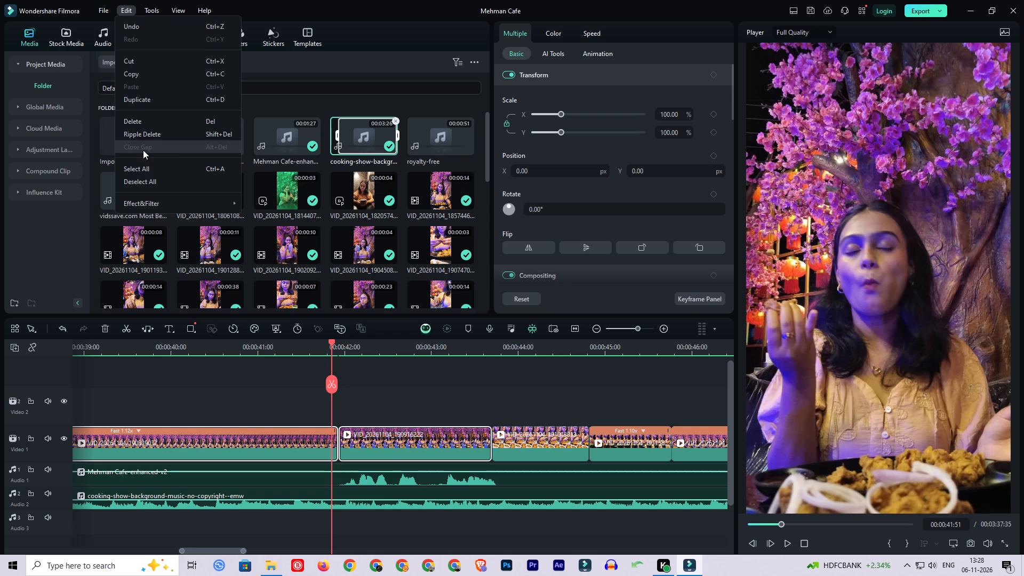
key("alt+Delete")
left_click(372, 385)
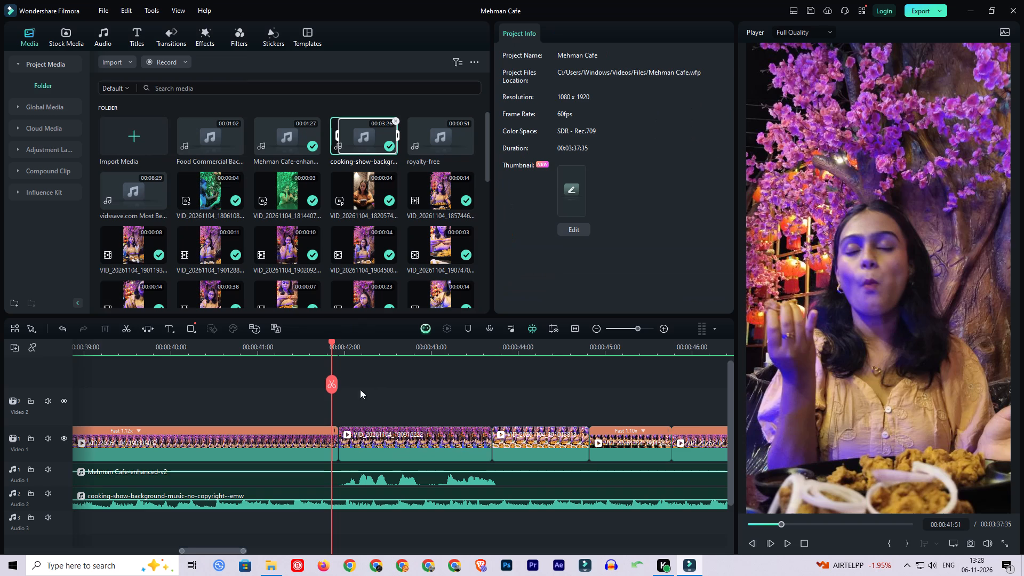
Extend the end of the sped-up clip before 00:00:42 to 00:00:41:56 to meet the following clip, and play the cut.
left_click(334, 446)
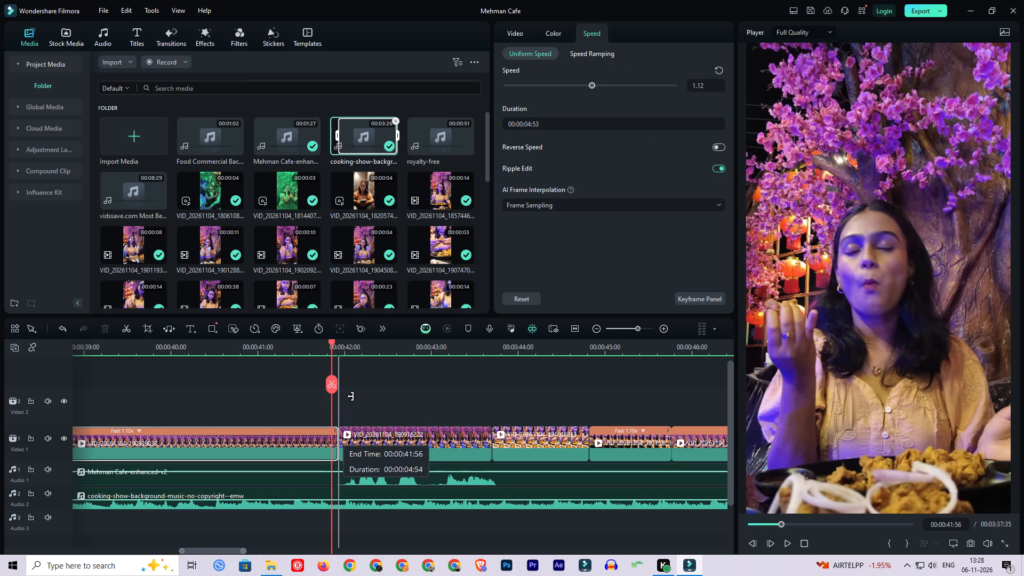
left_click(351, 396)
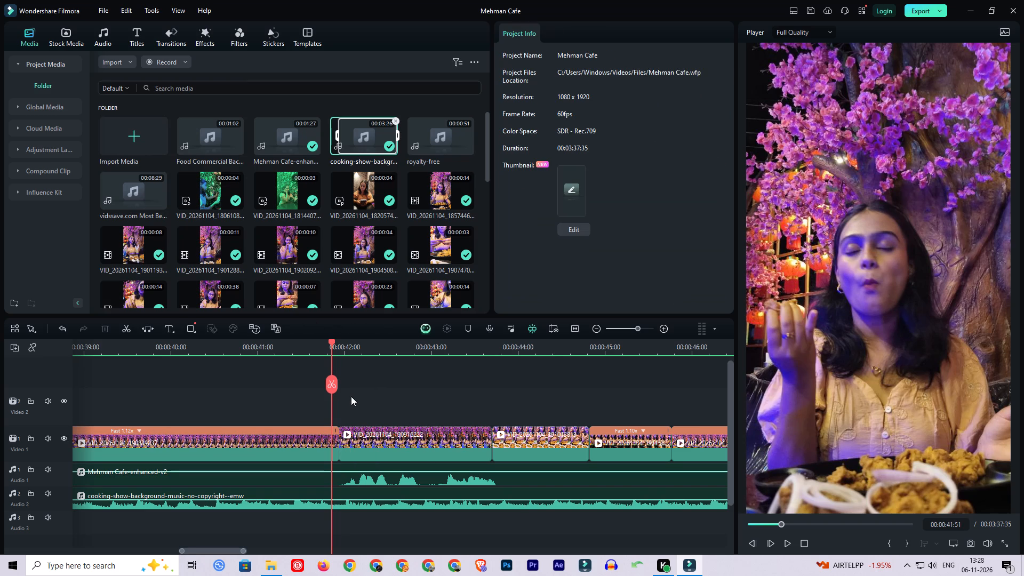
key("space")
key("space")
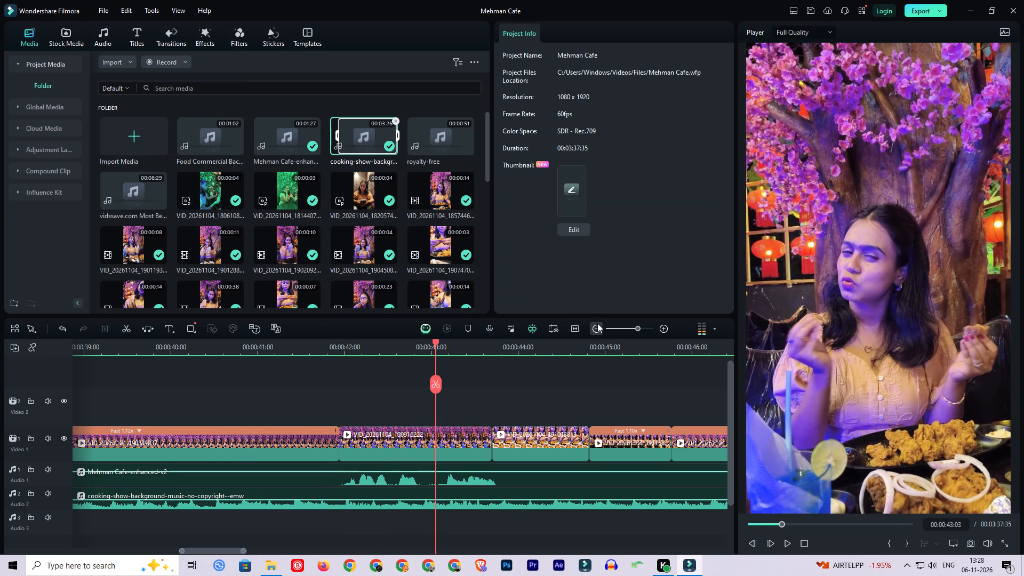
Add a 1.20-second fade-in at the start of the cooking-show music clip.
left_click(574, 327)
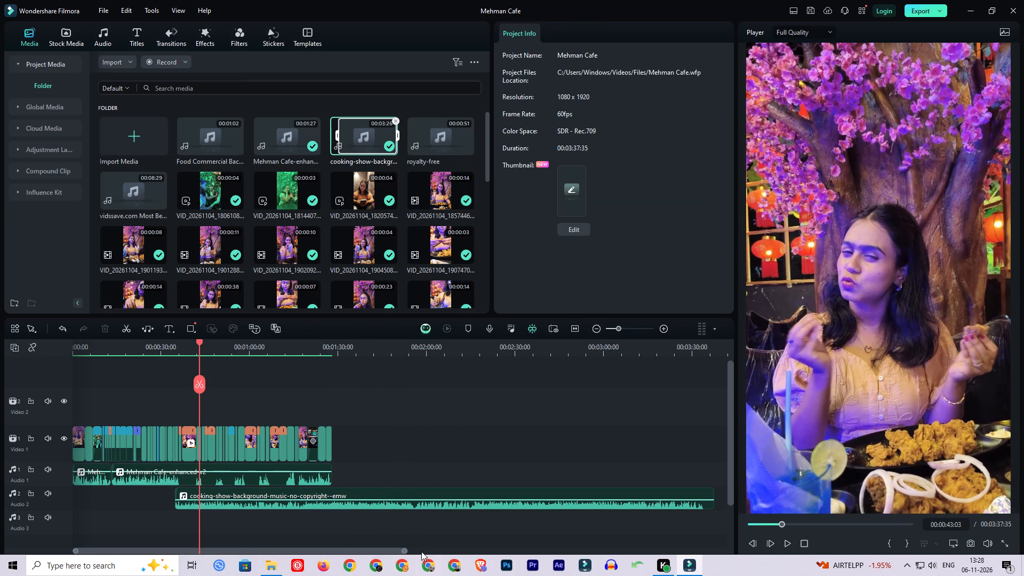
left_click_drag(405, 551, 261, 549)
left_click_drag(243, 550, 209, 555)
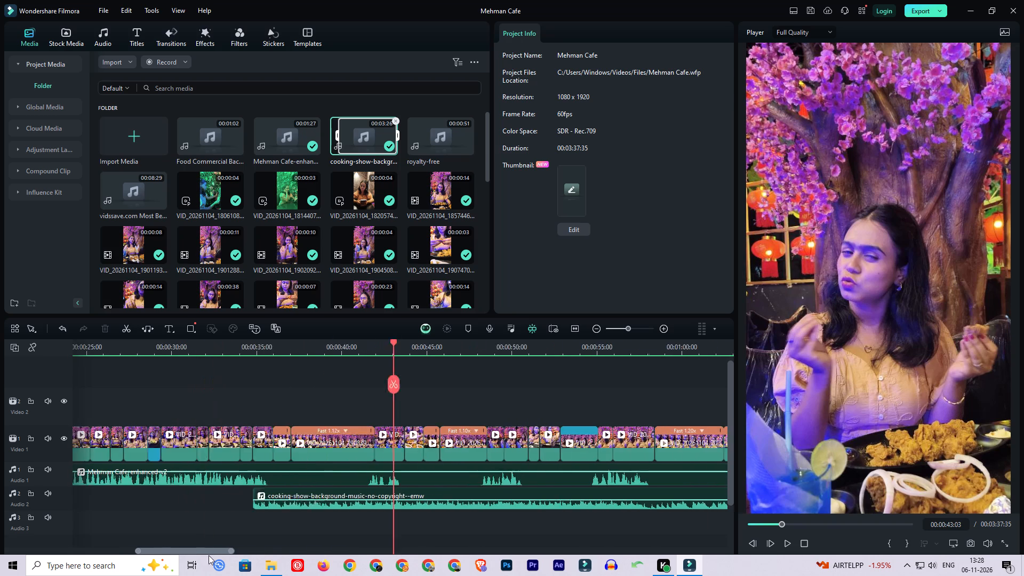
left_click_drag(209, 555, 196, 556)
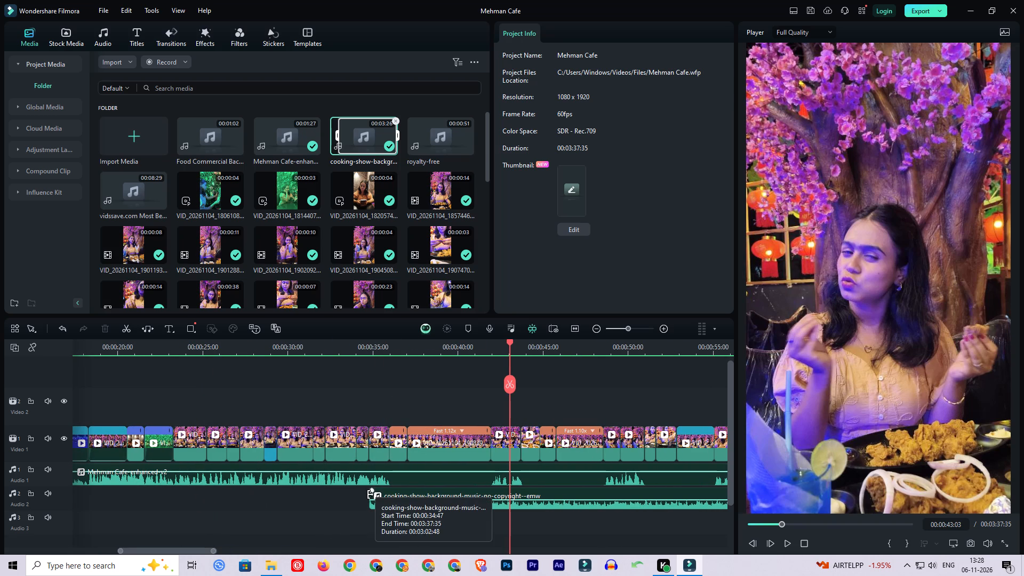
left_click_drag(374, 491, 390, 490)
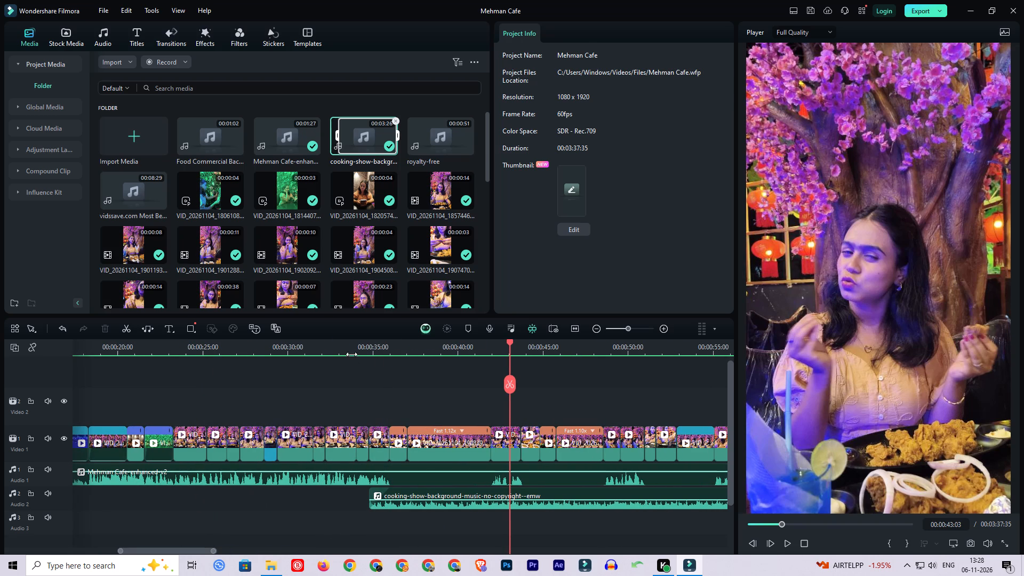
Apply the Constant Gain audio transition to the start of the music clip and shorten it to 00:00:01:22.
left_click(177, 27)
left_click(44, 86)
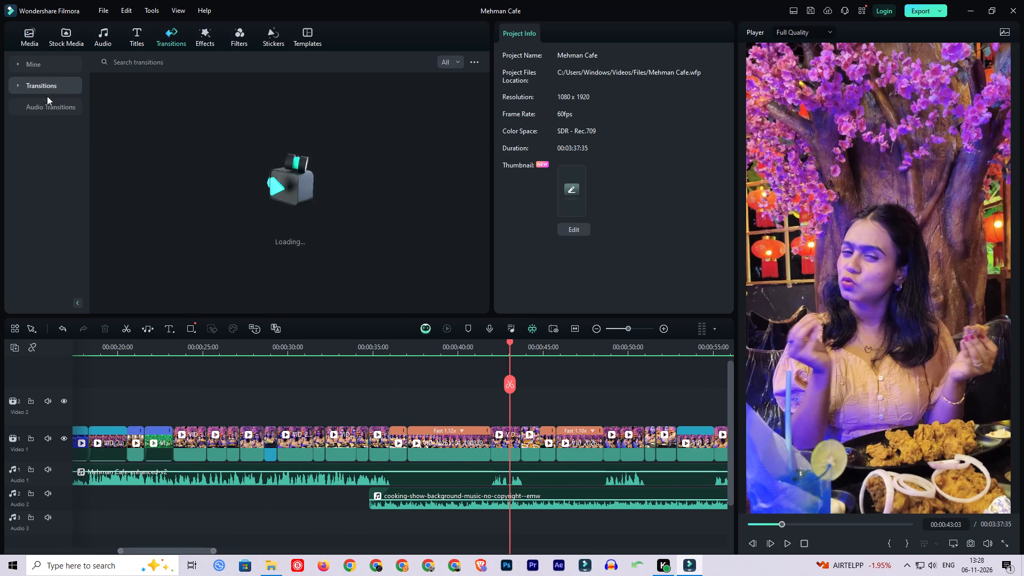
left_click(49, 104)
left_click_drag(132, 105, 371, 507)
left_click(403, 499)
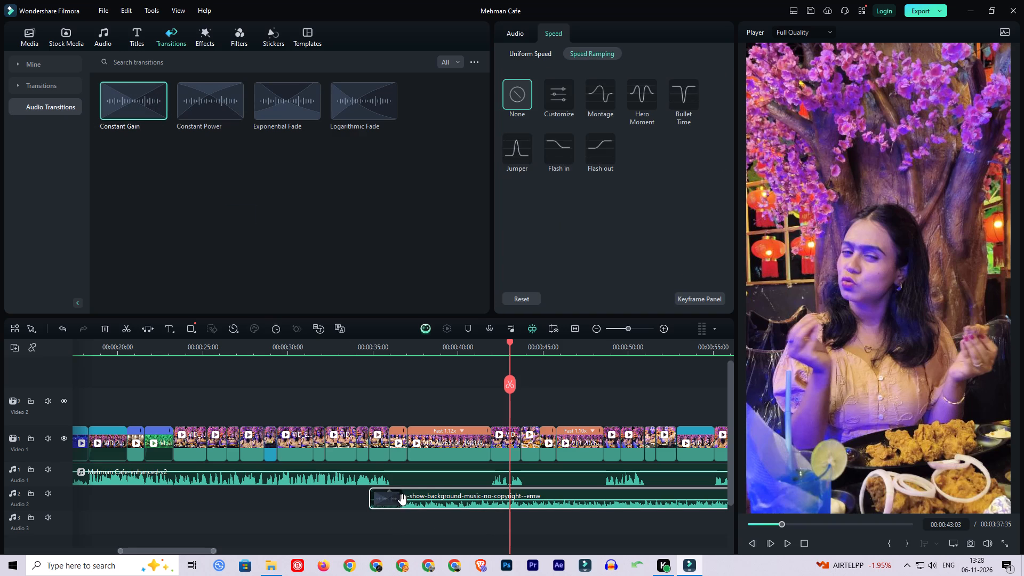
left_click_drag(402, 502, 393, 502)
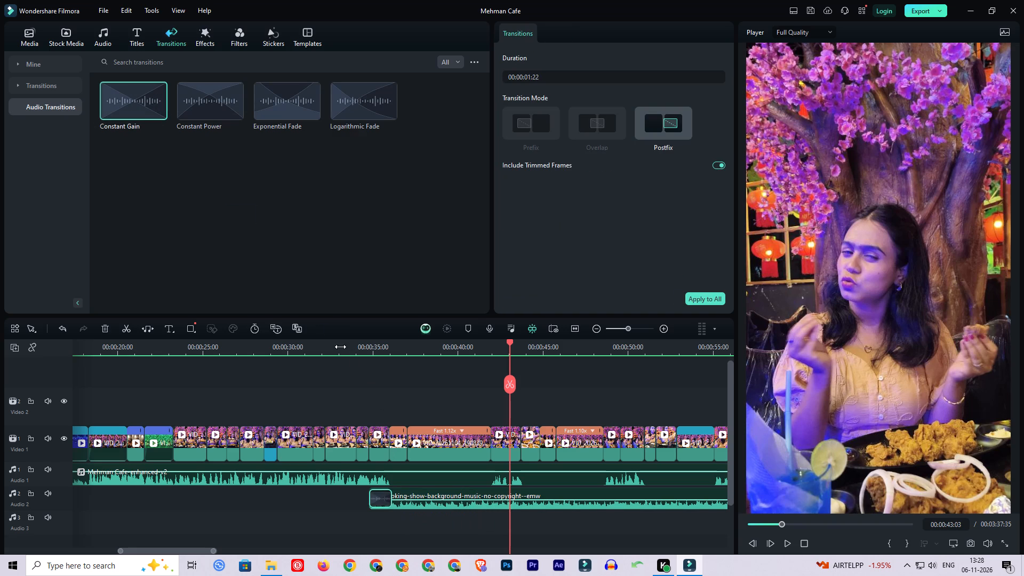
Save the project and play back the start of the music with its new transition.
left_click(340, 347)
left_click(402, 390)
key("ctrl+s")
key("space")
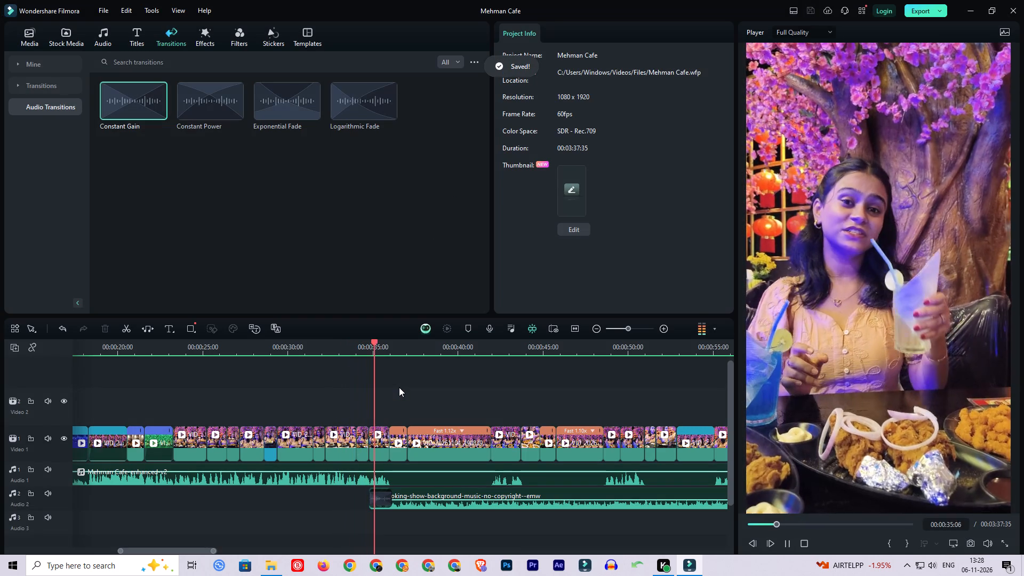
key("space")
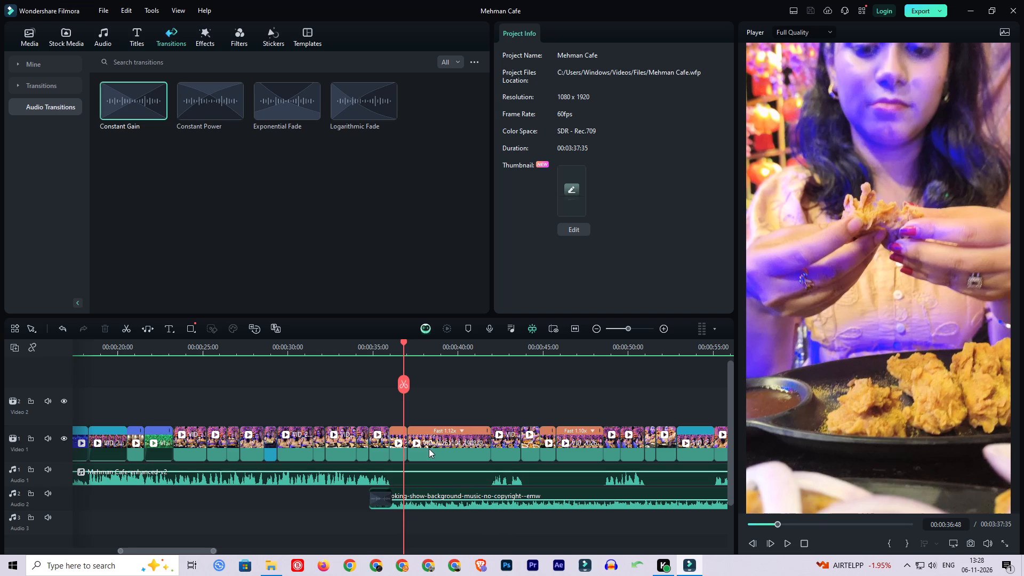
Reset the music clip's fade-in to 0.00 s and play back its start again.
left_click(445, 495)
left_click(516, 33)
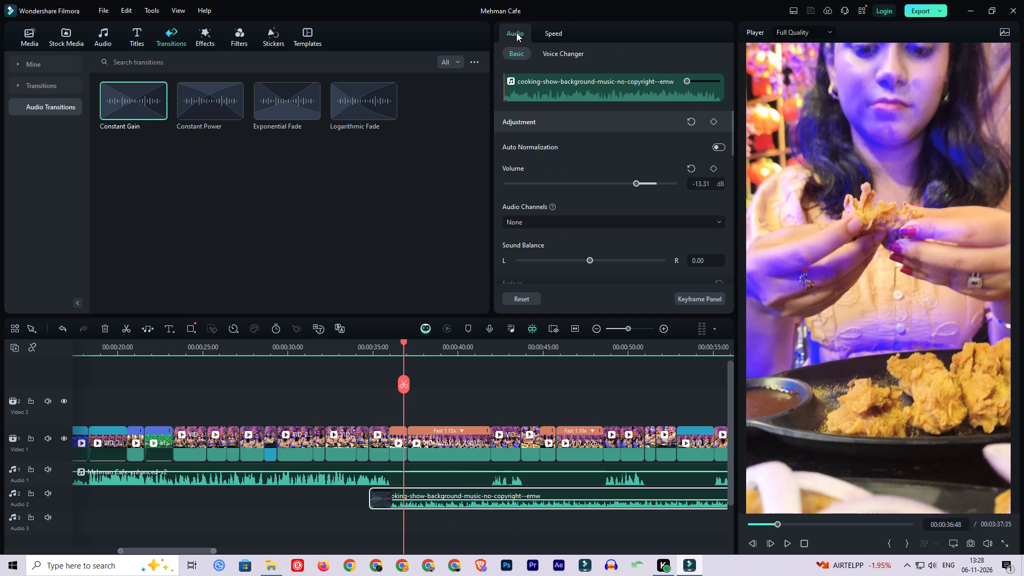
scroll(628, 252, "down", 1)
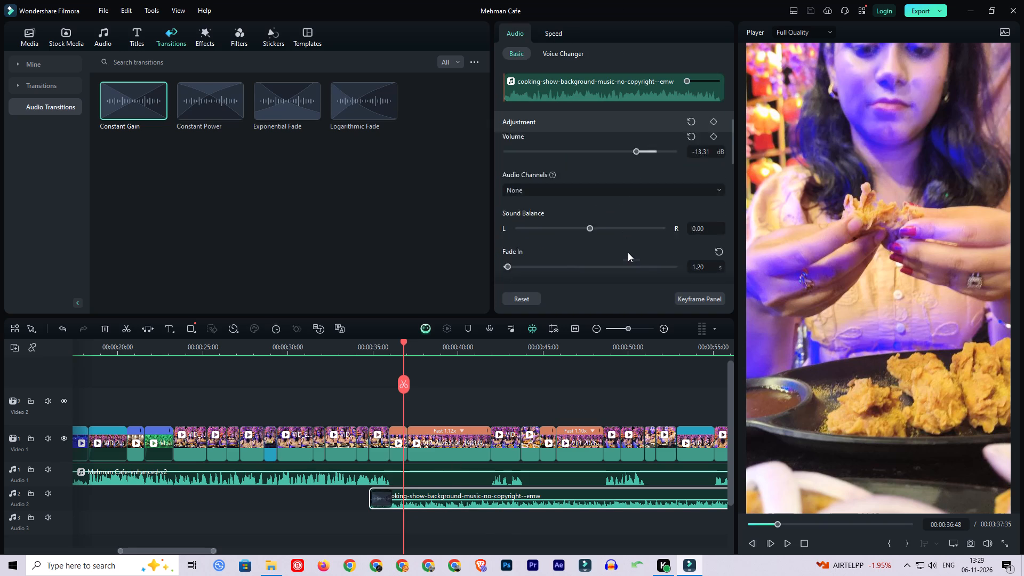
scroll(628, 252, "down", 3)
scroll(628, 252, "up", 2)
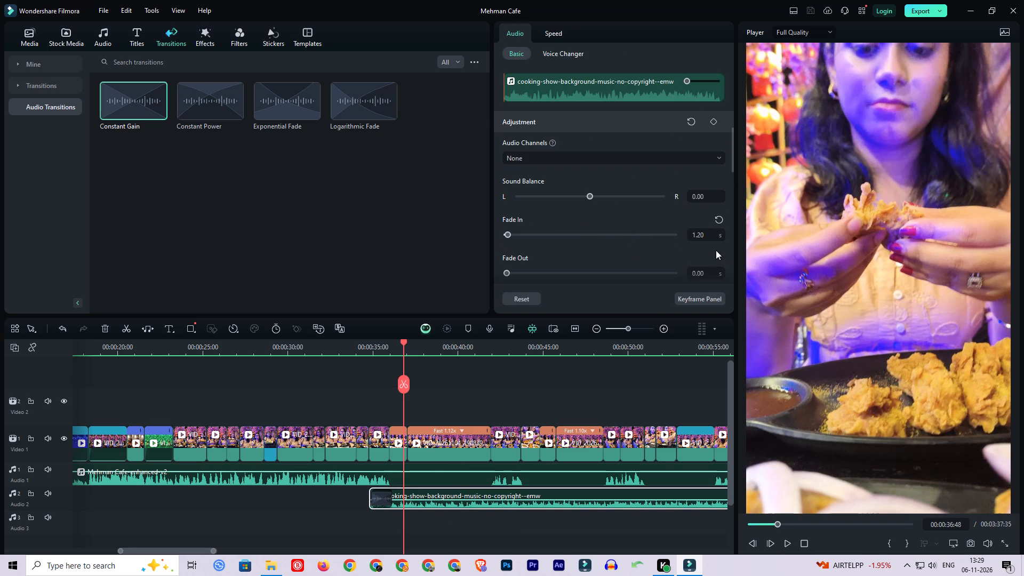
left_click(717, 220)
left_click(365, 342)
left_click(444, 380)
key("space")
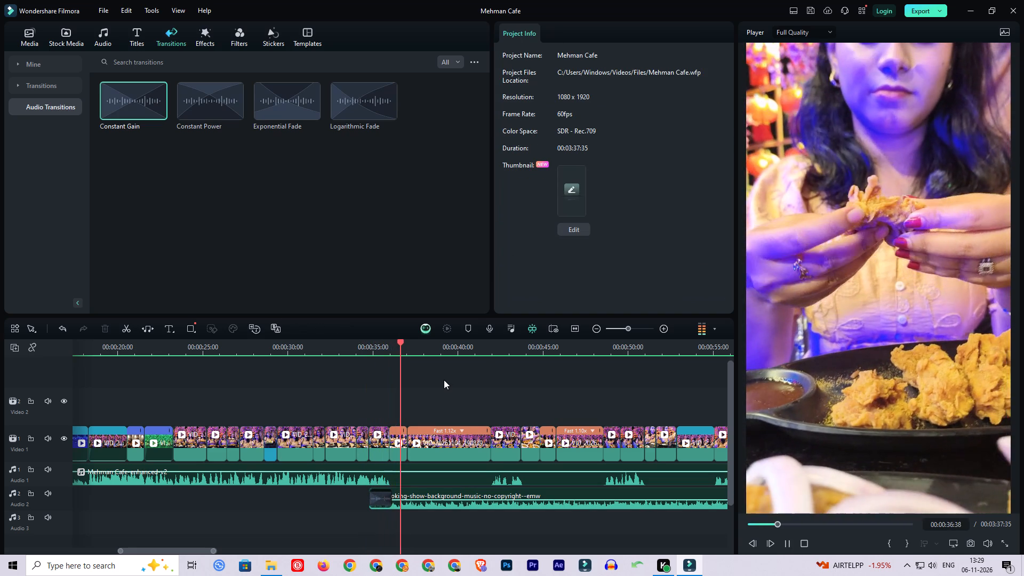
key("space")
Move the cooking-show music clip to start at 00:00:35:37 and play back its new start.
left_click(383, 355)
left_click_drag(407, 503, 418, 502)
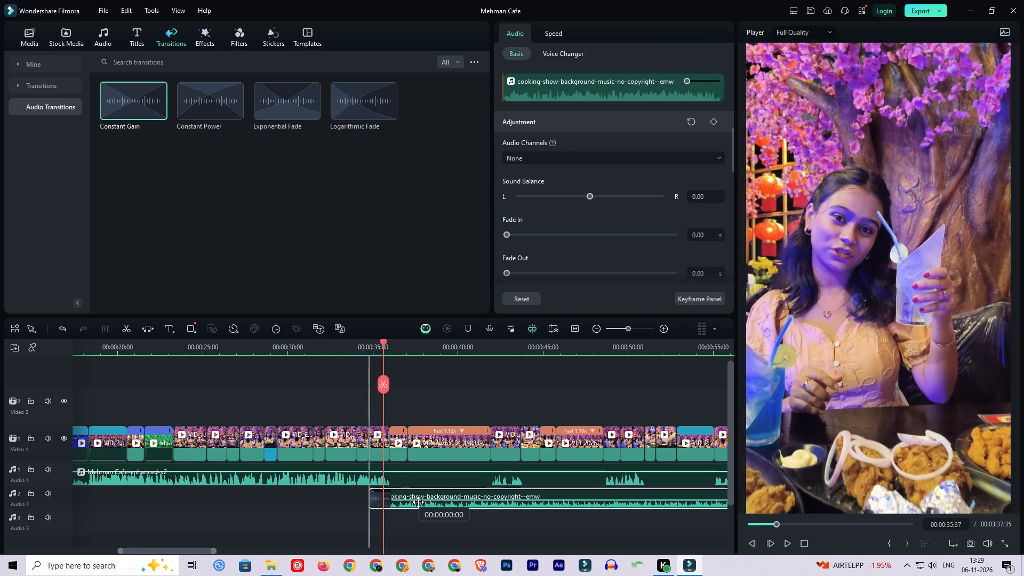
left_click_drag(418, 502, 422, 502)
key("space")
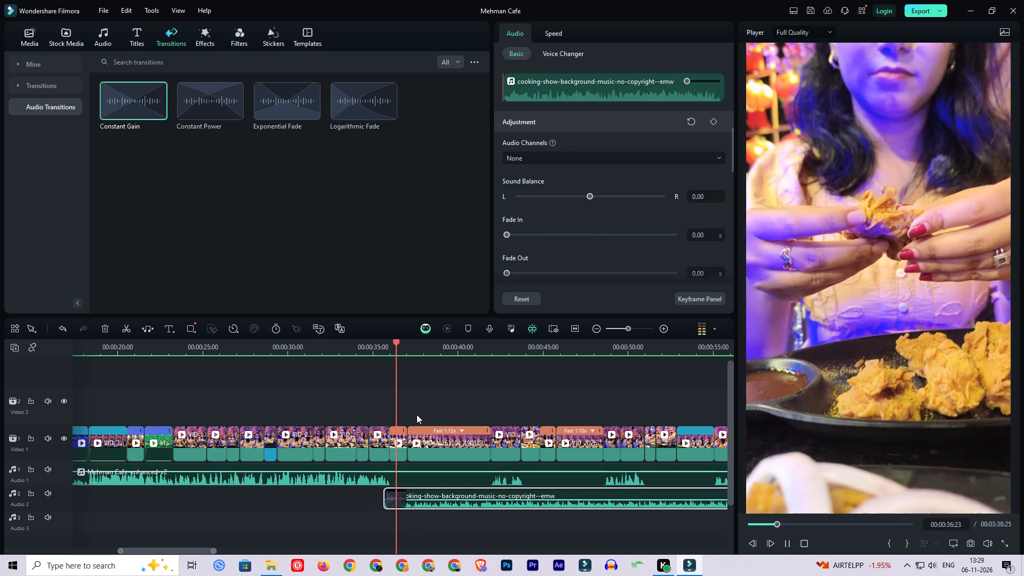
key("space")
Move the cooking-show music clip to start at 00:00:35:20 on its audio track.
left_click(377, 350)
left_click(377, 347)
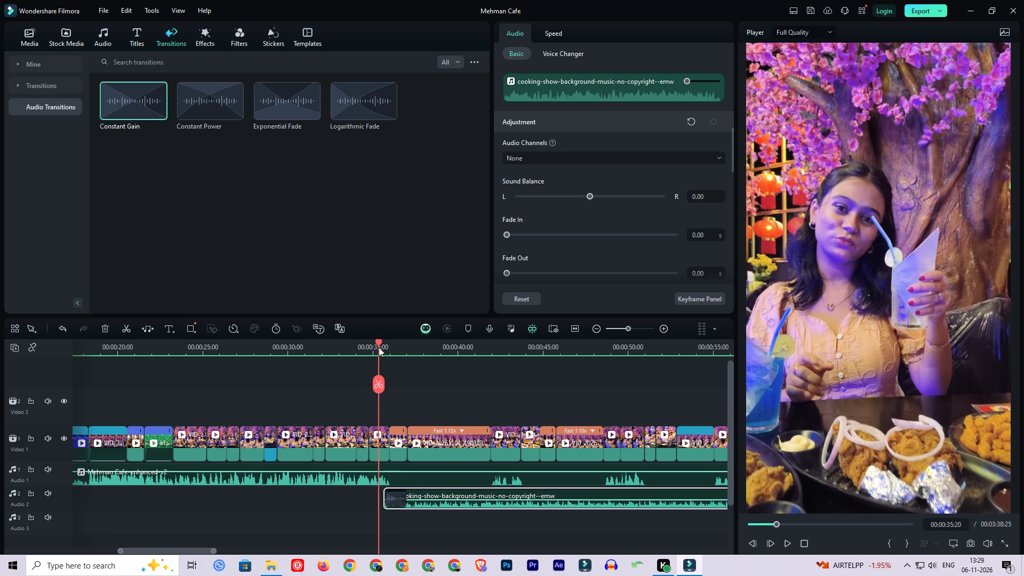
left_click_drag(439, 503, 427, 505)
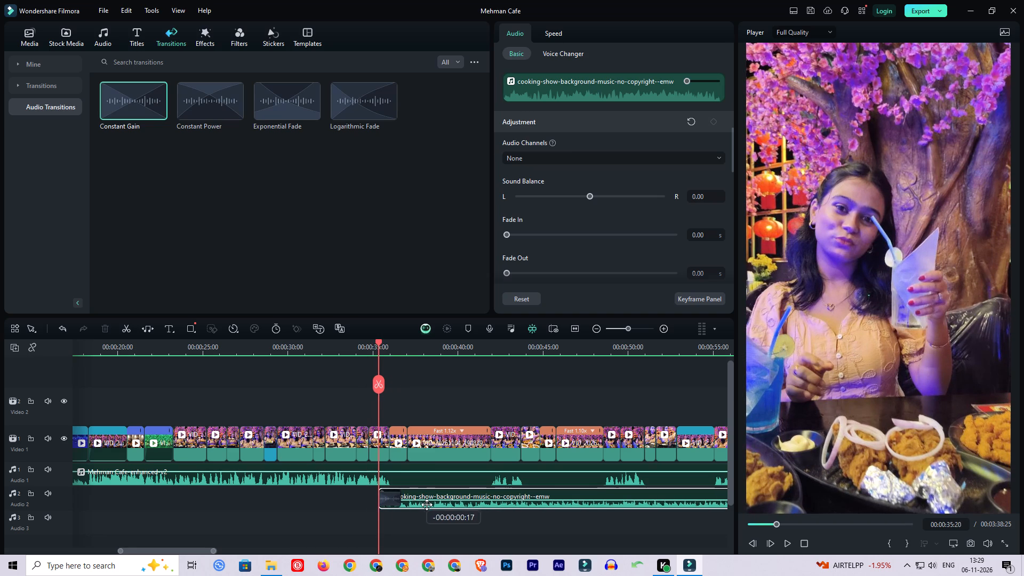
left_click_drag(427, 505, 429, 504)
left_click(423, 523)
Save the project and play back the start of the repositioned music clip.
key("ctrl+s")
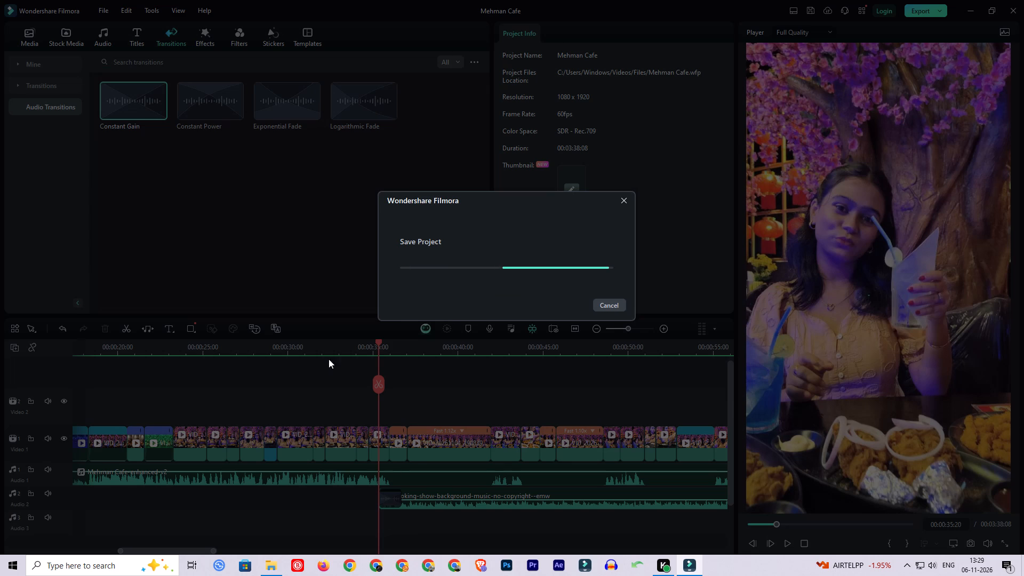
left_click(292, 206)
left_click(408, 373)
key("space")
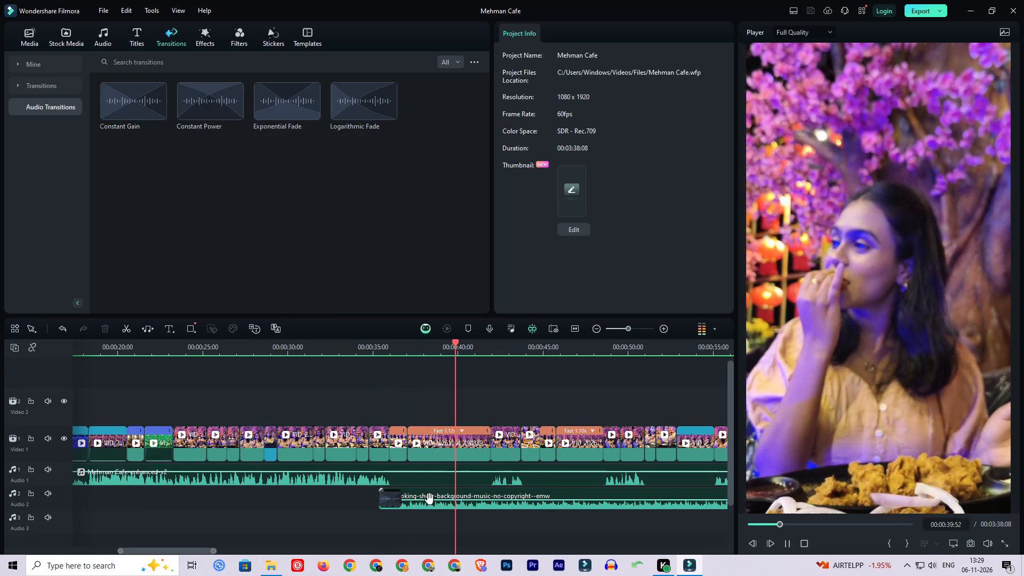
Split the music clip at 00:00:41:56 and 00:00:43:42, isolating the section under the short speech passage.
left_click(429, 499)
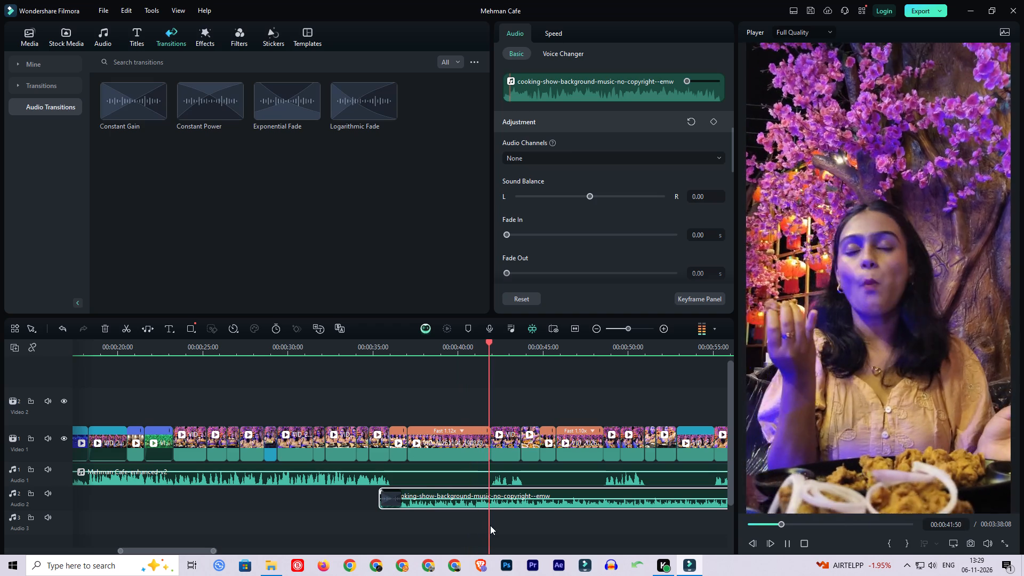
key("space")
type("c")
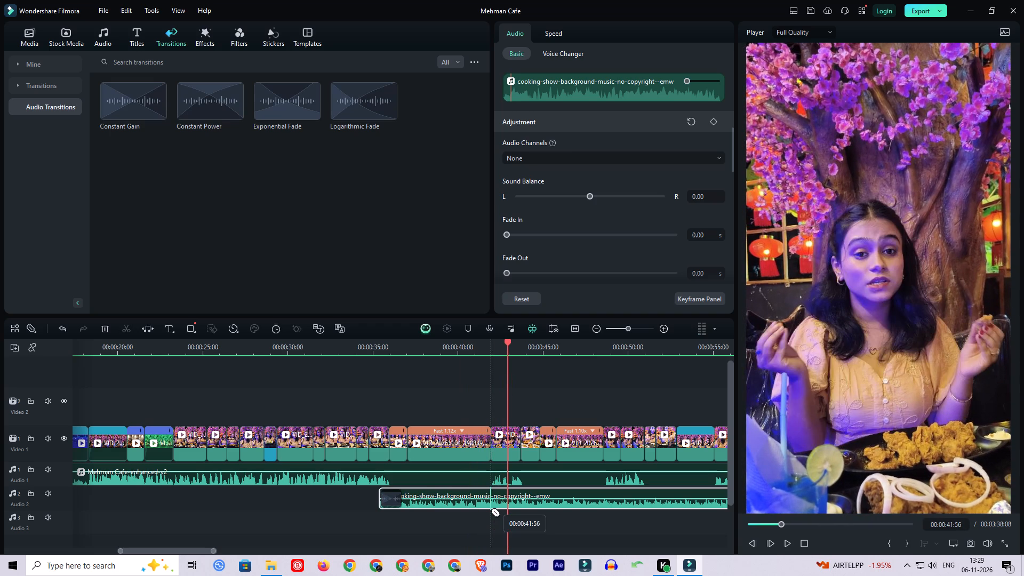
left_click(487, 504)
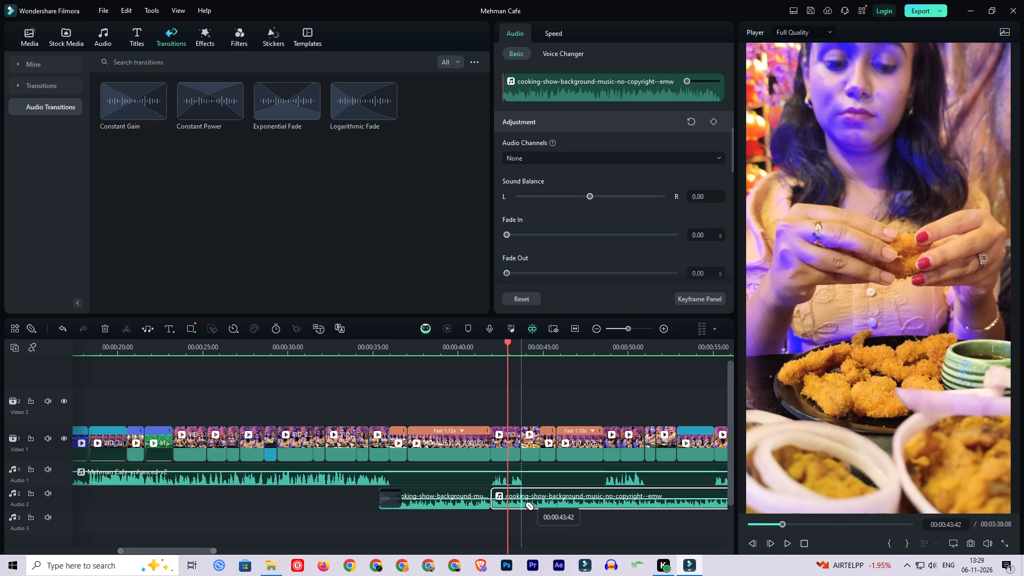
left_click(521, 498)
key("v")
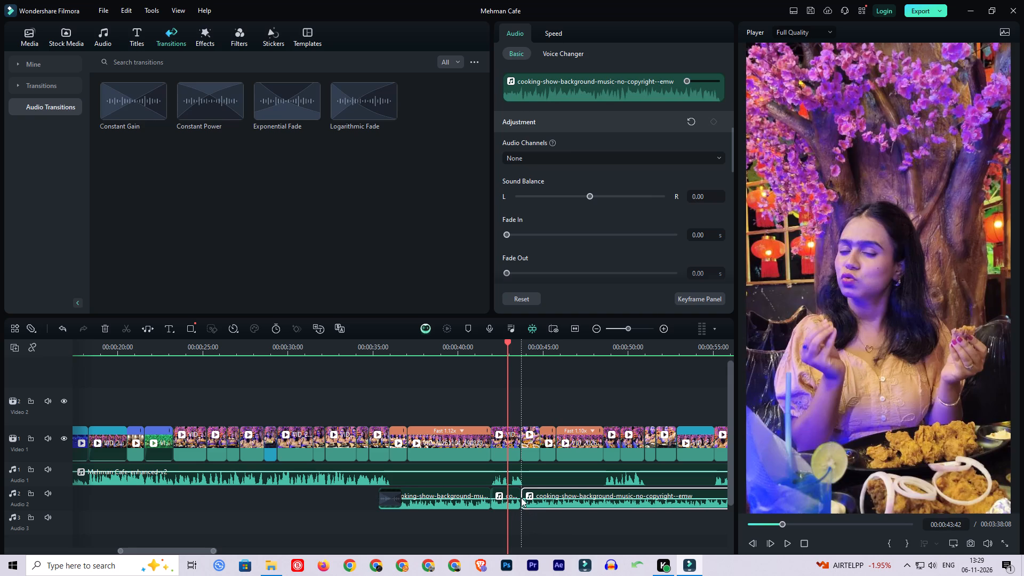
Lower the volume of the short music section between the two cuts and play it against the Mehman Cafe-enhanced-v2 audio.
left_click(512, 498)
left_click(474, 357)
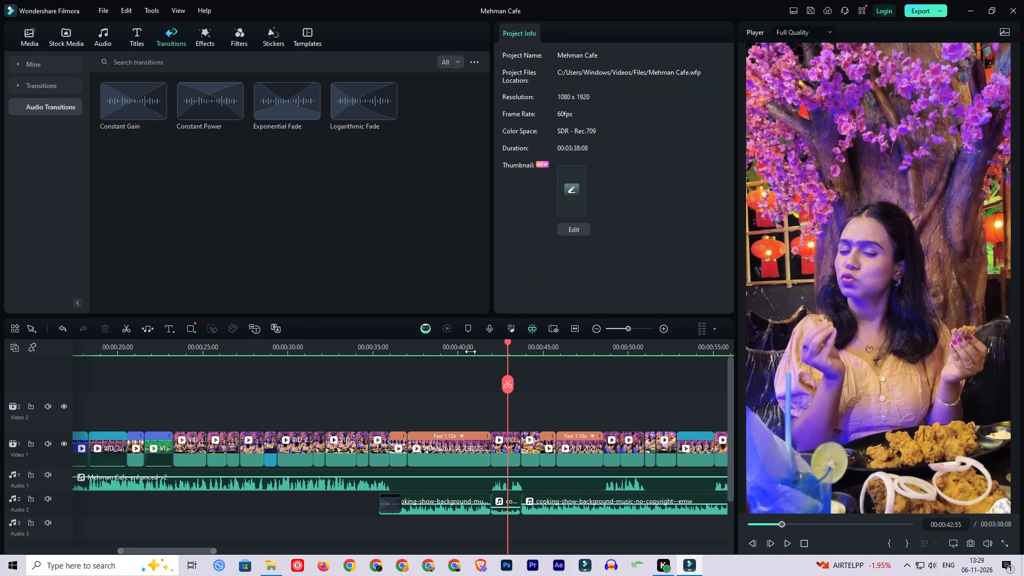
left_click(470, 350)
key("space")
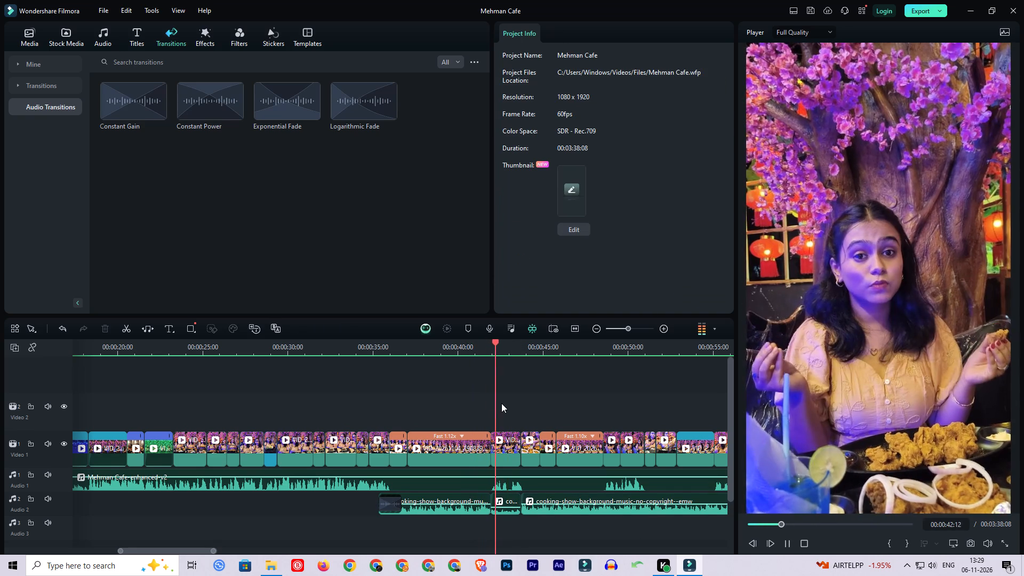
key("space")
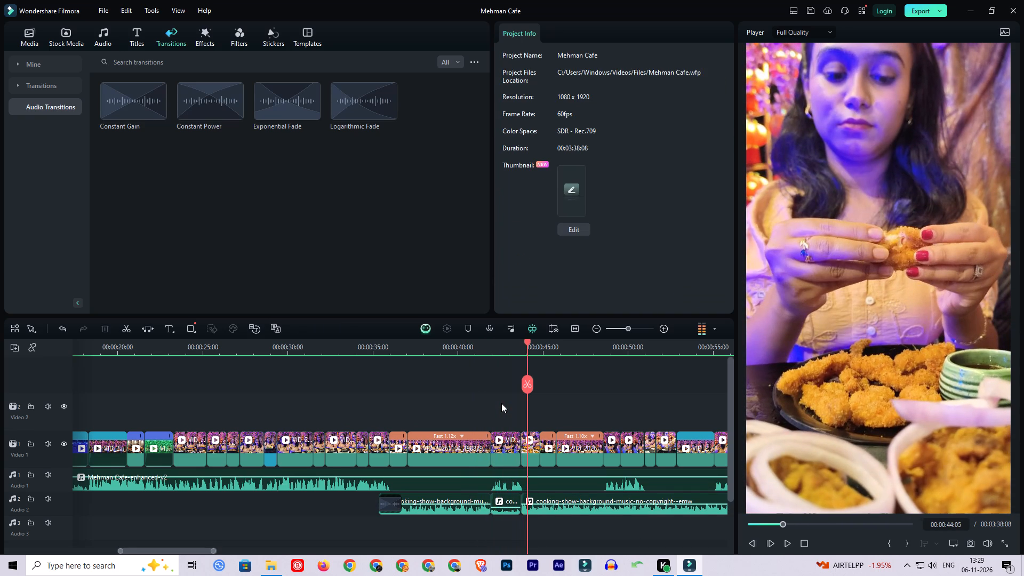
left_click(507, 478)
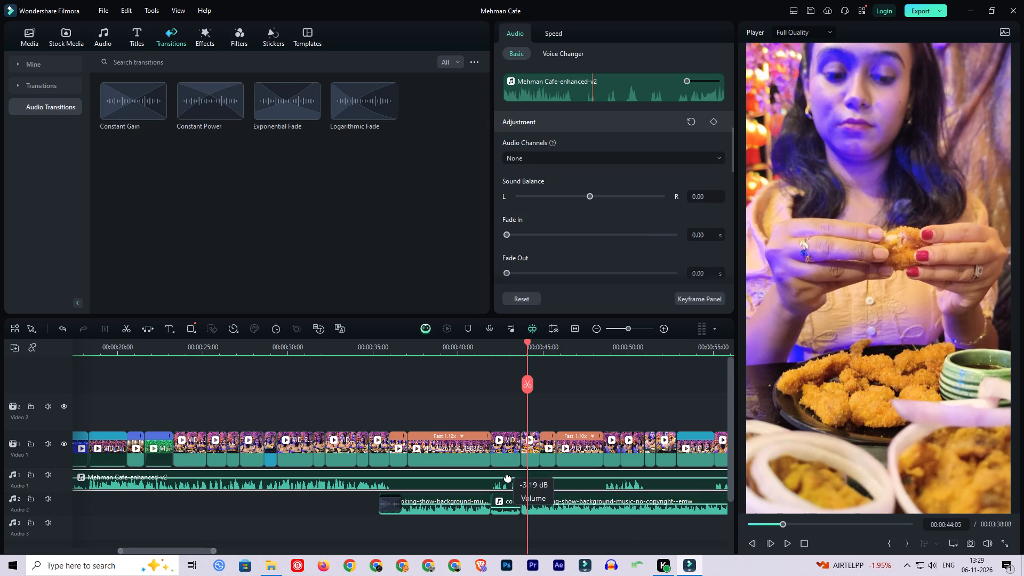
left_click(467, 354)
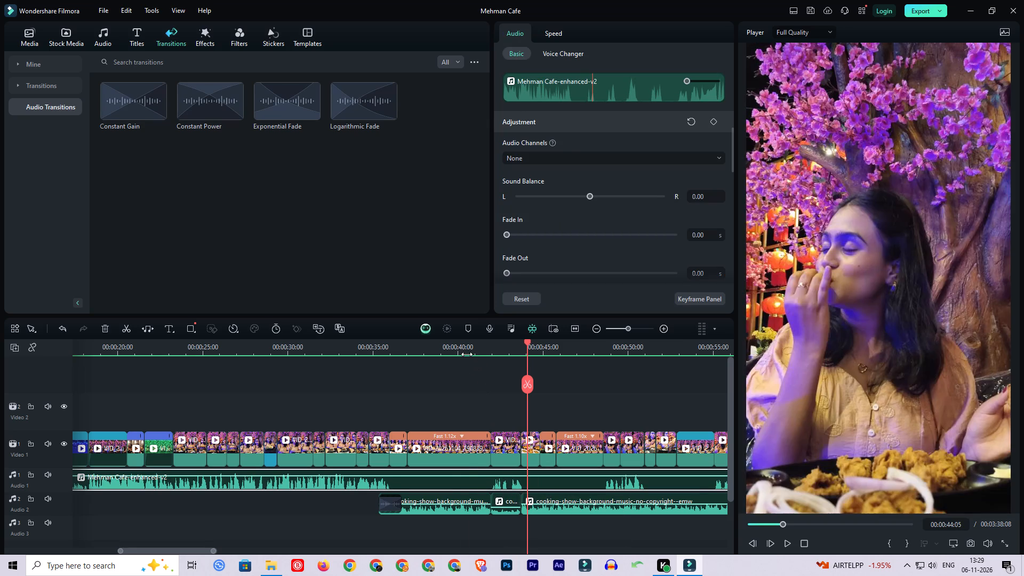
key("space")
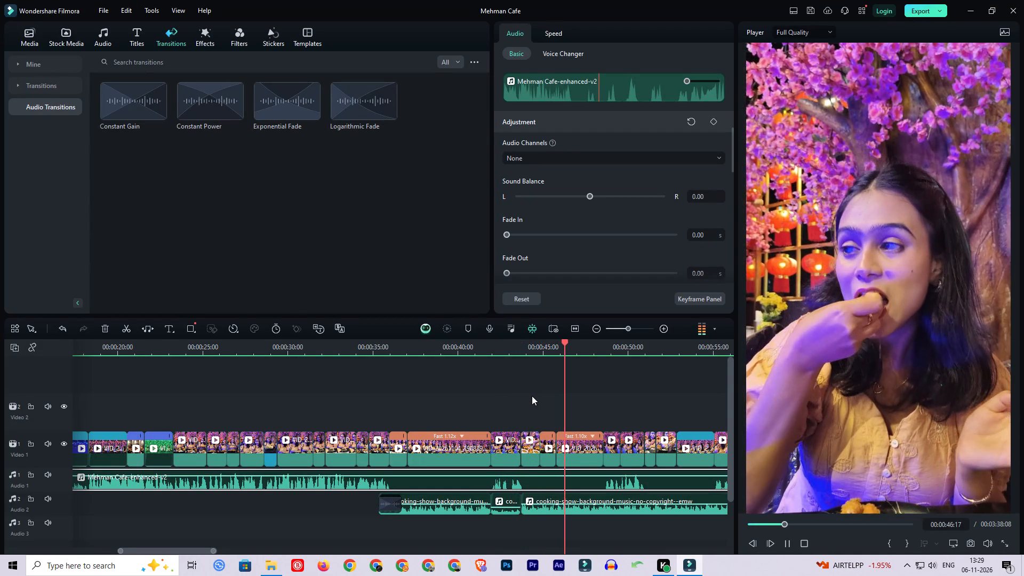
Split the music at 00:00:48:32 and 00:00:50:59, around the following speech passage.
key("space")
key("c")
left_click(606, 499)
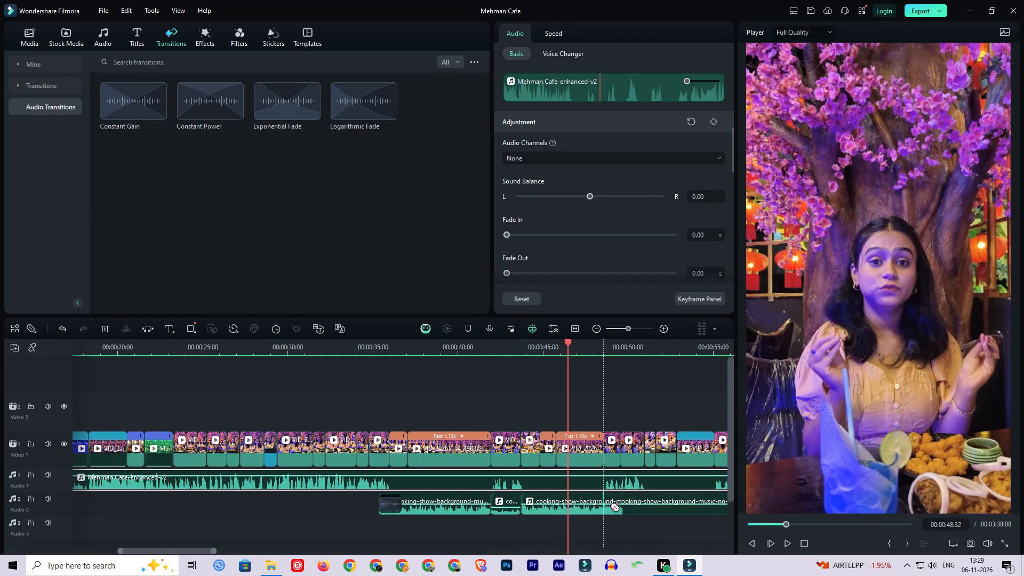
left_click(646, 495)
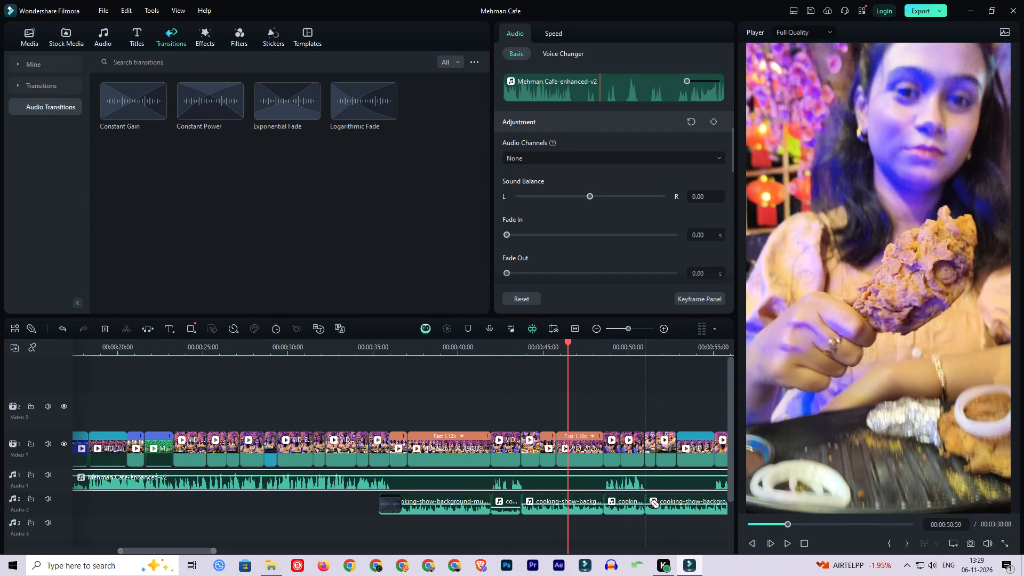
key("v")
Split the music at 00:00:58:32, where the speech passage ends, and delete everything after the cut.
left_click_drag(194, 551, 215, 552)
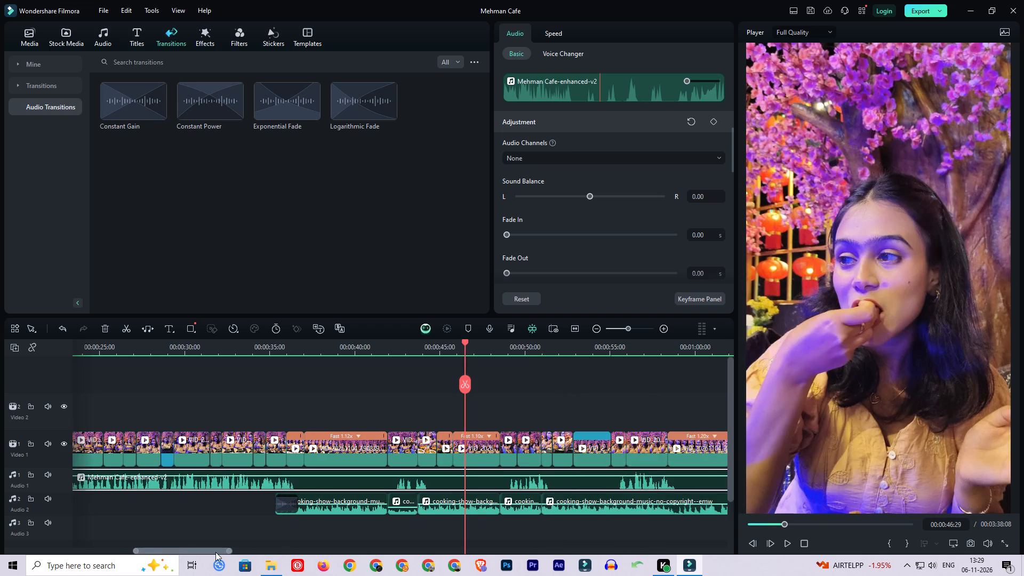
left_click_drag(215, 552, 276, 559)
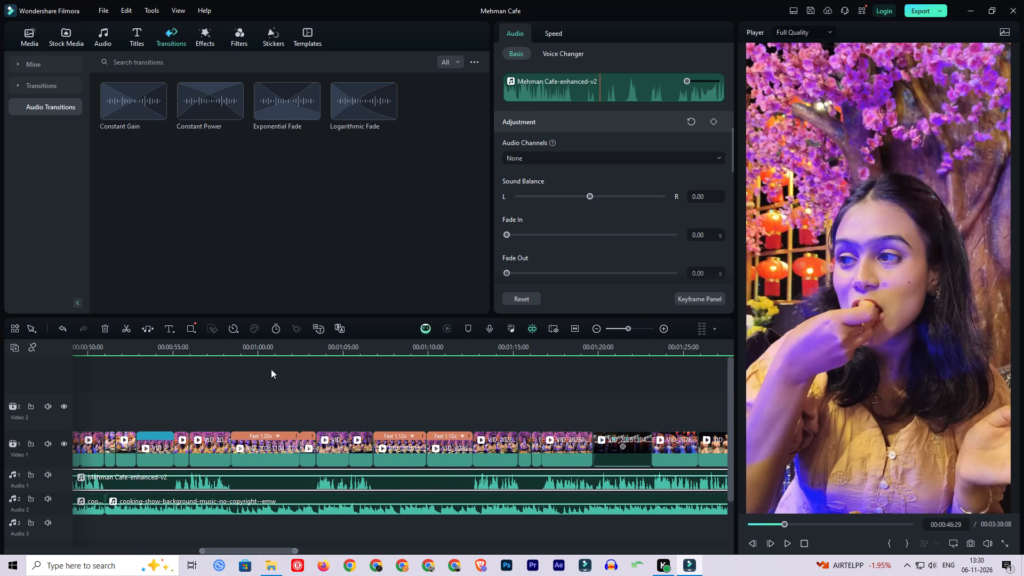
left_click(324, 345)
key("space")
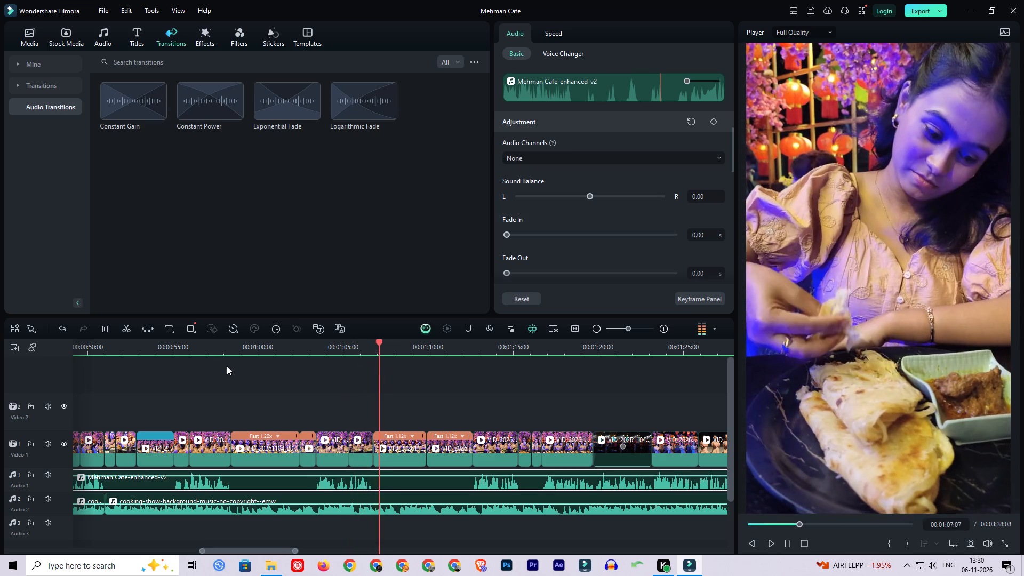
left_click(213, 344)
key("space")
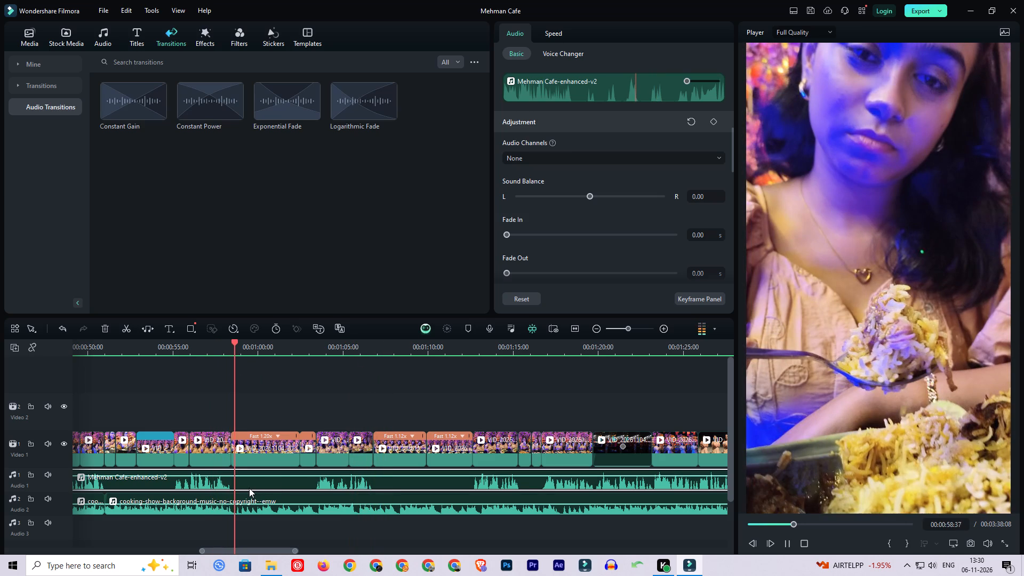
left_click(240, 510)
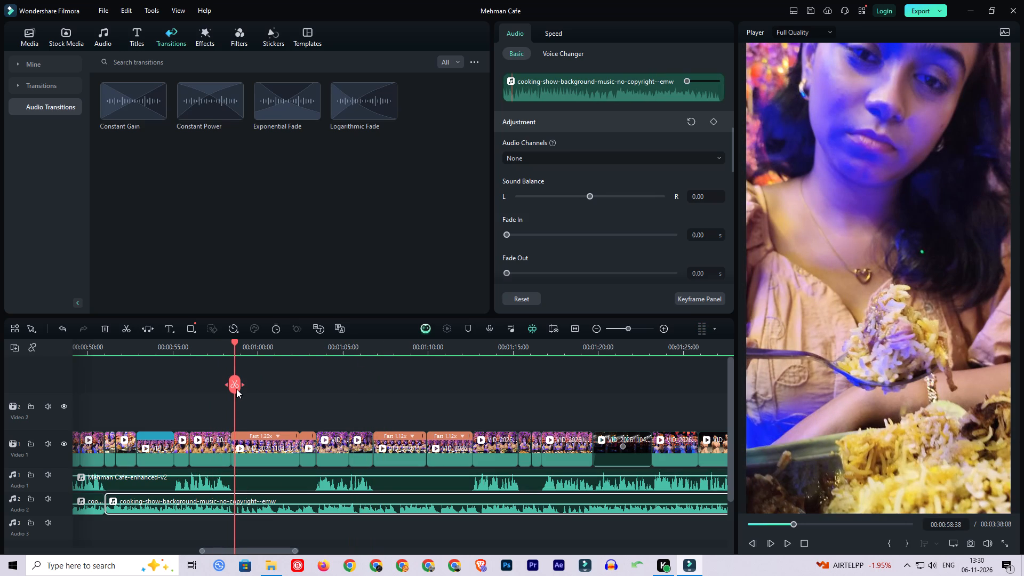
key("Left")
key("Left")
key("Left")
key("Left")
key("Left")
key("Left")
left_click(236, 389)
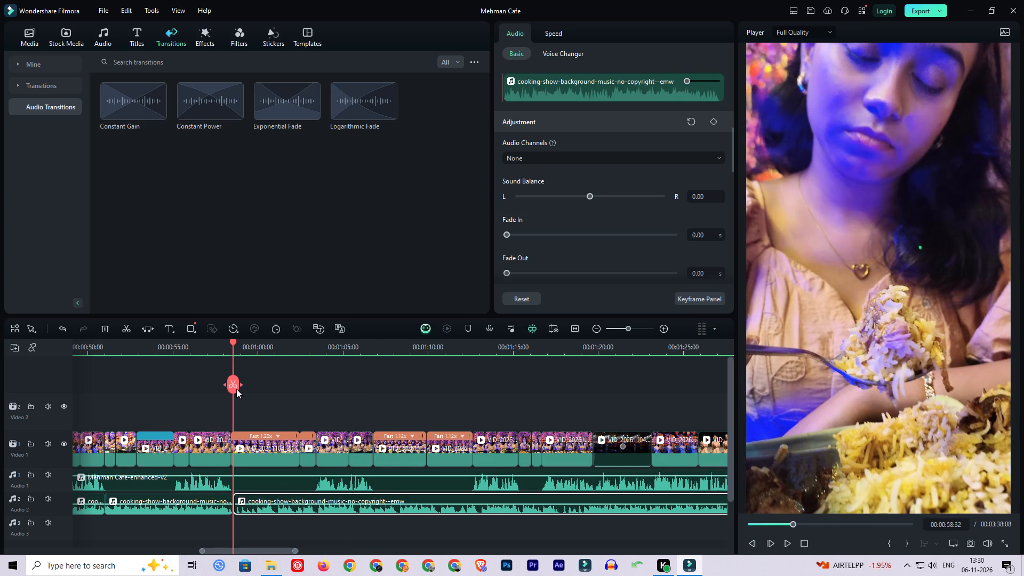
key("Delete")
Add the cooking-show background music again from the project media on Audio 2, starting at 00:00:58:32.
left_click_drag(389, 549, 312, 549)
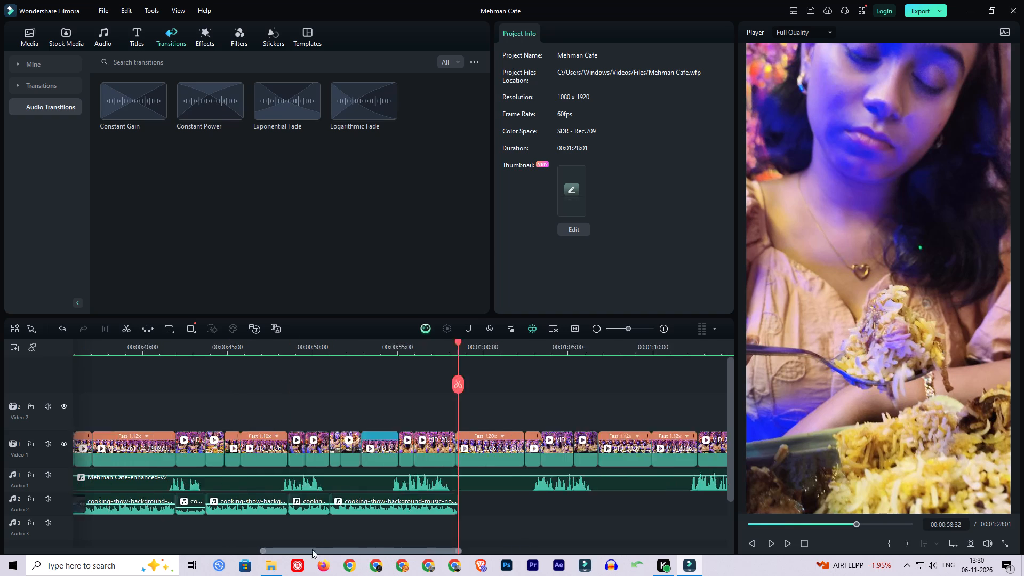
left_click_drag(312, 549, 280, 544)
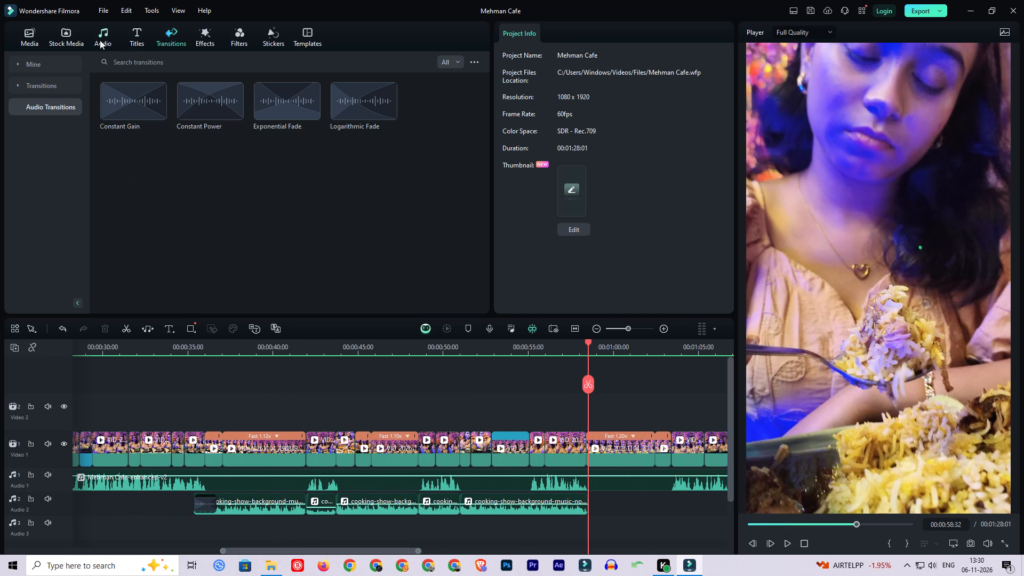
left_click(37, 38)
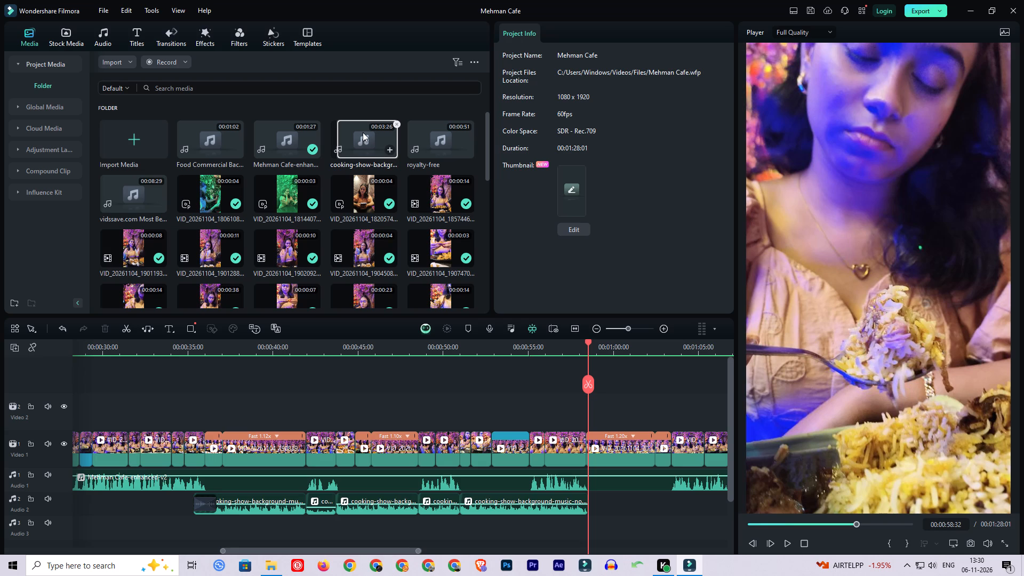
left_click_drag(363, 132, 593, 508)
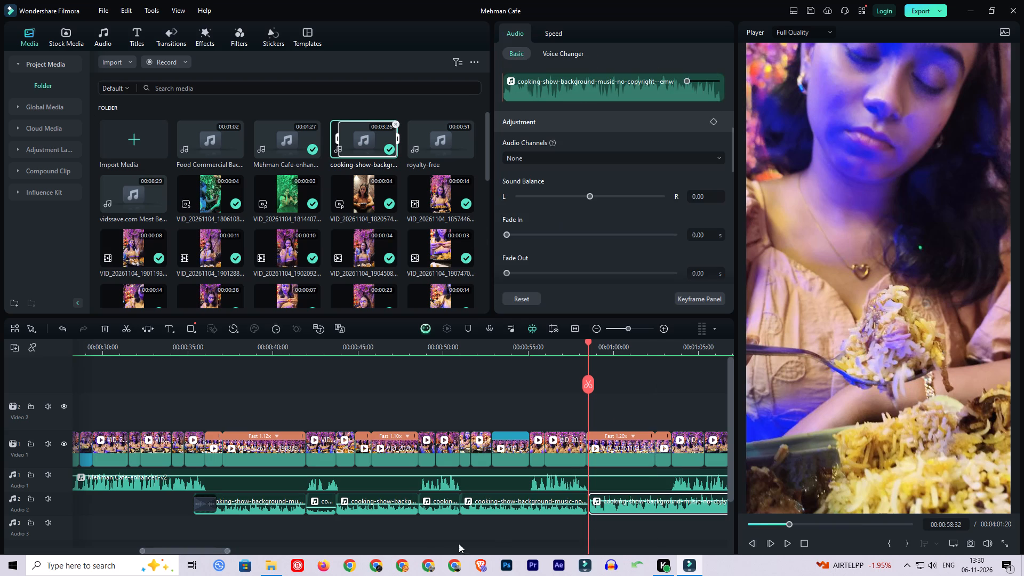
Lower the volume of the newly added music clip that starts at 00:00:58:32.
left_click_drag(193, 548, 237, 551)
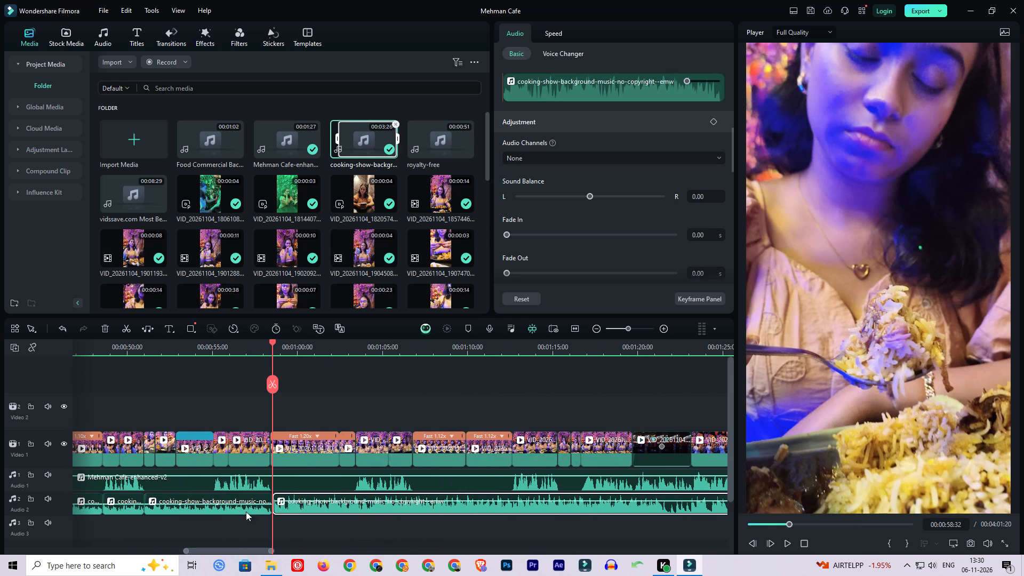
left_click_drag(290, 500, 294, 504)
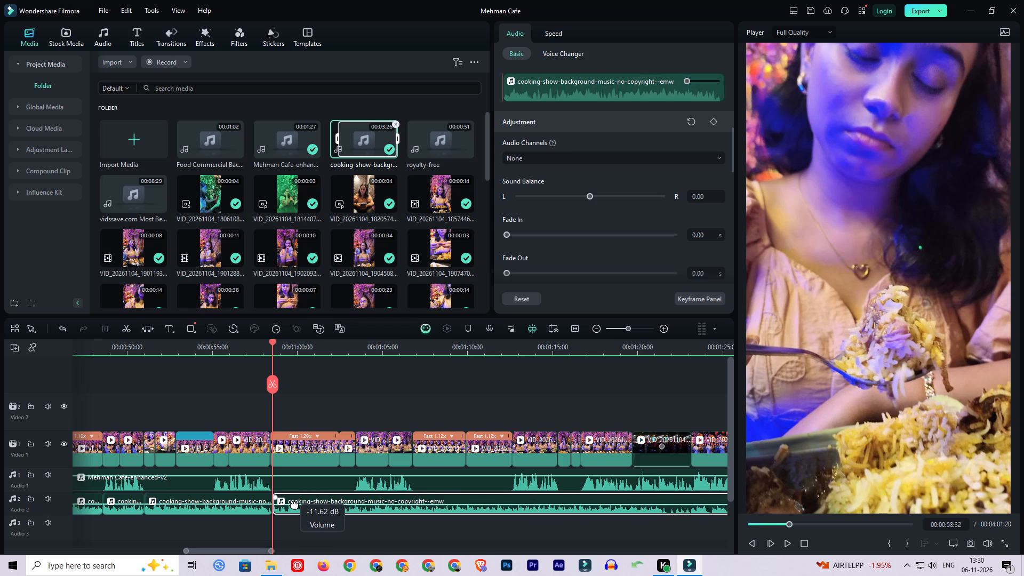
left_click_drag(294, 504, 294, 502)
Set the volume of the music clip starting at 00:00:58:32 to -9.94 dB, copied from the music clip just before it.
left_click_drag(254, 549, 234, 550)
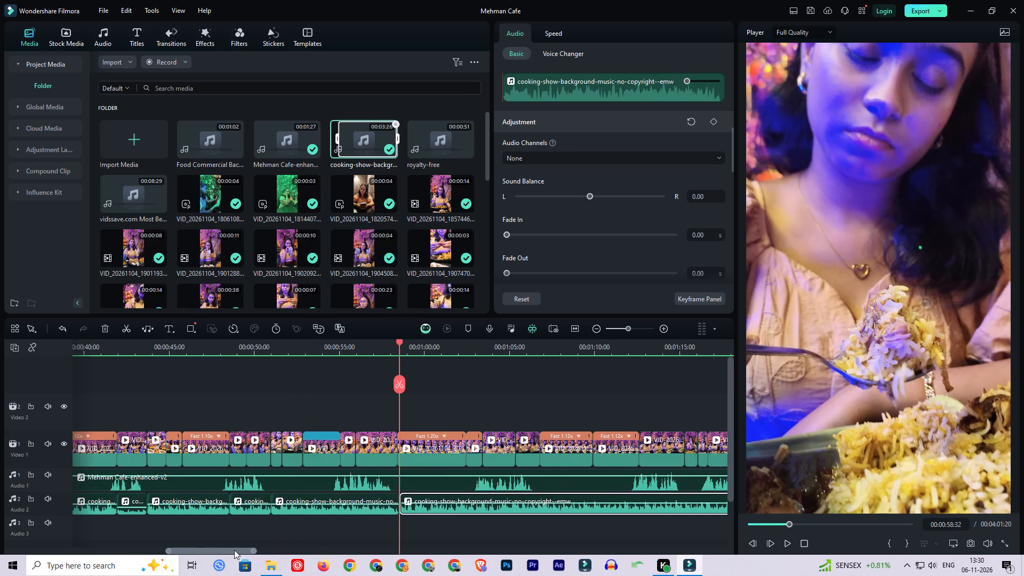
left_click_drag(234, 550, 229, 550)
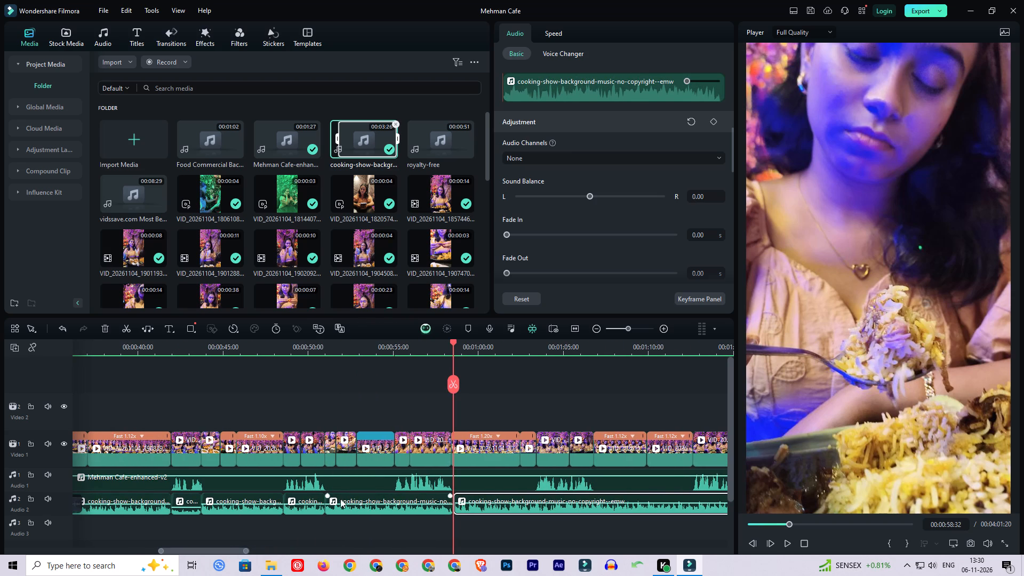
left_click(353, 504)
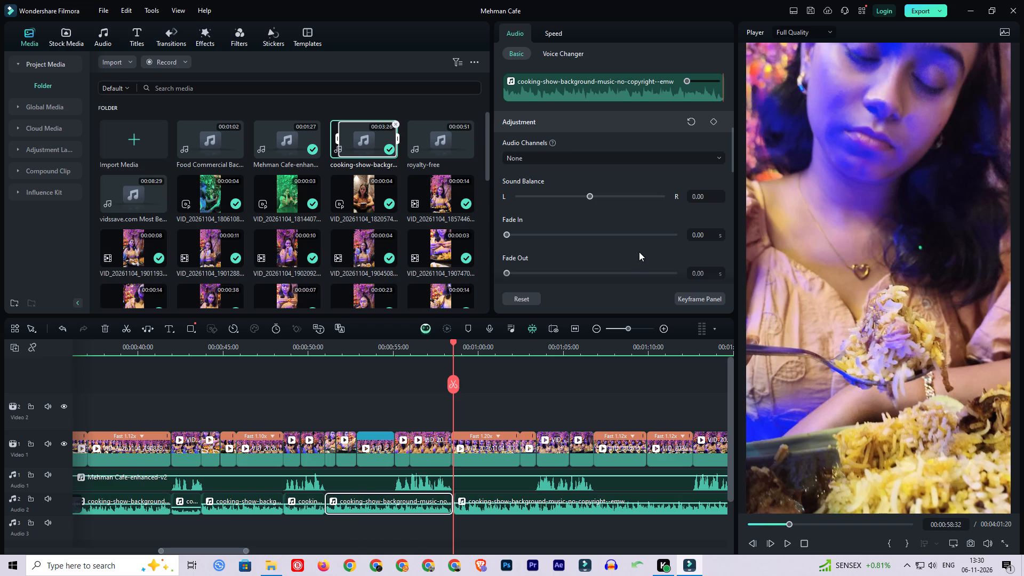
scroll(639, 251, "up", 4)
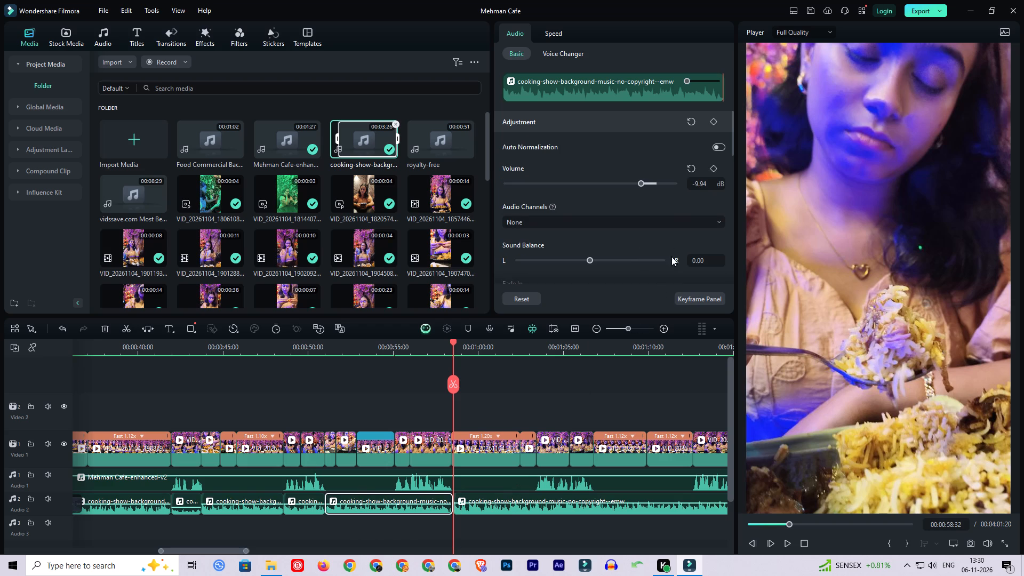
double_click(700, 188)
key("ctrl+a")
key("ctrl+c")
left_click(507, 510)
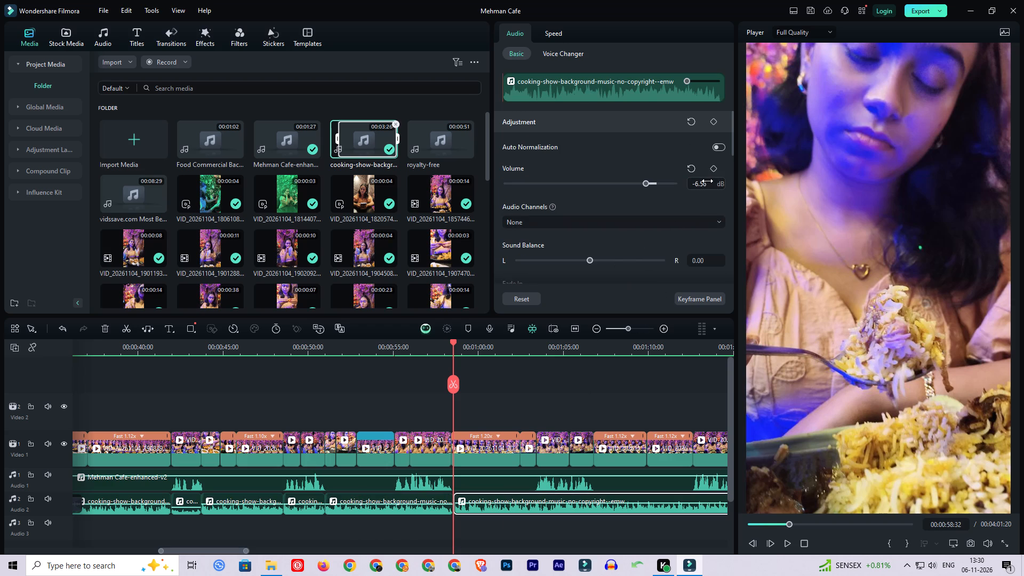
left_click(707, 181)
key("ctrl+v")
left_click(462, 538)
Split the music at 00:00:55:03, 00:01:03:25, 00:01:06:47, 00:01:12:37 and 00:01:15:18, at the edges of the speech passages.
left_click(435, 345)
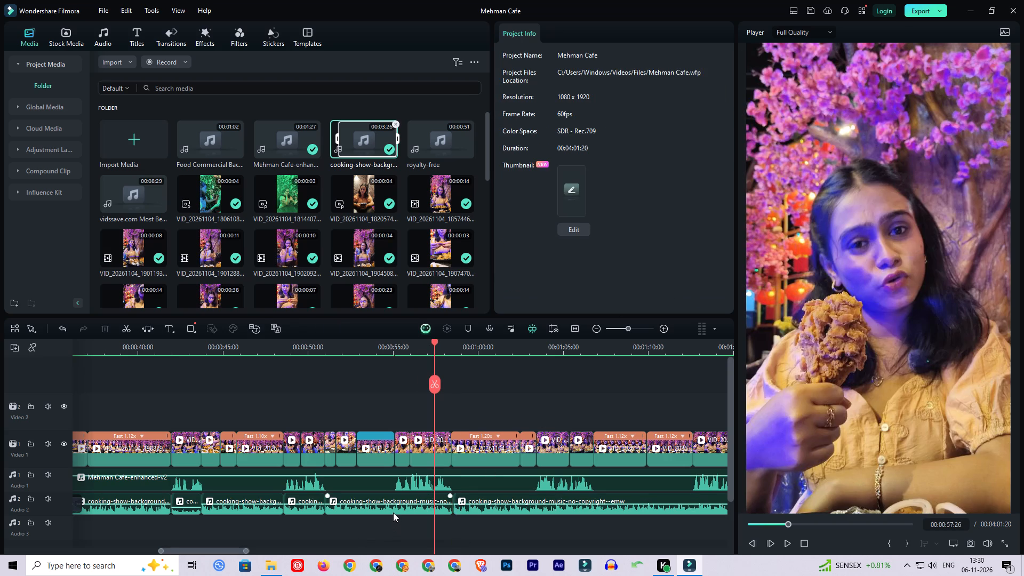
key("c")
left_click(394, 499)
key("v")
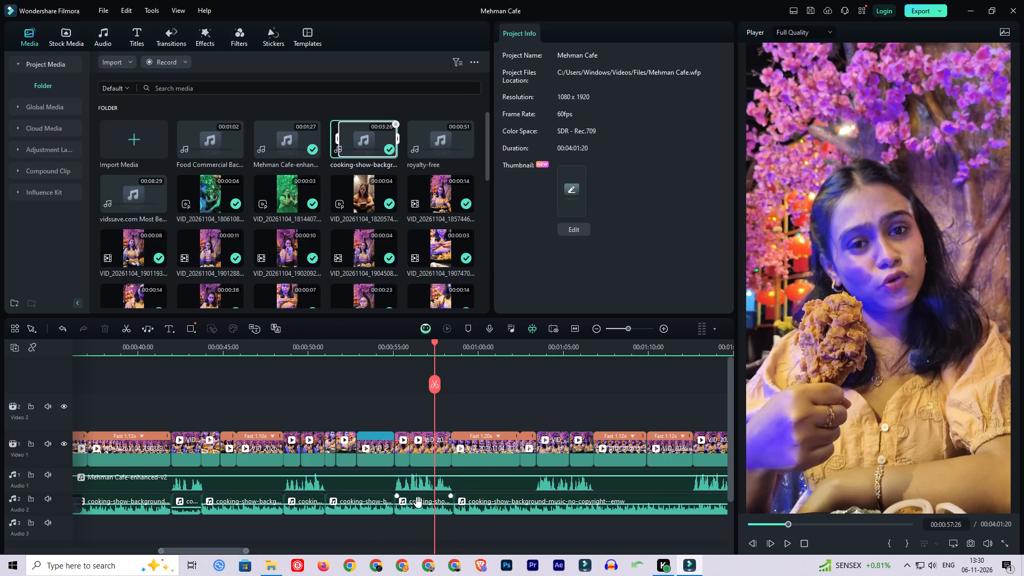
key("c")
left_click(538, 502)
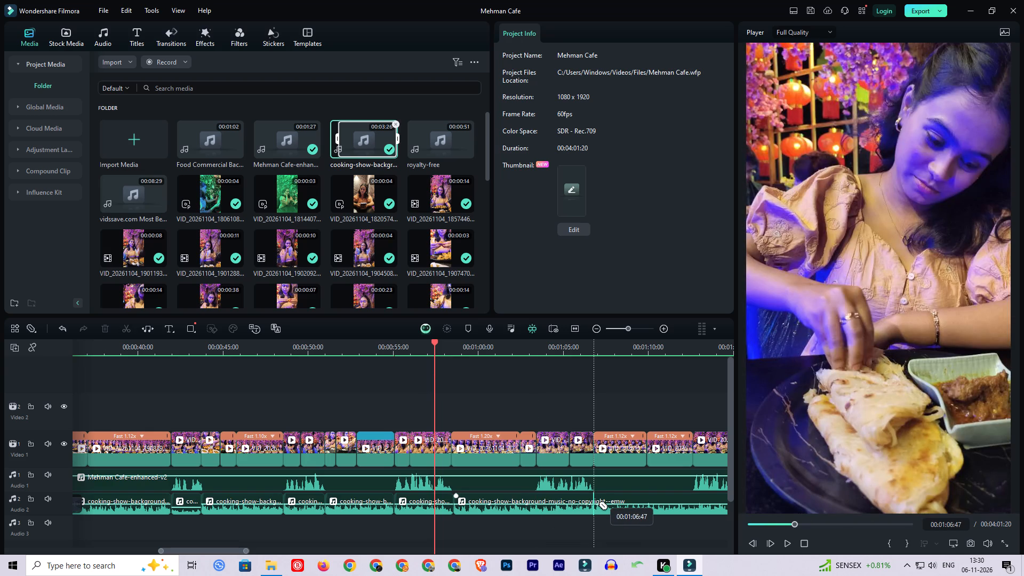
left_click(595, 497)
left_click(536, 499)
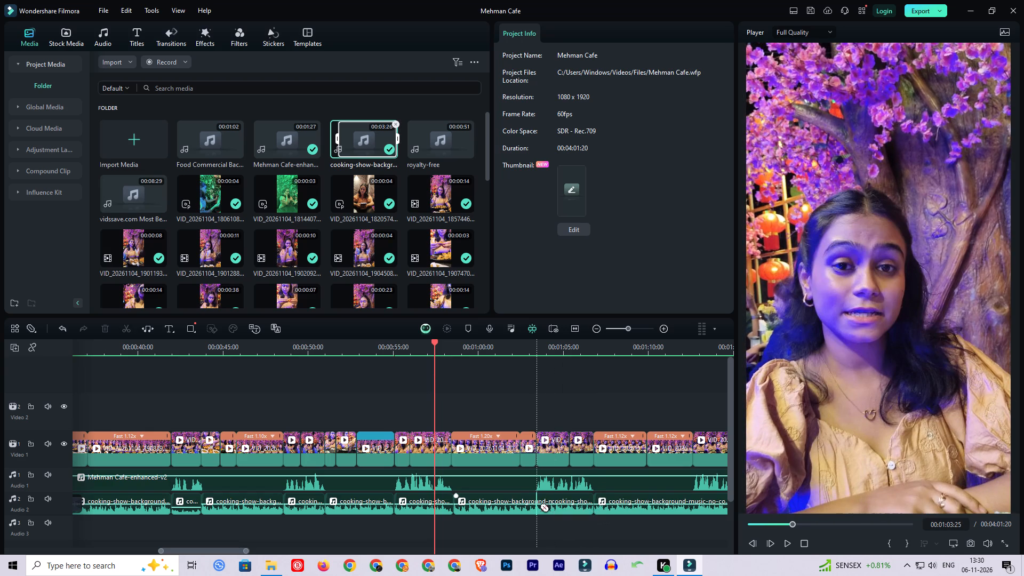
left_click(690, 498)
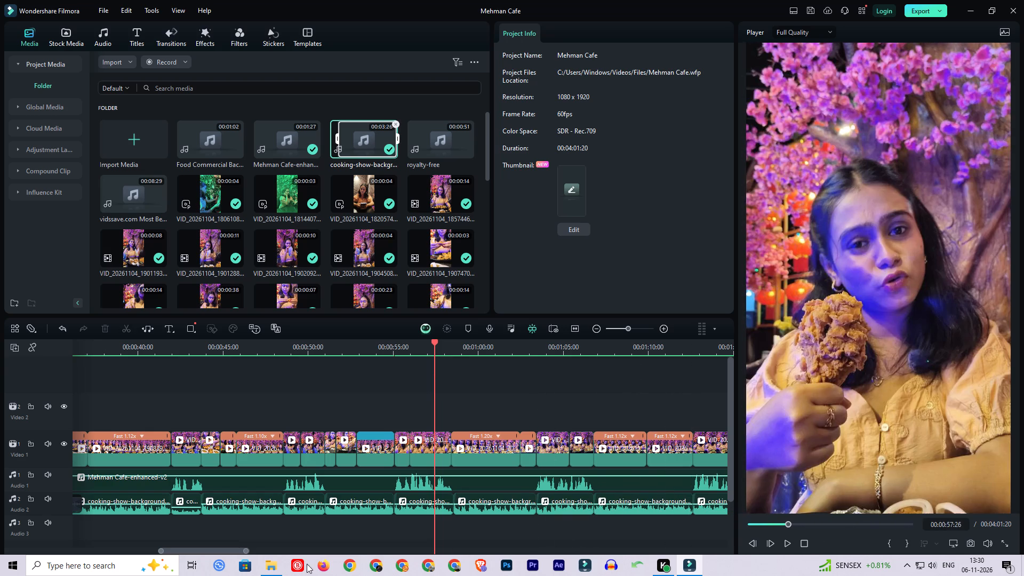
left_click_drag(205, 549, 257, 551)
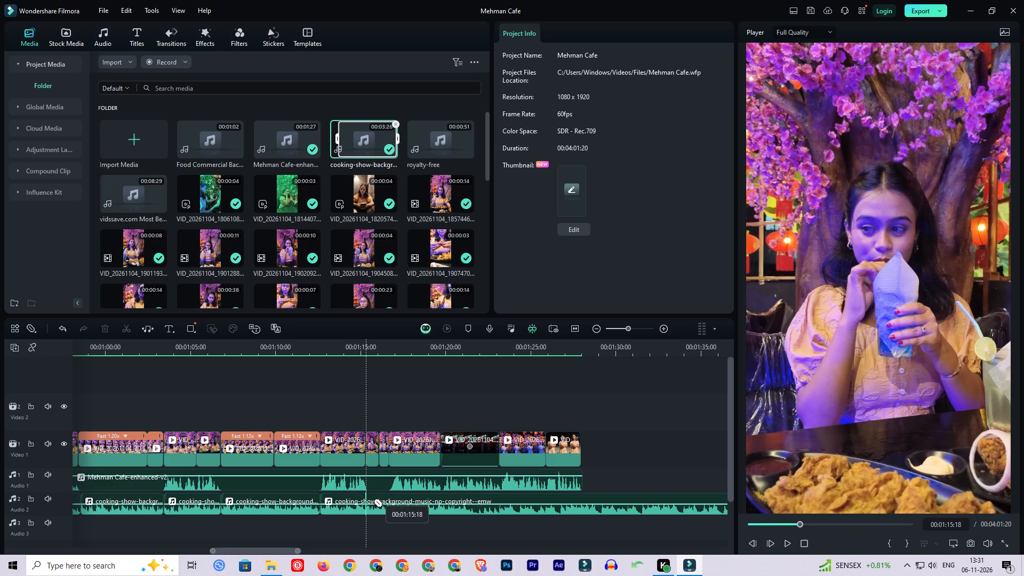
left_click(370, 494)
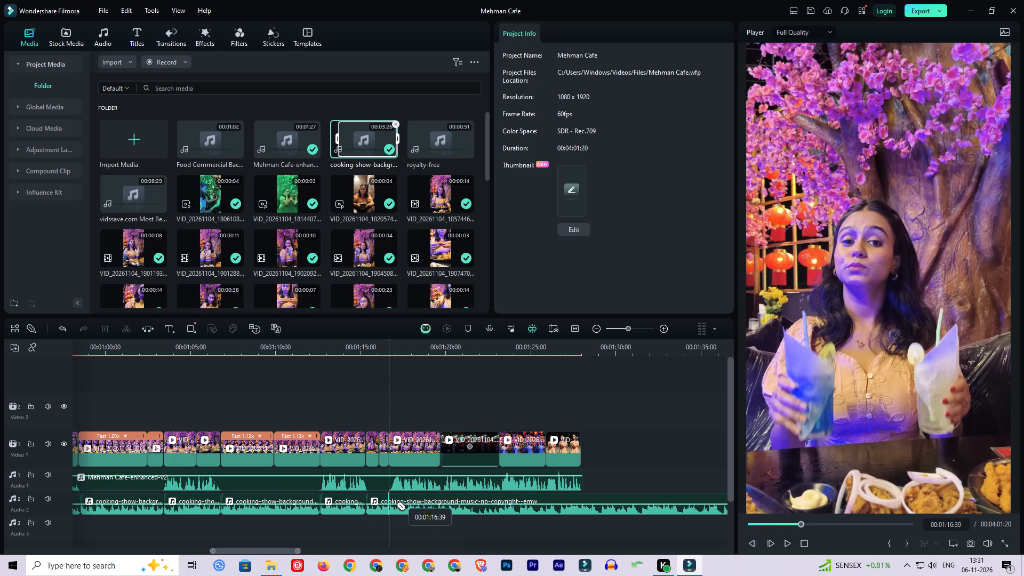
key("v")
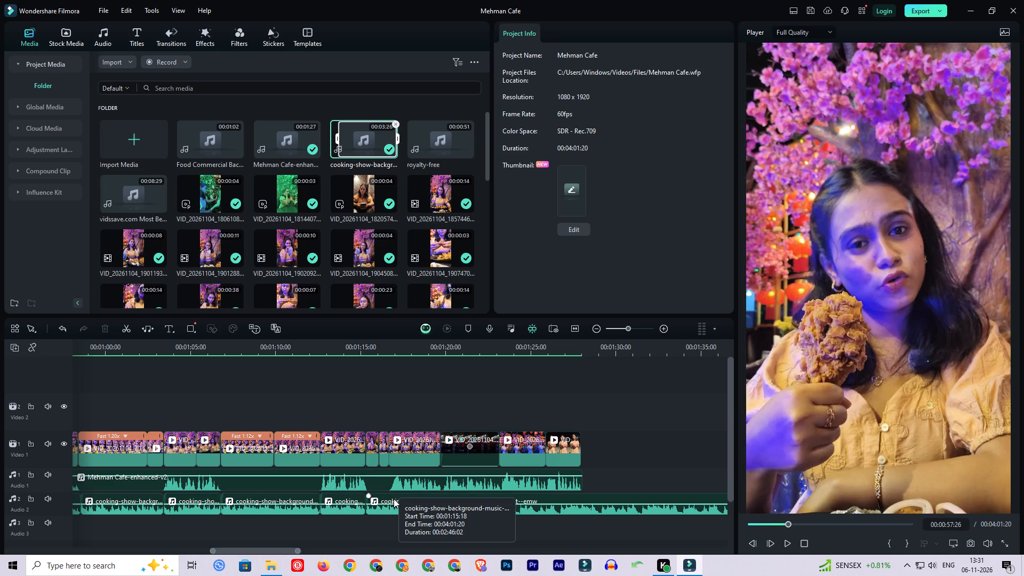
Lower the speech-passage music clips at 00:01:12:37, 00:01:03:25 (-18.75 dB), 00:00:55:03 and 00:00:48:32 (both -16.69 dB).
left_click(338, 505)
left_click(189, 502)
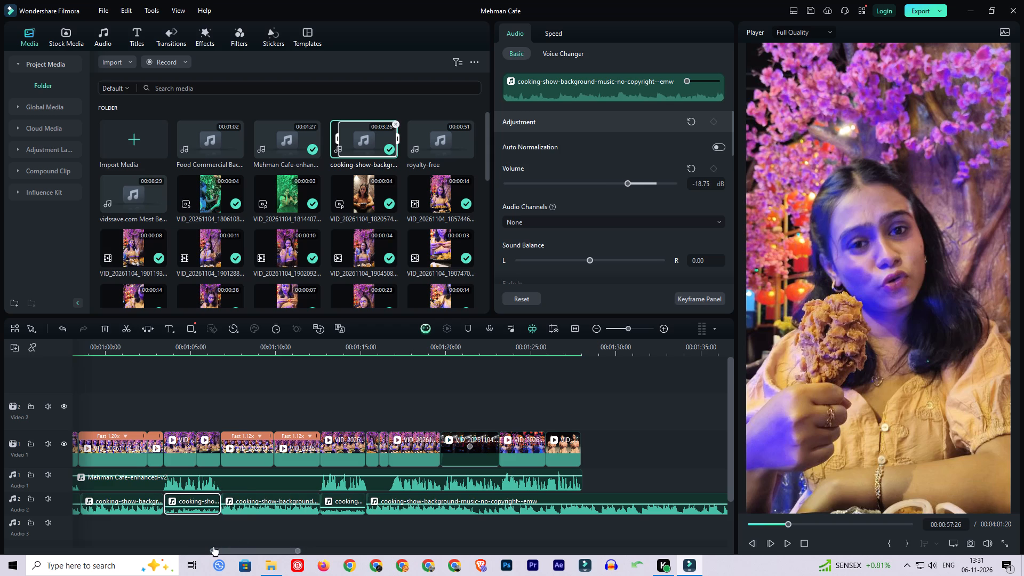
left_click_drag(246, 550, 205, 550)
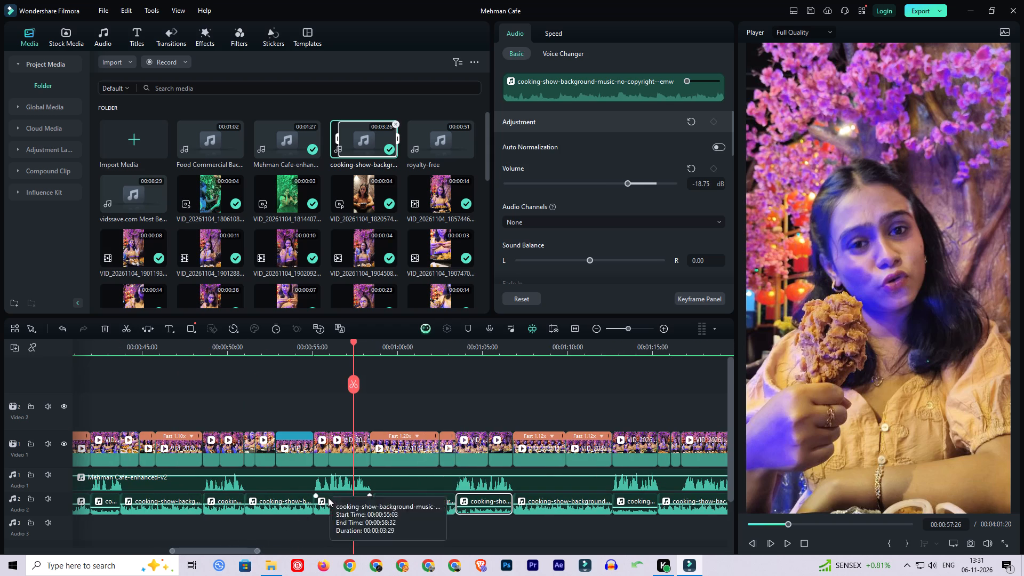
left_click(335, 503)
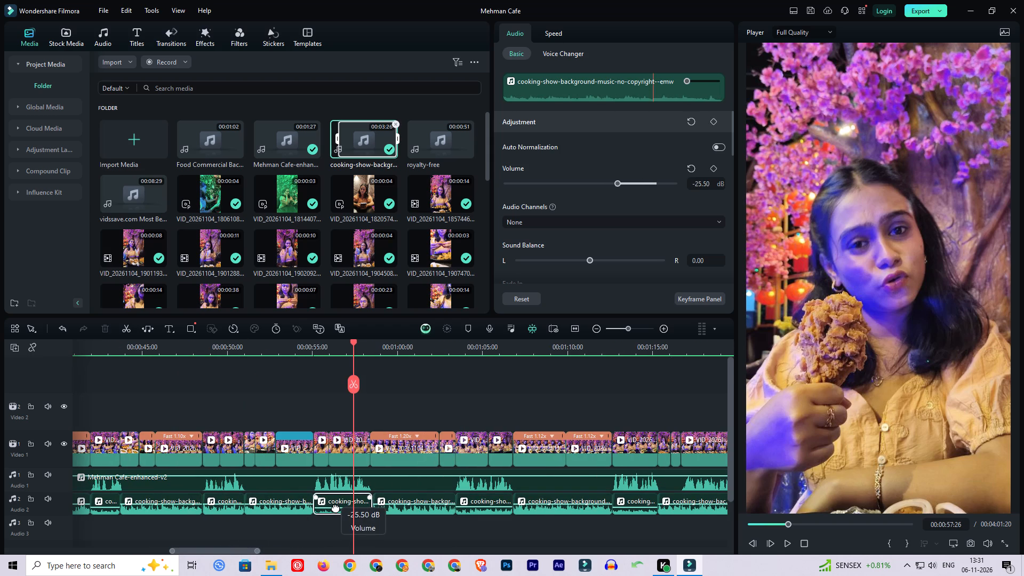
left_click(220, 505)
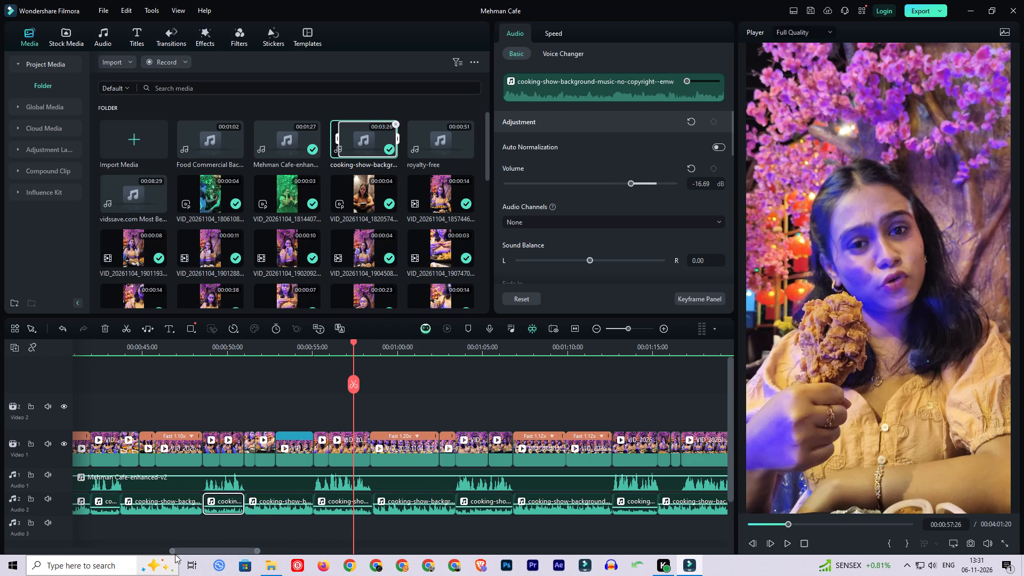
Split the music at 00:01:16:39, where the final speech passage begins, and delete everything after the cut.
left_click_drag(195, 550, 249, 550)
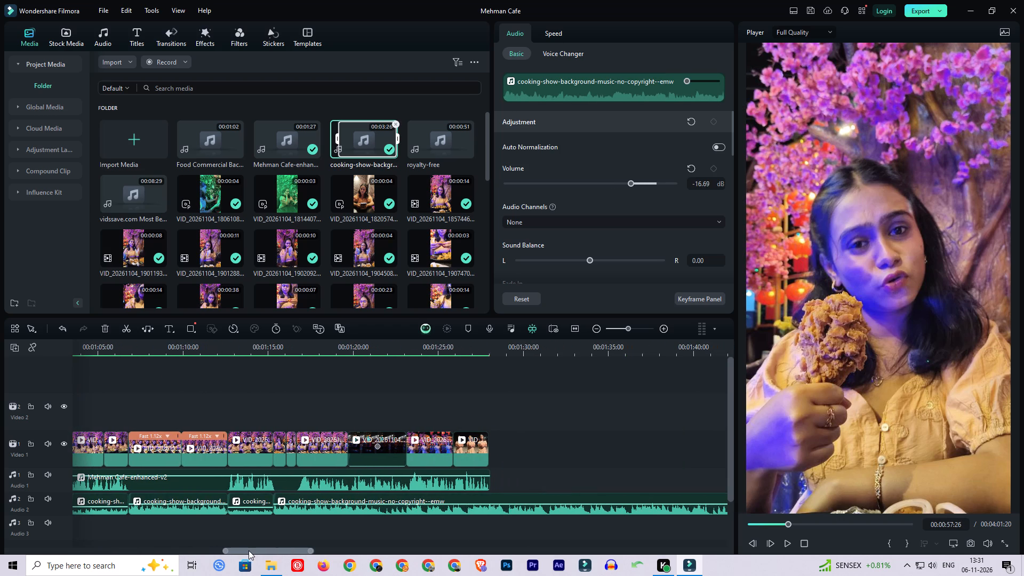
left_click_drag(249, 550, 259, 552)
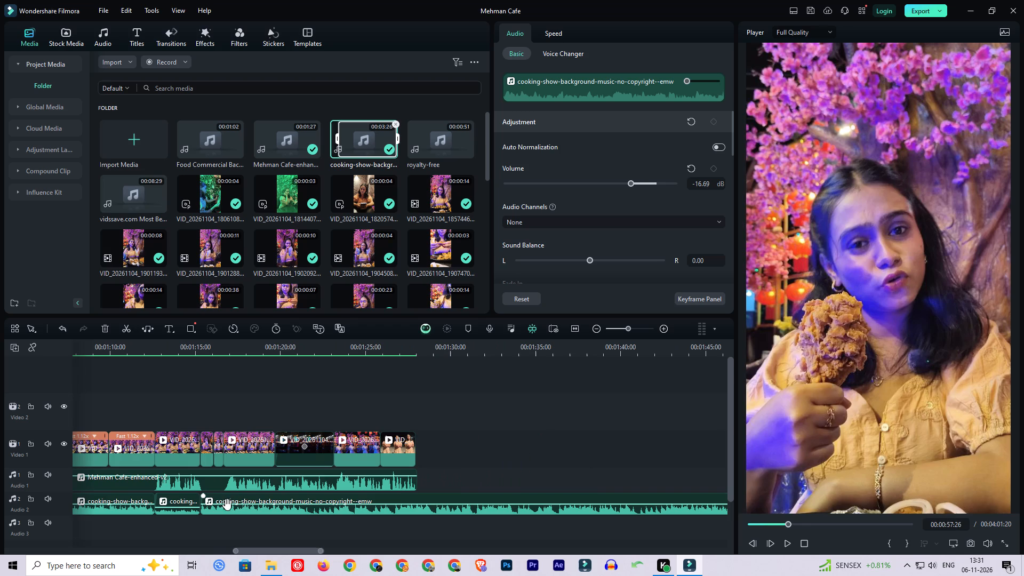
key("c")
left_click(226, 501)
key("v")
left_click(237, 499)
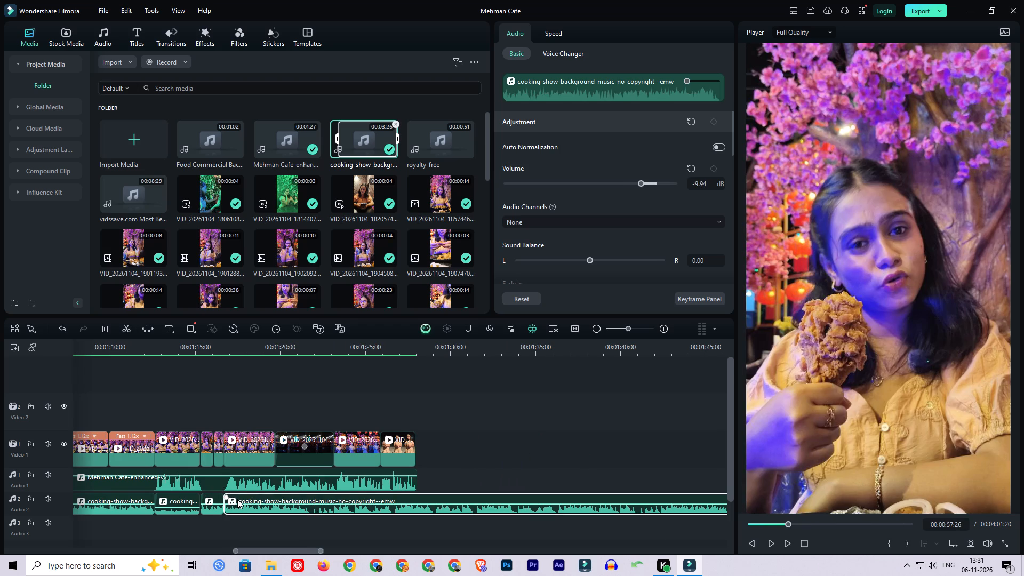
key("Delete")
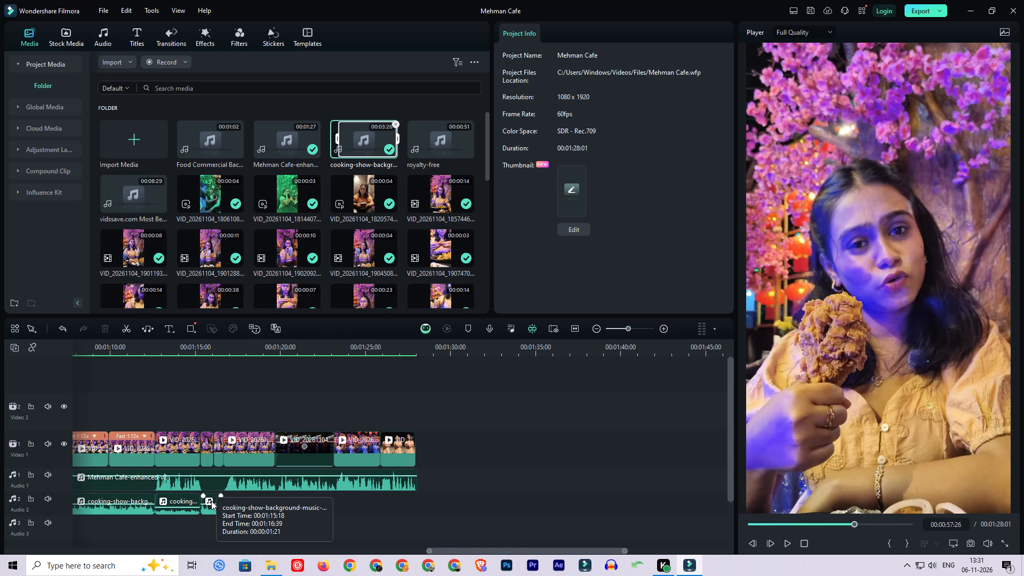
Play the video from 00:00:35:19 through the first music clips to check the balance between music and voice.
left_click_drag(441, 549, 262, 549)
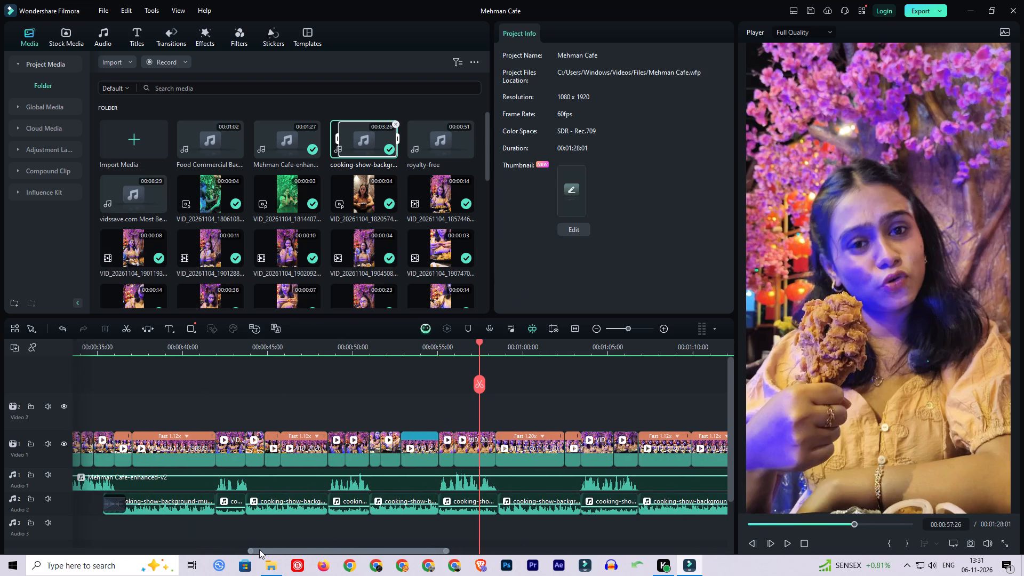
left_click(189, 501)
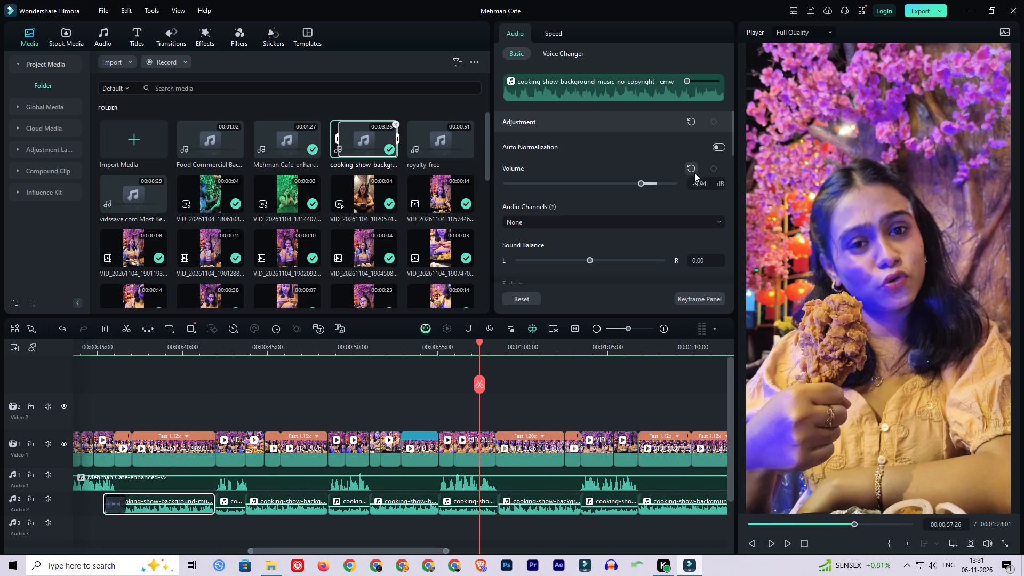
left_click(103, 348)
left_click(194, 395)
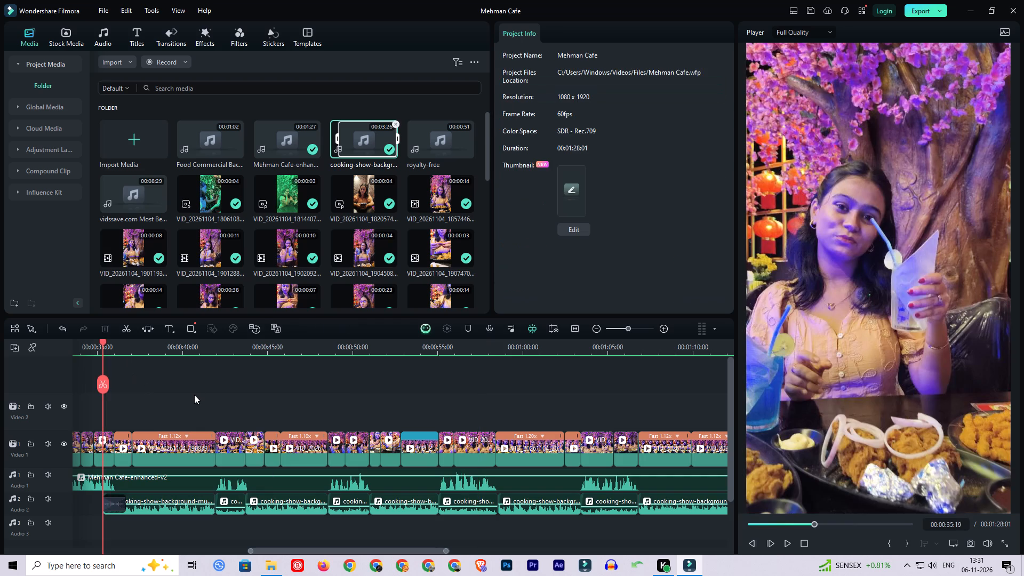
key("space")
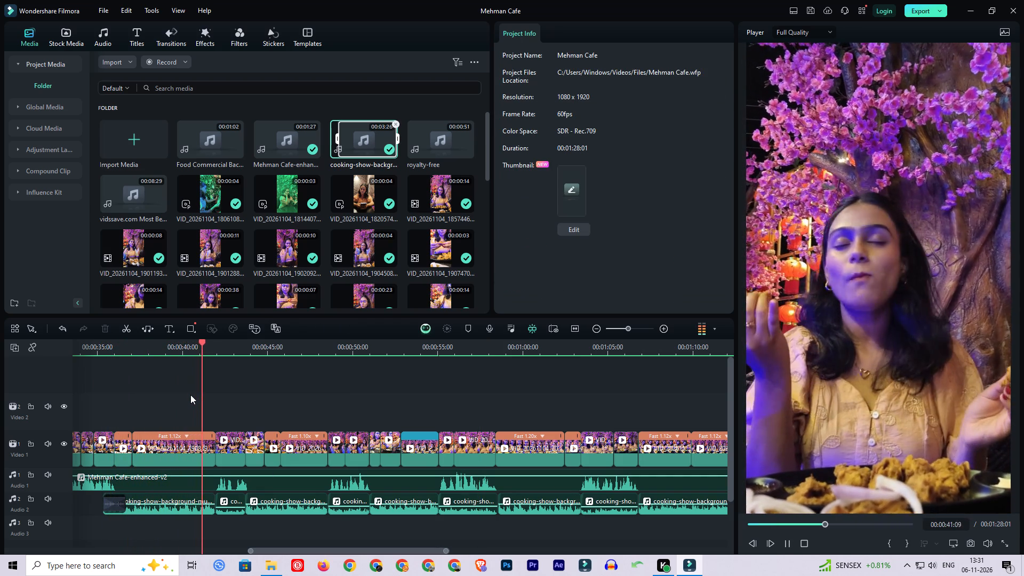
key("space")
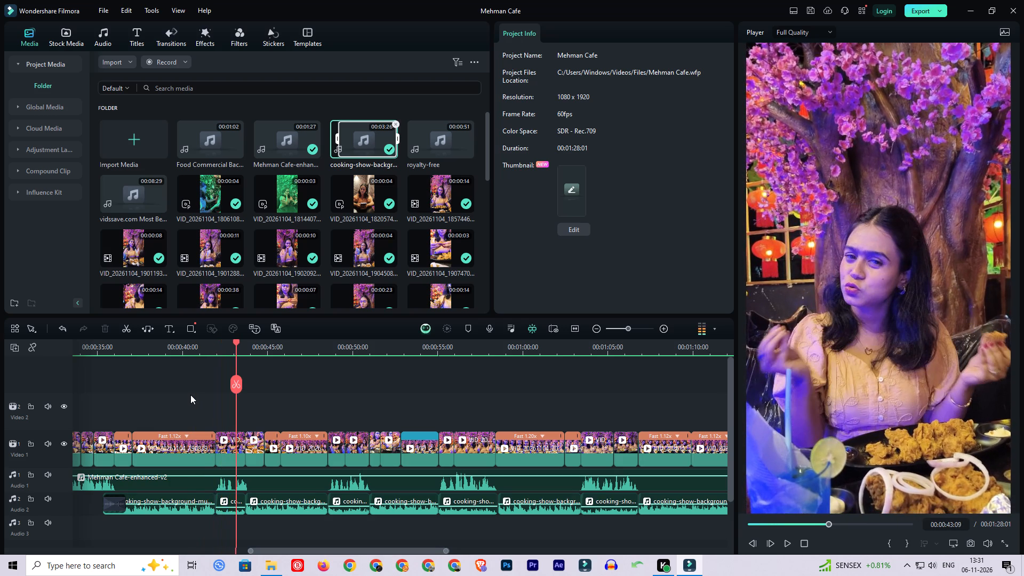
Set the speech-passage music clips at 00:00:48:32, 00:00:55:03, 00:01:03:25 and 00:01:12:37 to -22.12 dB, copied from the short clip near 00:00:42.
left_click(235, 497)
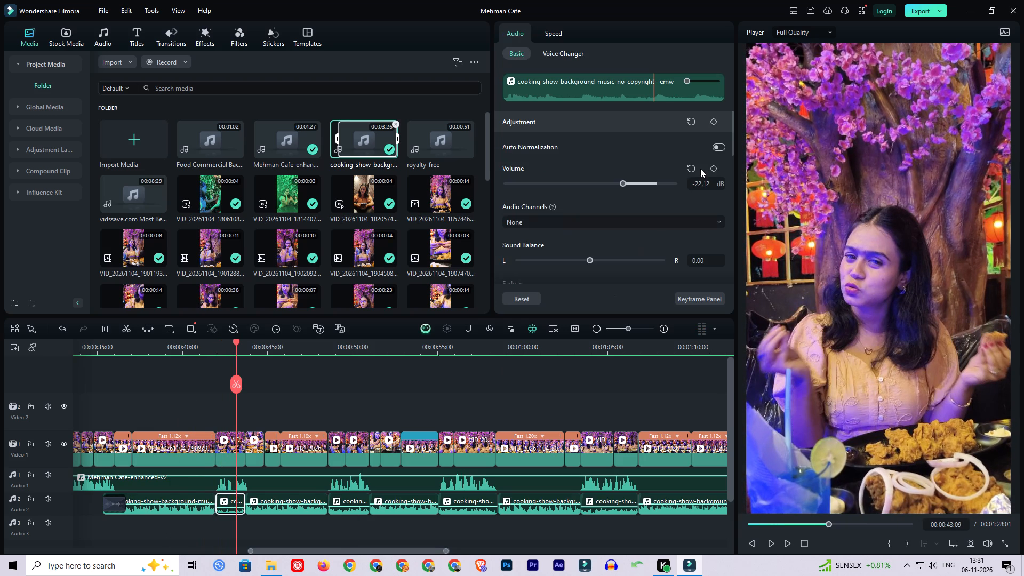
left_click(705, 180)
key("ctrl+c")
left_click(348, 500)
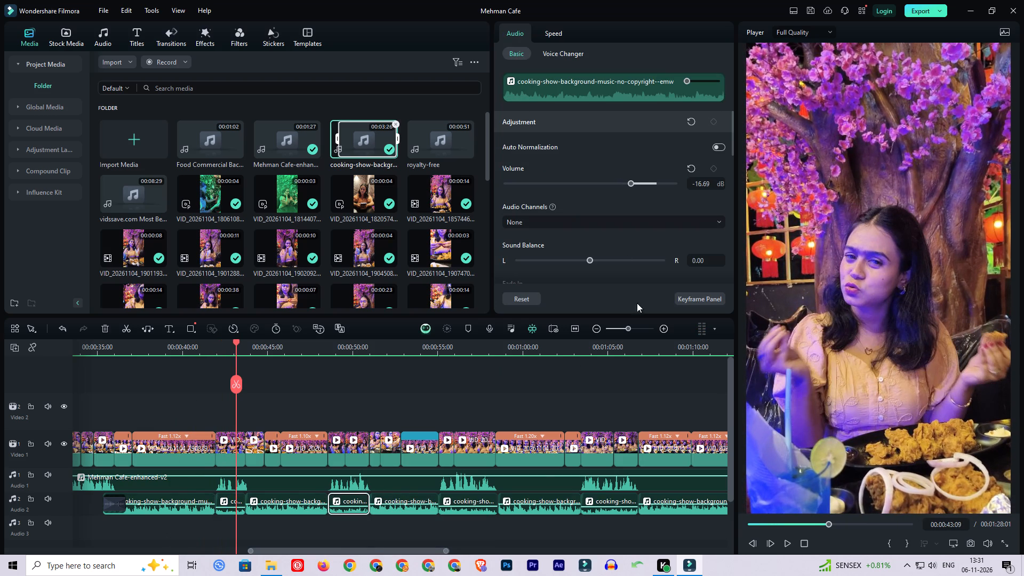
left_click(478, 499, "ctrl")
left_click(611, 498, "ctrl")
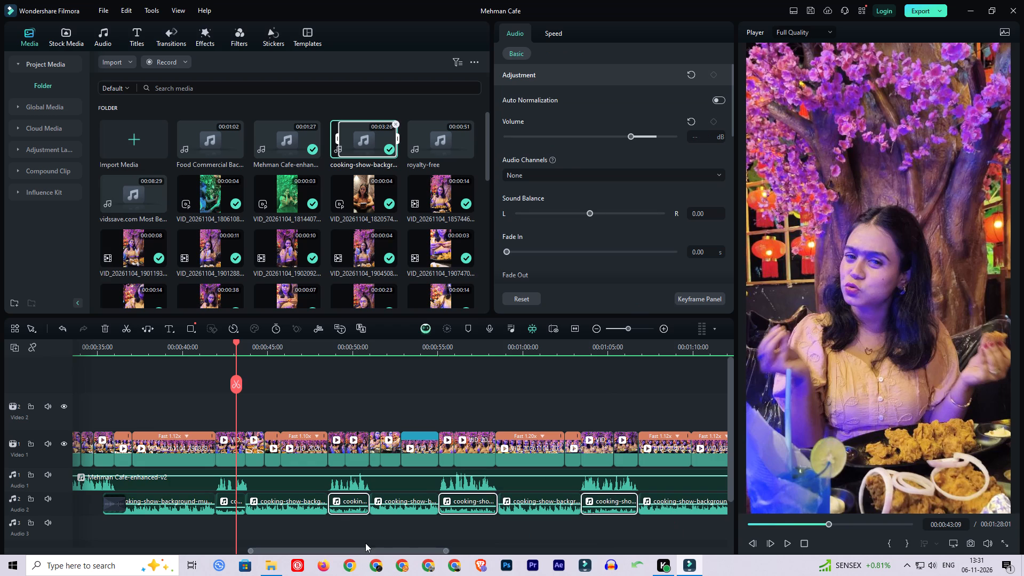
left_click_drag(358, 549, 457, 549)
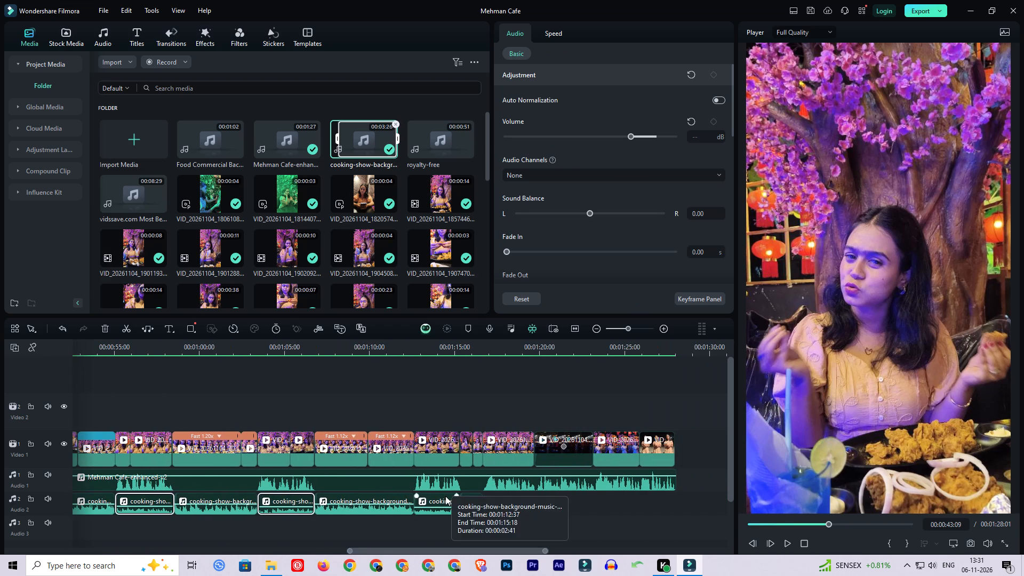
left_click(445, 496, "ctrl")
left_click(695, 132)
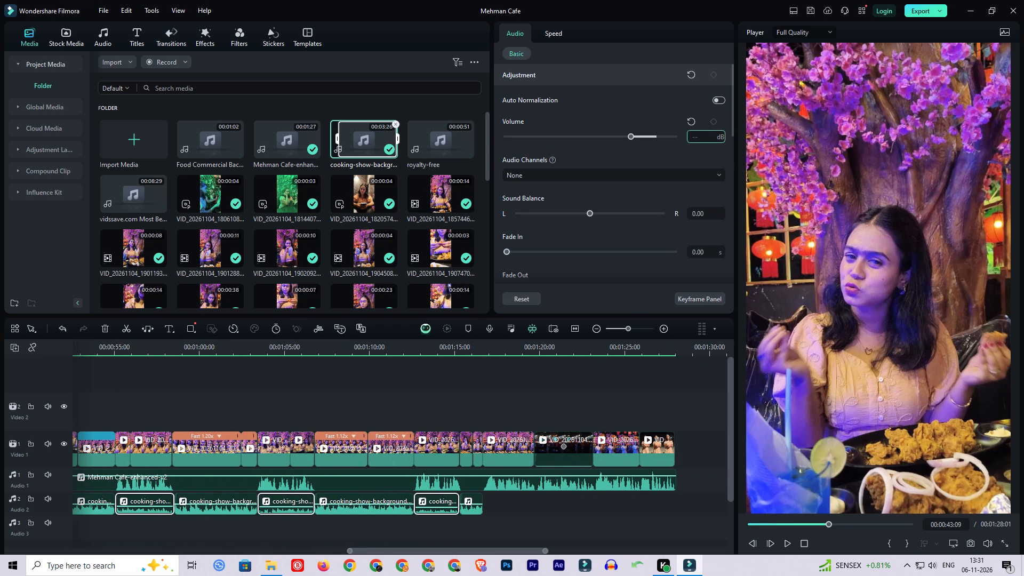
key("ctrl+v")
left_click(620, 413)
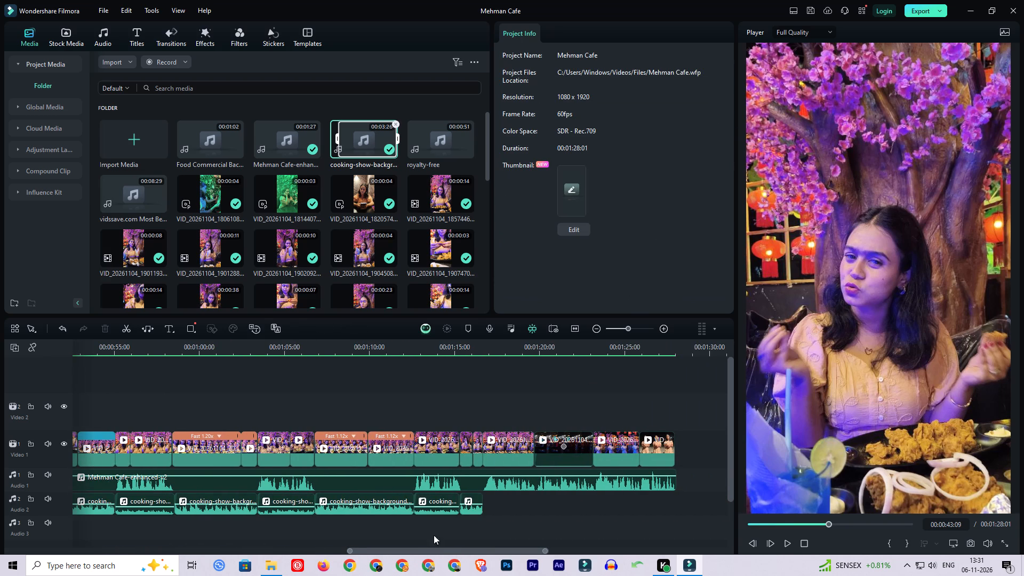
Close the small gap in the main video near 00:00:55 by extending the following clip's start to 00:00:55:03, and save the project.
left_click_drag(440, 551, 372, 550)
key("space")
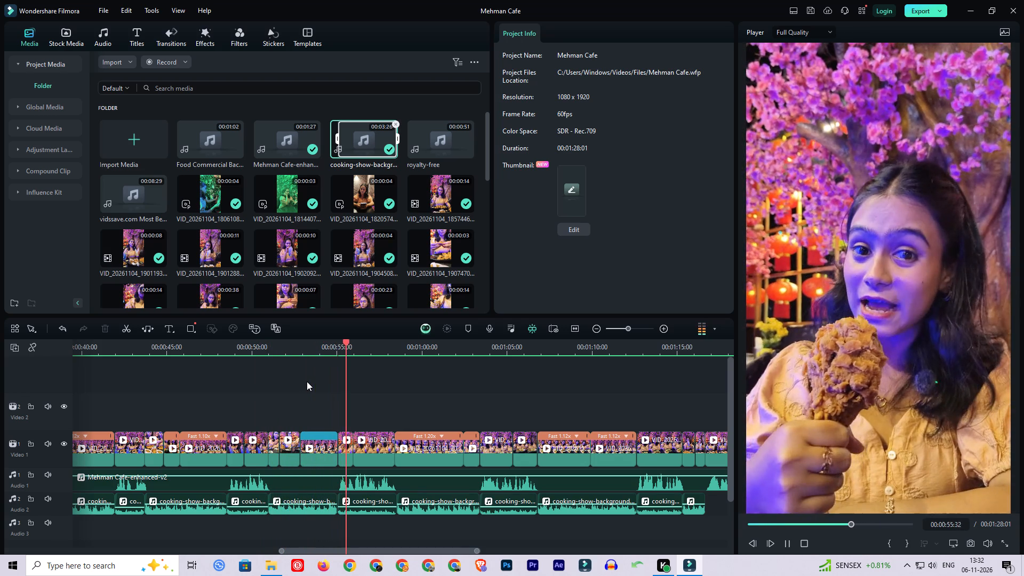
key("space")
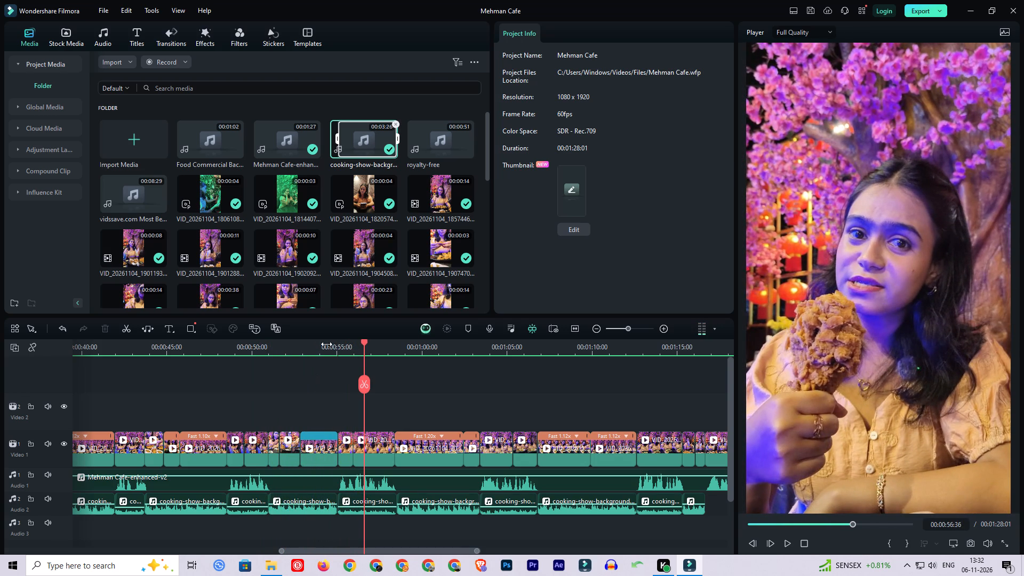
left_click(337, 348)
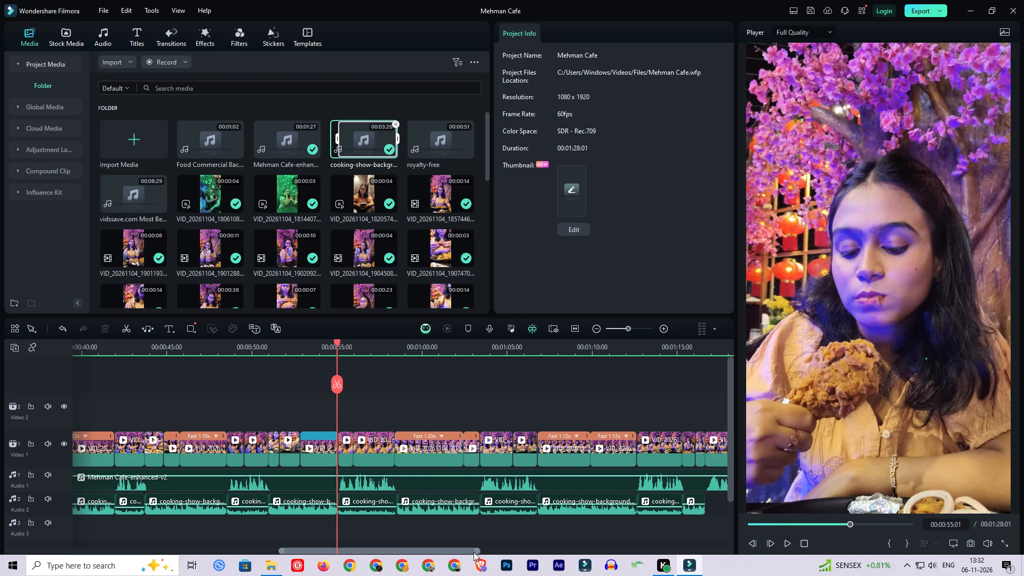
left_click_drag(475, 552, 310, 549)
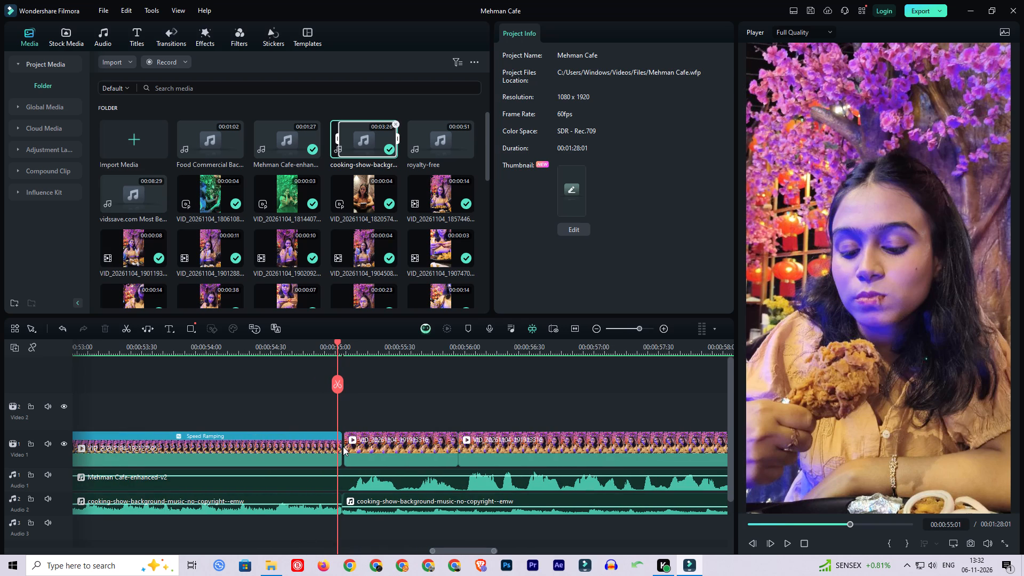
left_click(345, 446)
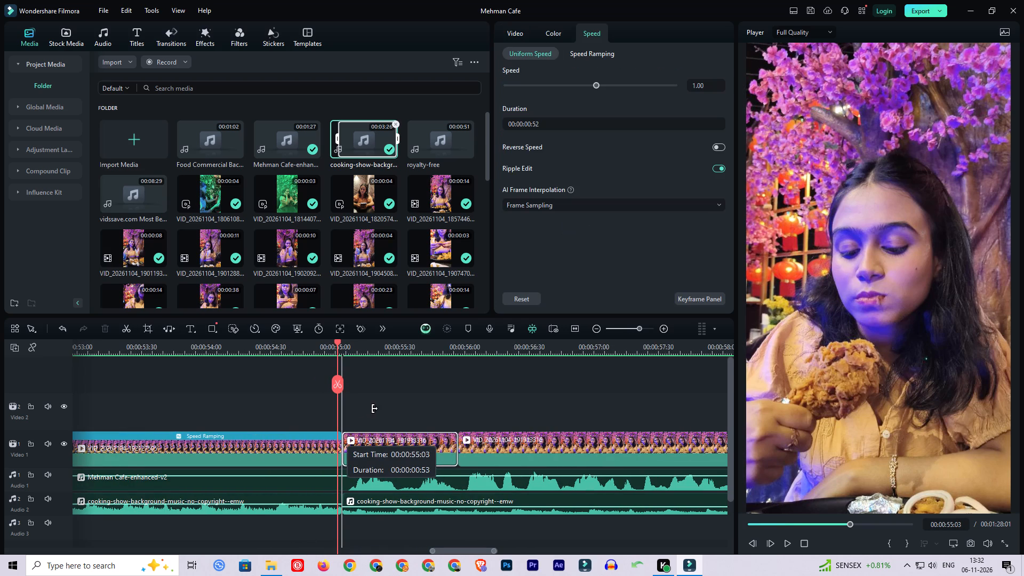
left_click(376, 408)
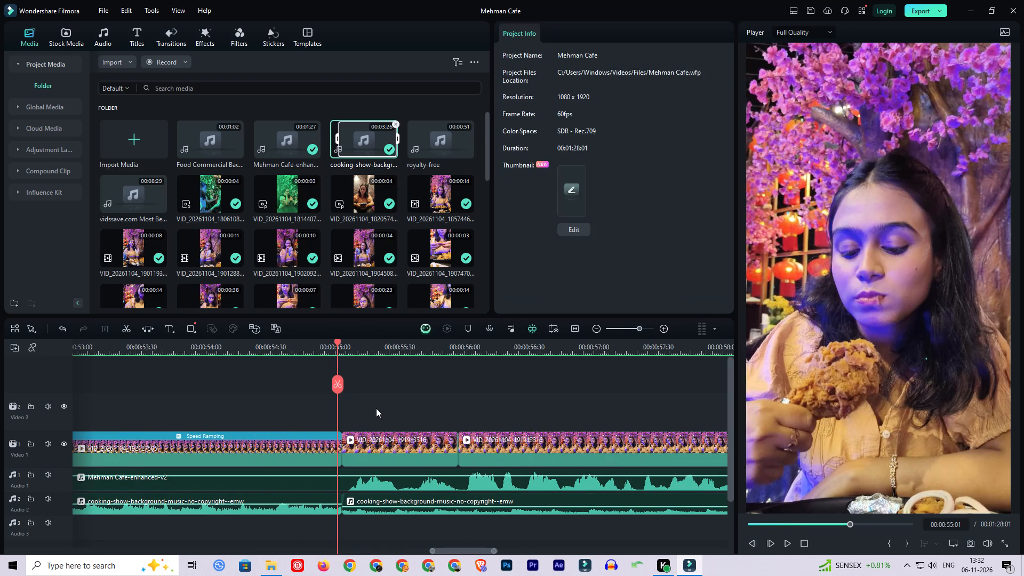
key("ctrl+s")
Add a Constant Gain audio transition between the music clips meeting near 00:00:58:30, shorten it from its front edge, and save.
left_click_drag(495, 551, 537, 549)
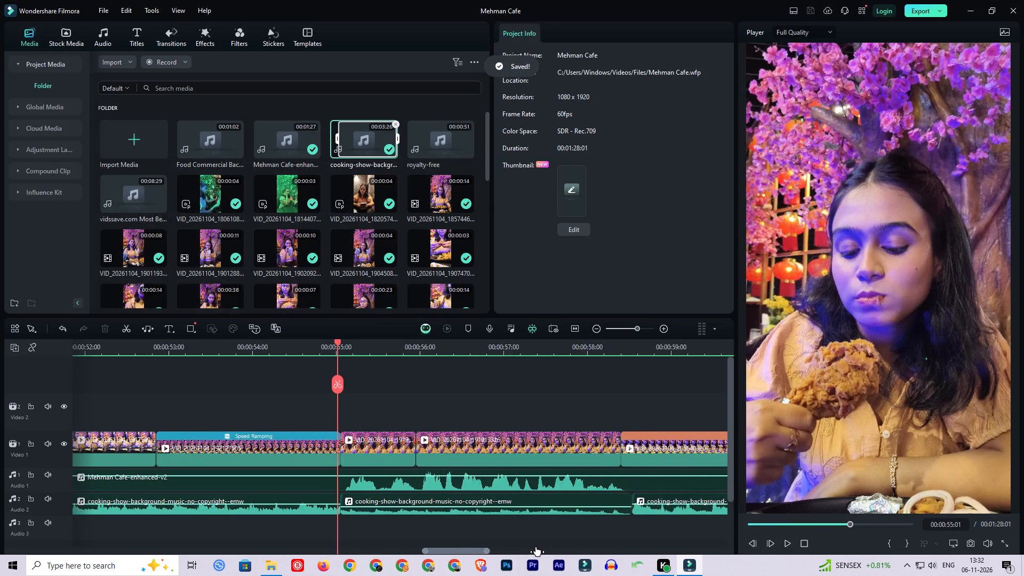
left_click_drag(537, 549, 590, 550)
key("space")
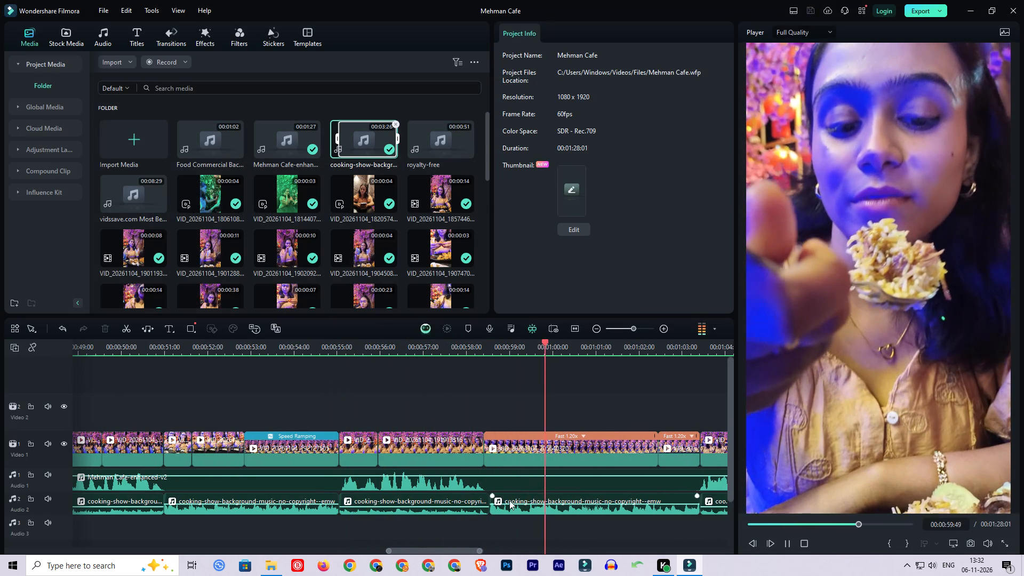
key("space")
left_click(172, 38)
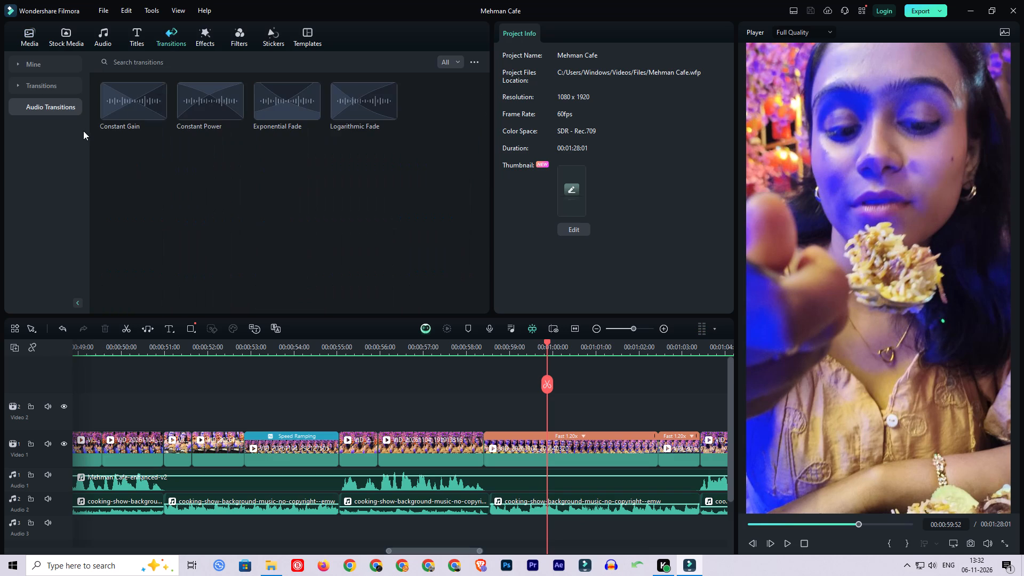
left_click_drag(145, 101, 478, 511)
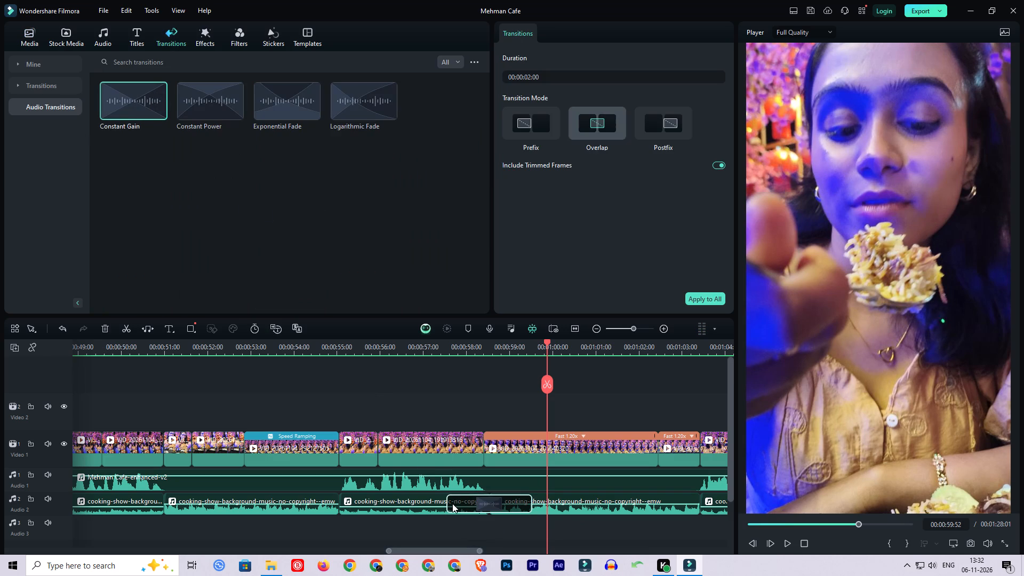
left_click_drag(449, 503, 477, 506)
left_click(439, 343)
left_click(475, 375)
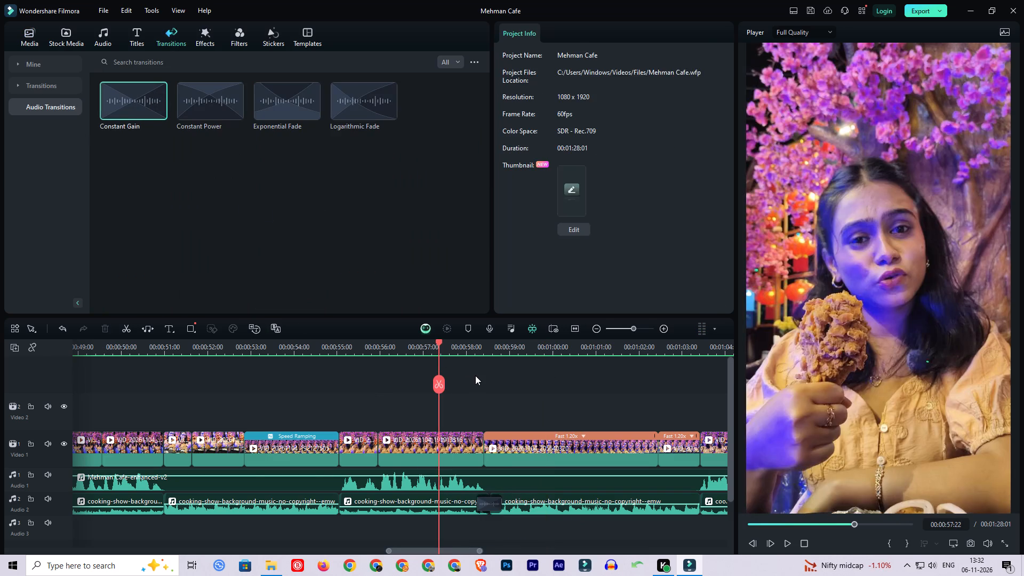
key("ctrl+s")
Play the video from 00:00:57:22 to about 00:01:17:40 to check the transition and the remaining music.
key("space")
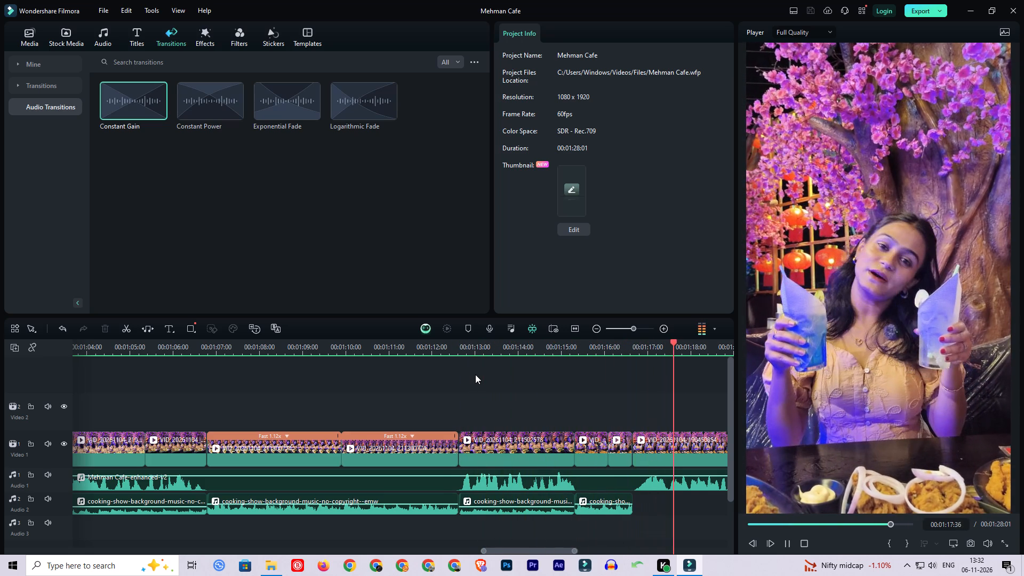
key("space")
Audition the project's music files and place the royalty-free track on Audio 3 at the very start of the timeline.
left_click(26, 32)
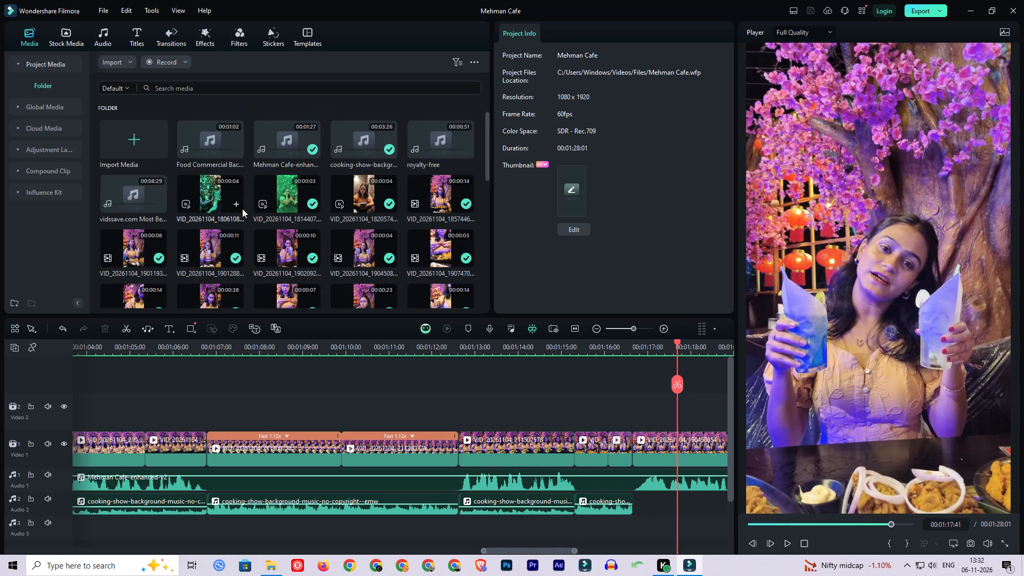
left_click(217, 134)
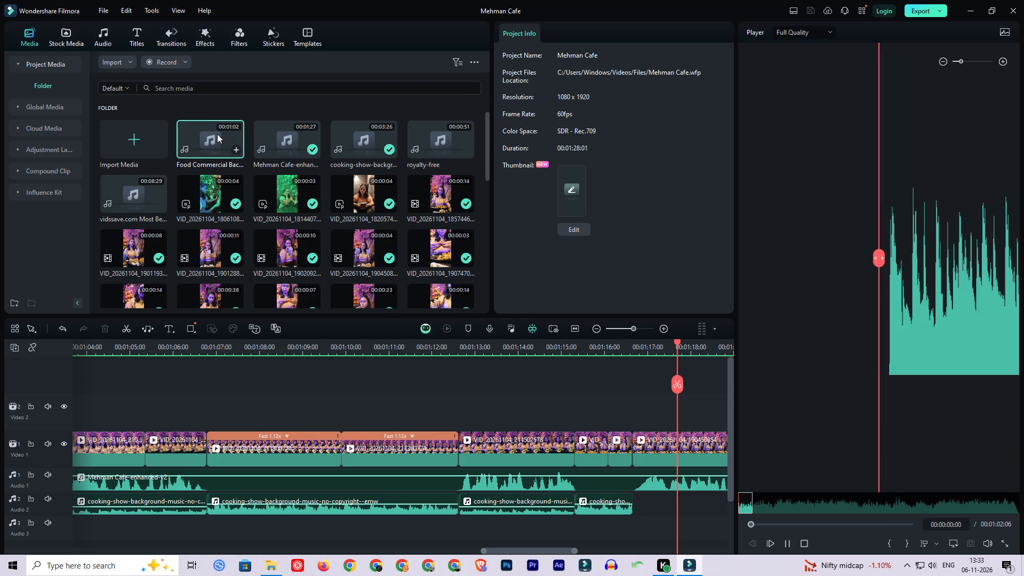
left_click(366, 141)
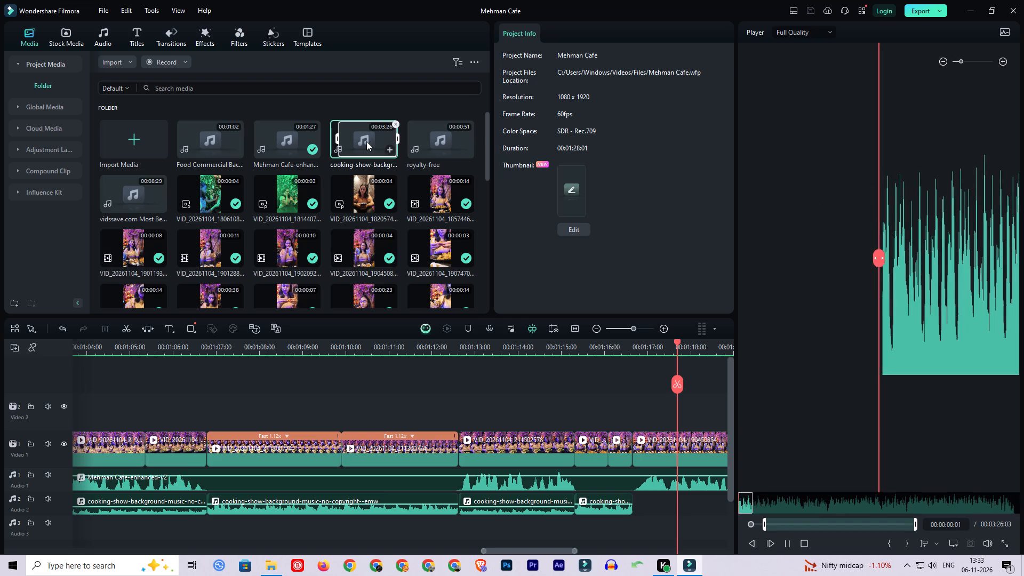
left_click(431, 142)
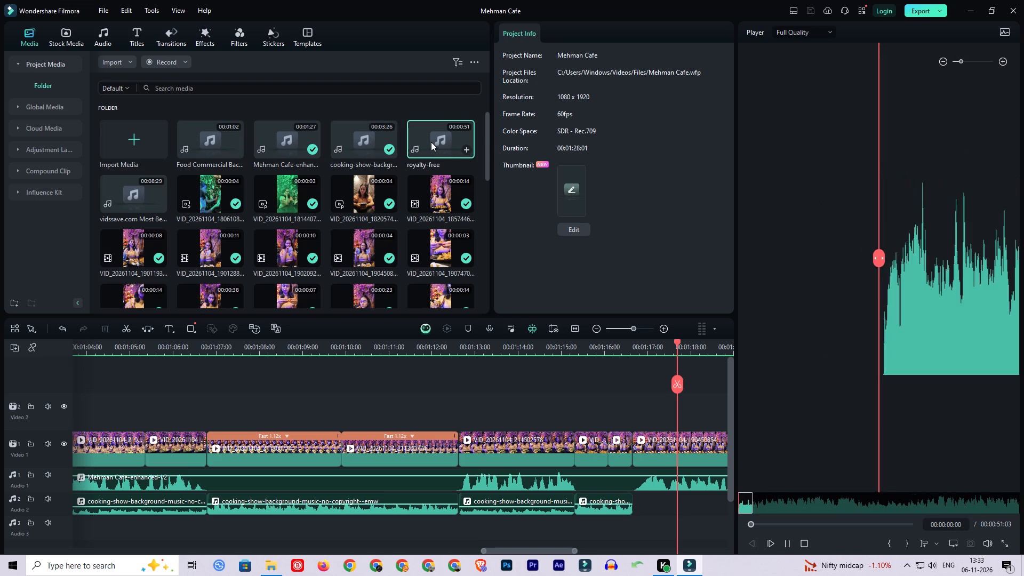
key("space")
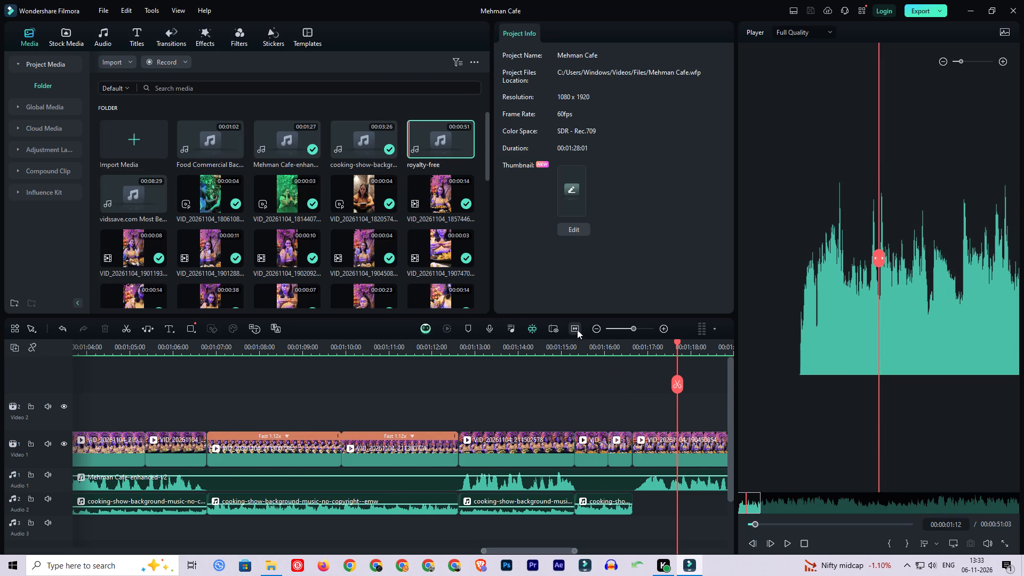
left_click(575, 329)
left_click_drag(430, 140, 234, 487)
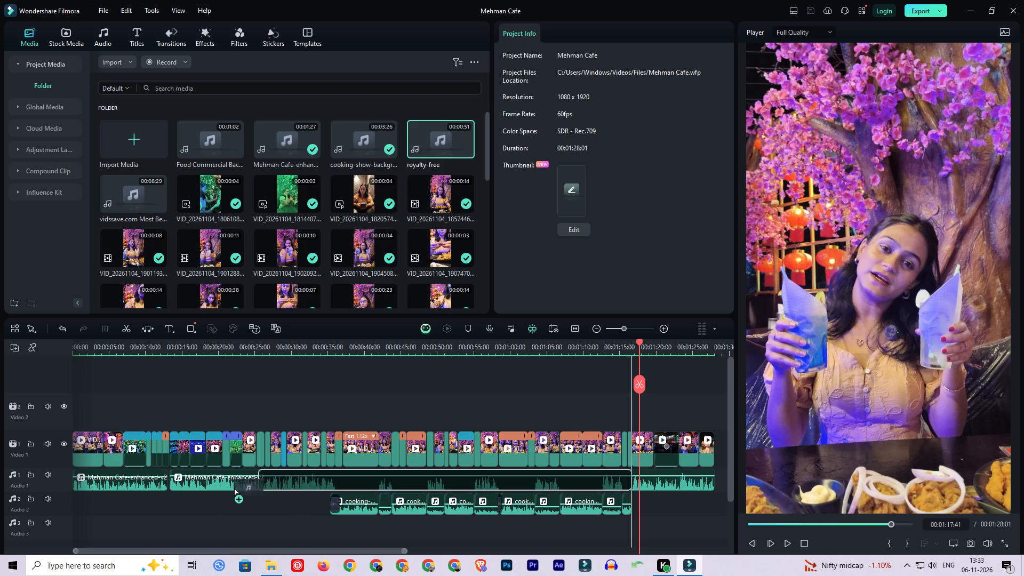
left_click_drag(234, 487, 53, 525)
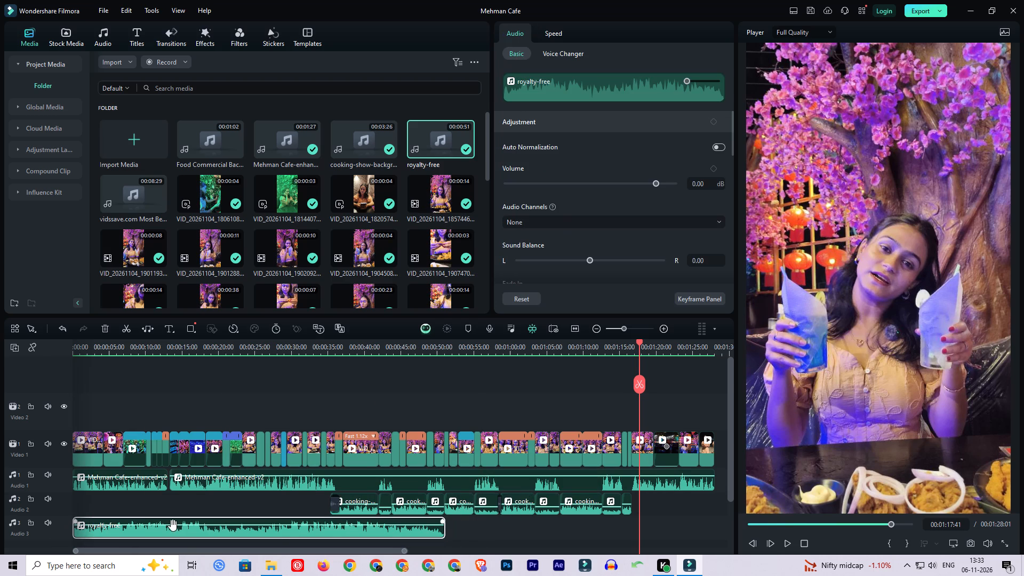
Split the royalty-free music at about 00:00:36, near the start of the cooking-show music, and delete everything after the cut.
key("c")
left_click(334, 523)
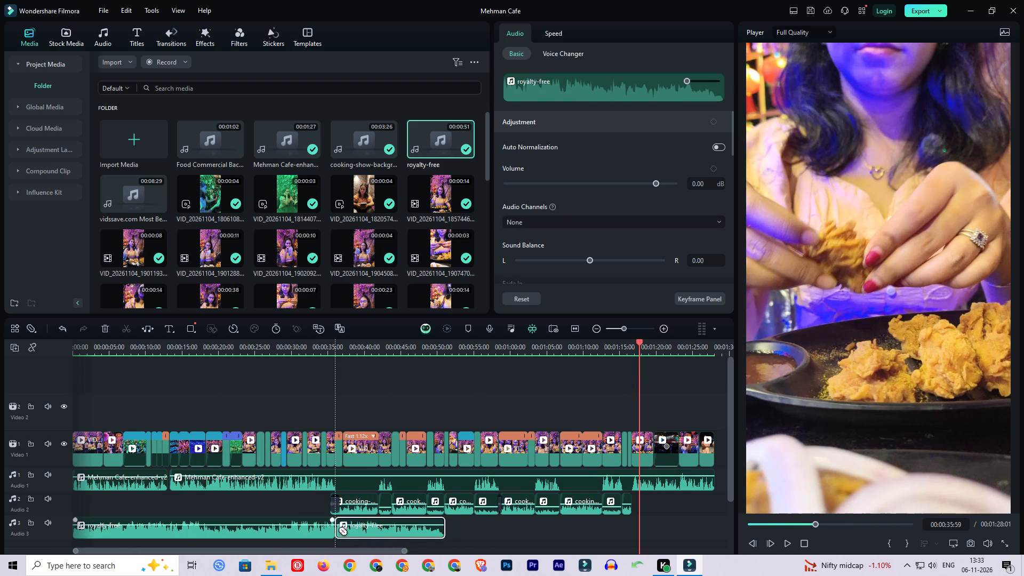
key("v")
key("Delete")
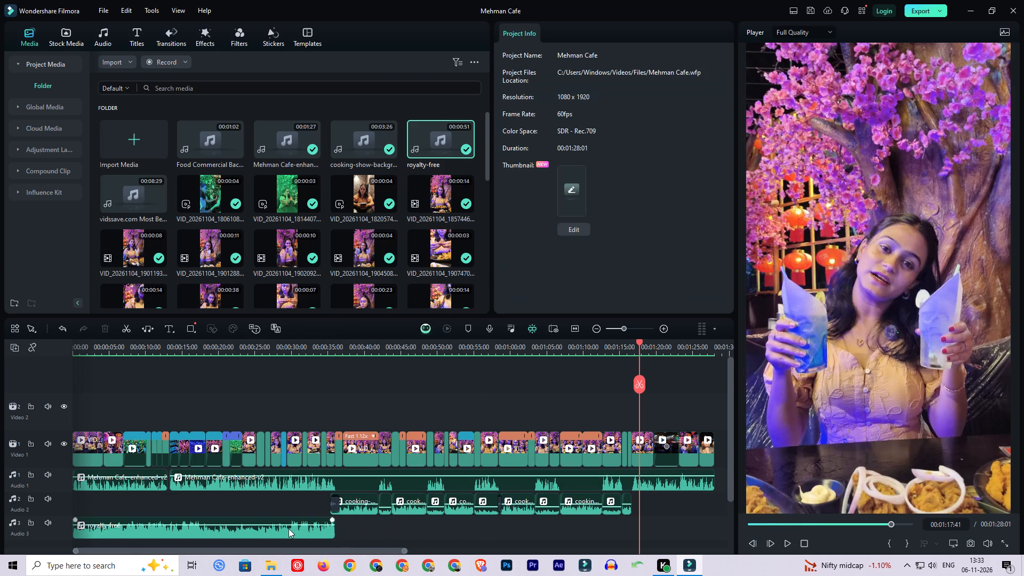
Set the royalty-free clip's volume to -22.12 dB, using the copied value.
left_click_drag(284, 524, 288, 530)
left_click(697, 180)
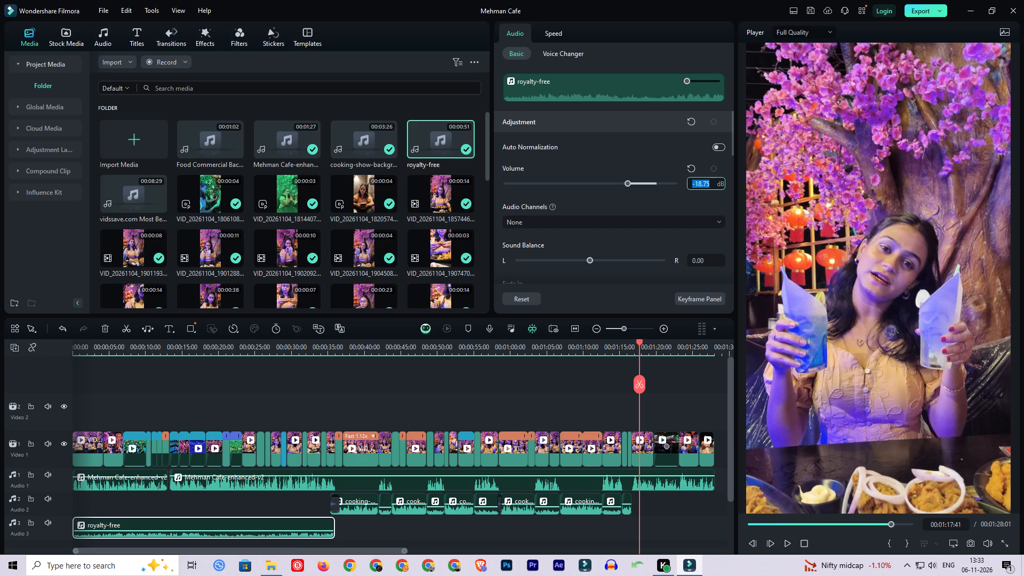
key("ctrl+v")
left_click(492, 384)
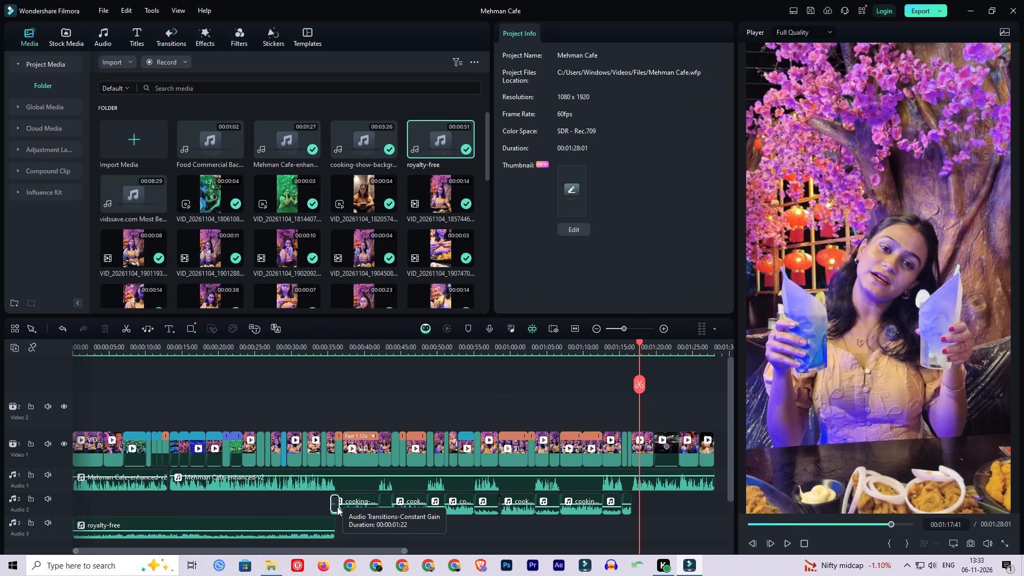
Trim the royalty-free clip's end to 00:00:35:20 and move it onto Audio 2, directly before the cooking-show music.
left_click(333, 527)
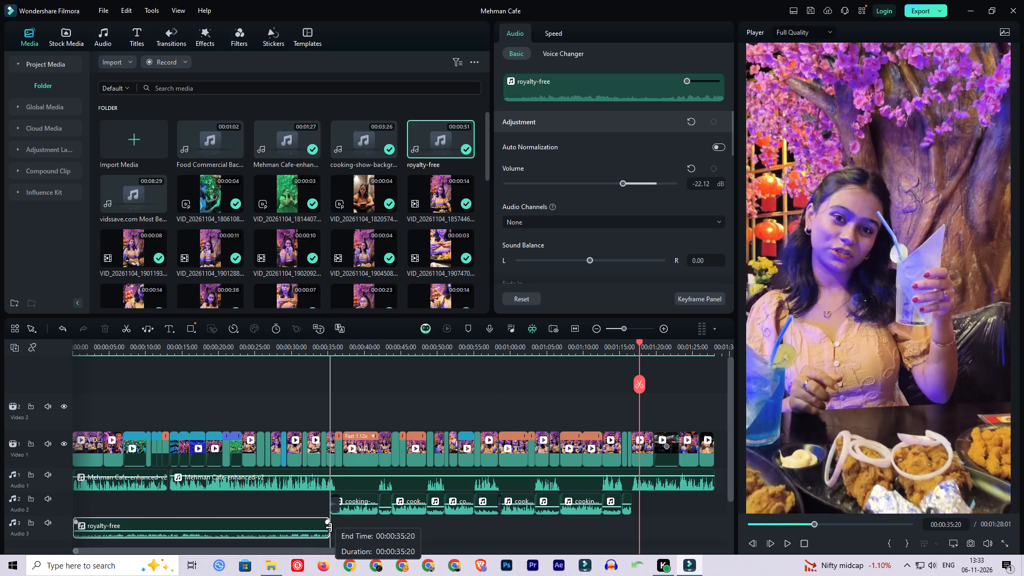
left_click_drag(288, 523, 288, 502)
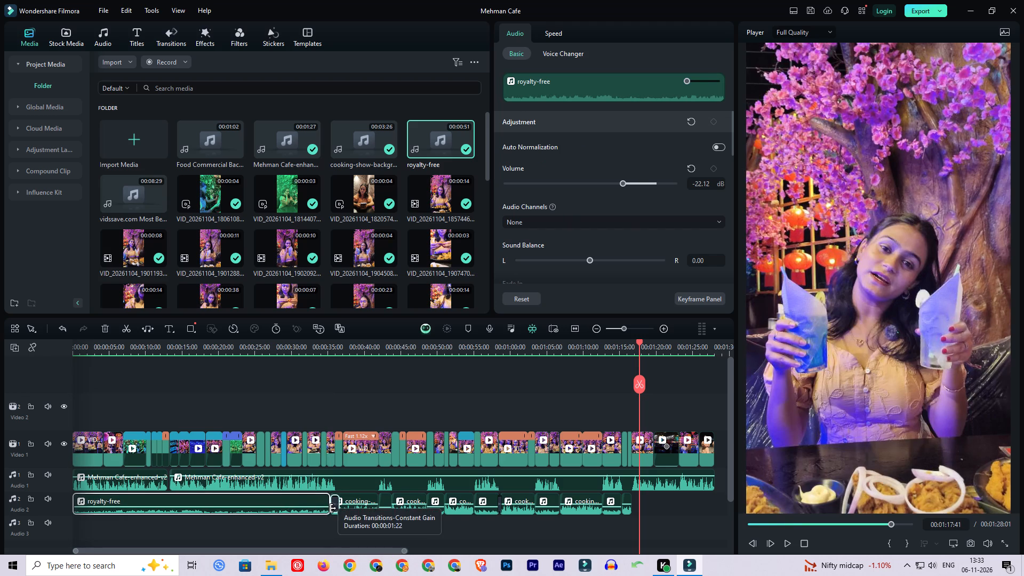
Set the Constant Gain transition between the royalty-free and cooking-show clips to Overlap mode, and save the project.
left_click(337, 508)
left_click(591, 124)
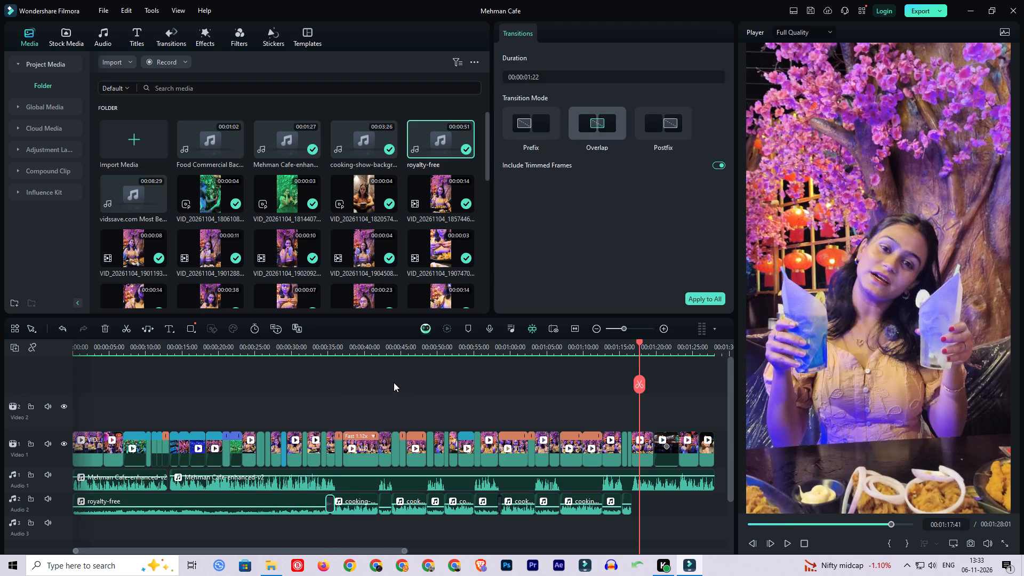
left_click(394, 382)
left_click(803, 546)
key("ctrl+s")
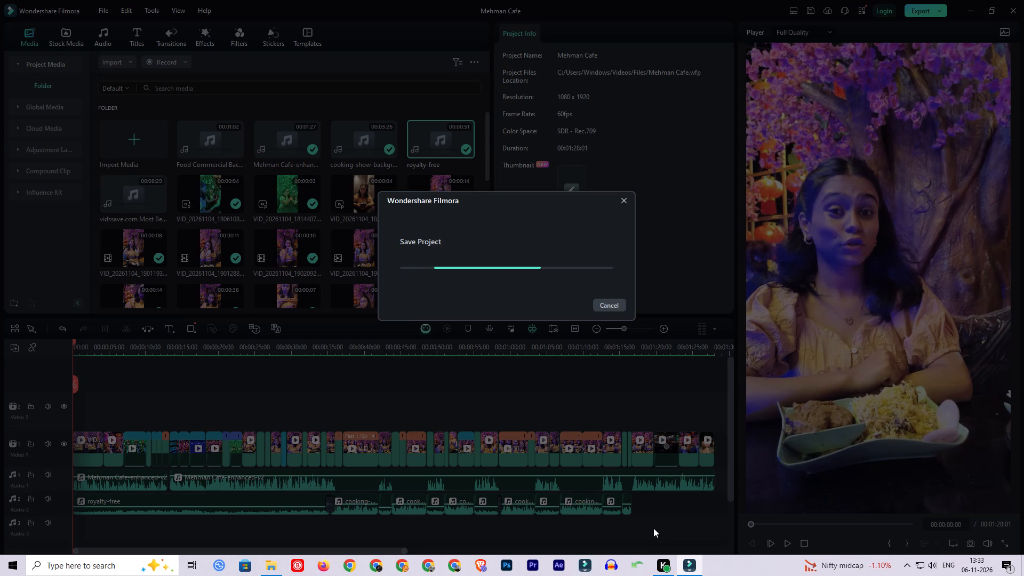
Play the video from the start to about 00:00:20 to check the royalty-free music beneath the voice.
left_click(661, 525)
key("space")
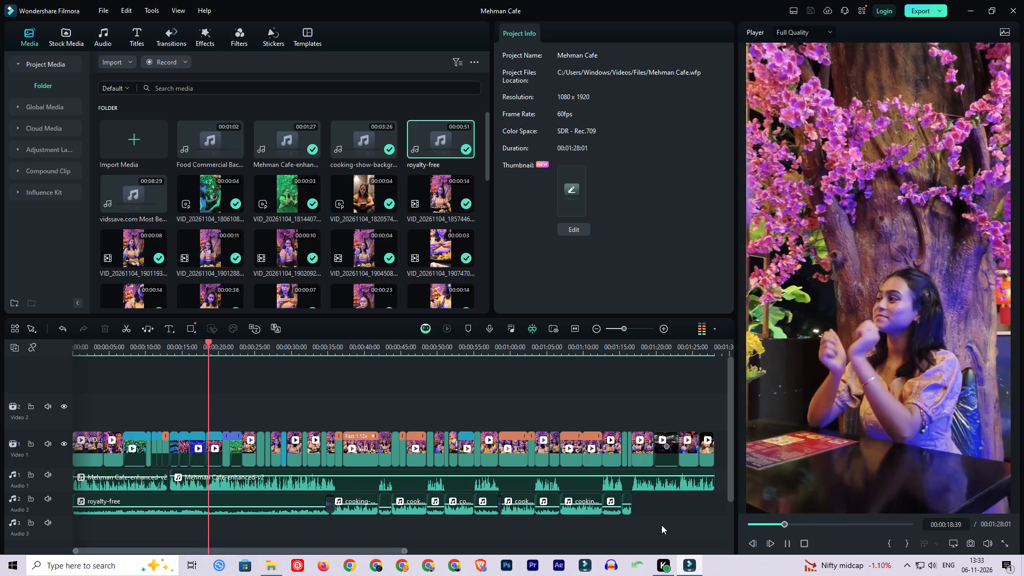
key("space")
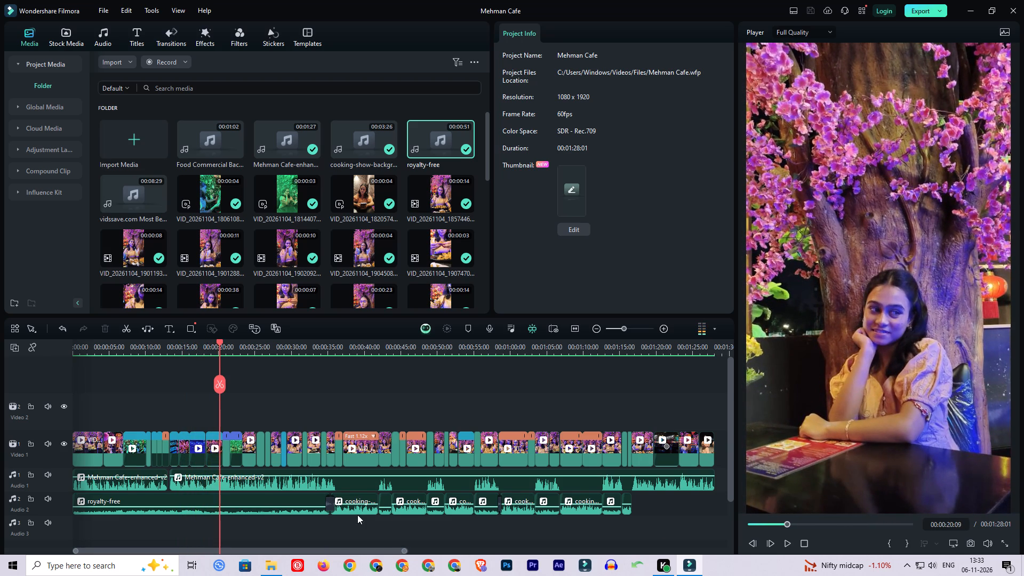
Split the royalty-free music on Audio 2 at 00:00:17:59 and delete the portion between the cut and the cooking-show music.
key("c")
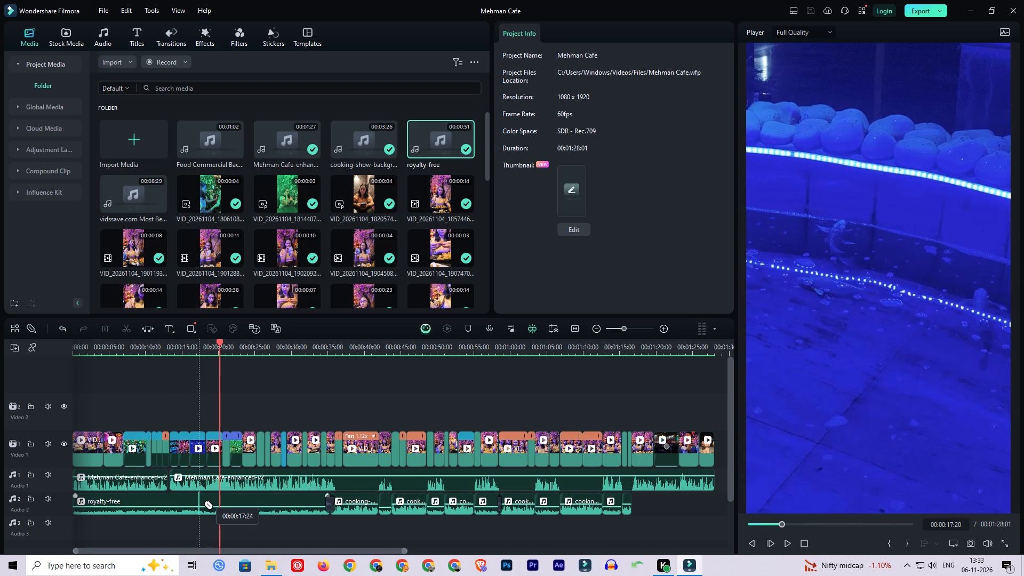
left_click(196, 352)
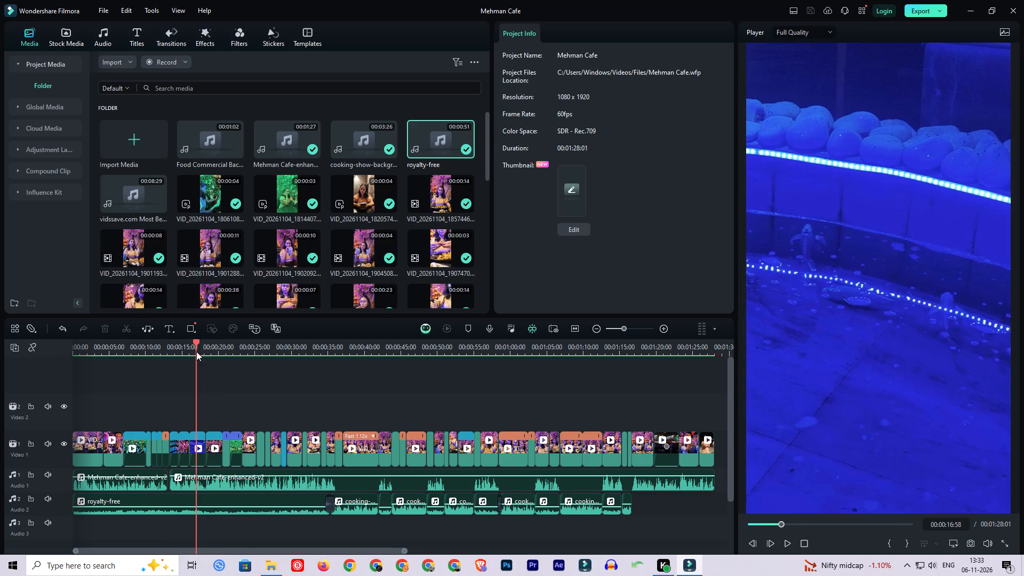
left_click_drag(196, 349, 204, 350)
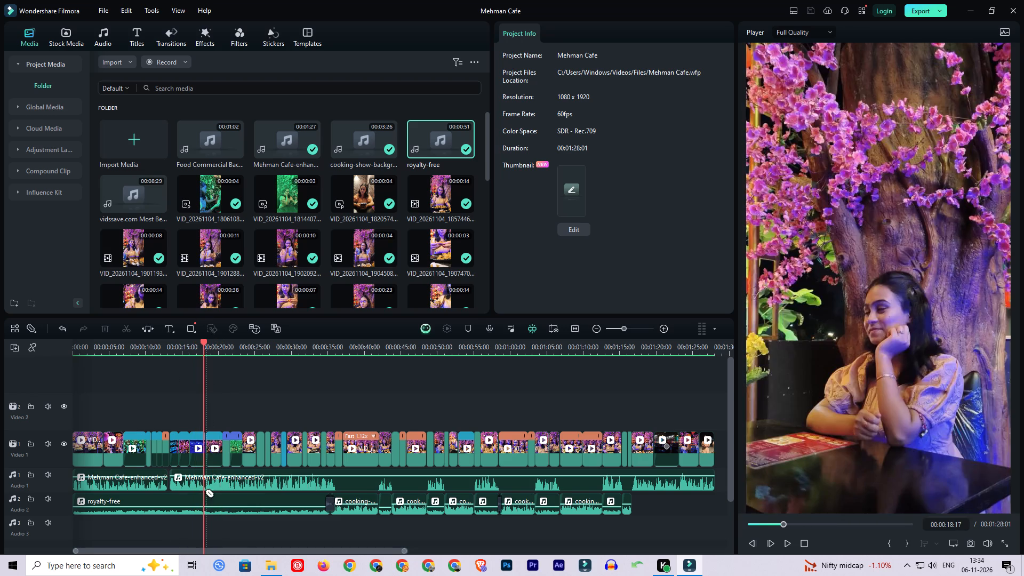
key("v")
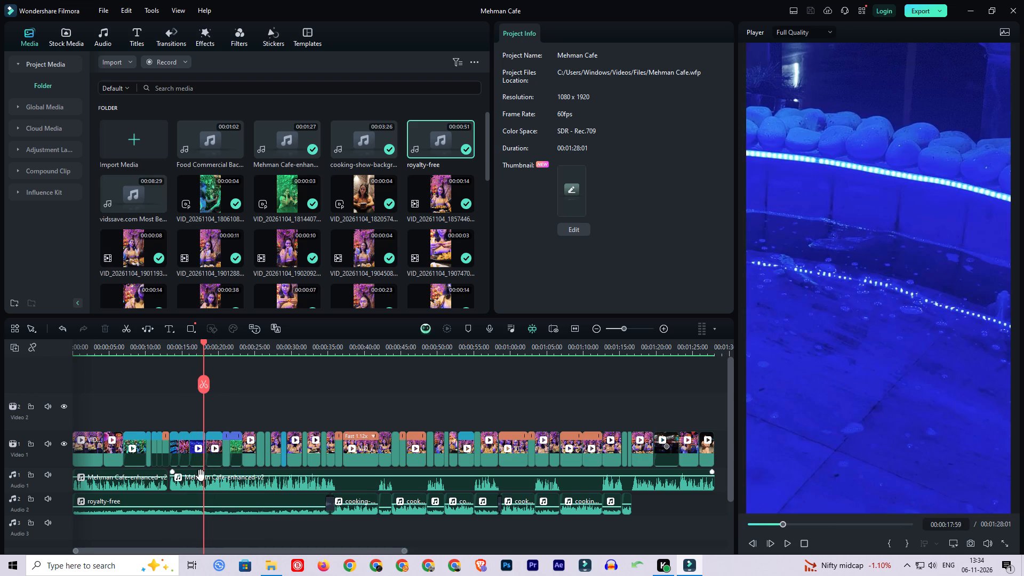
left_click(226, 501)
left_click(202, 384)
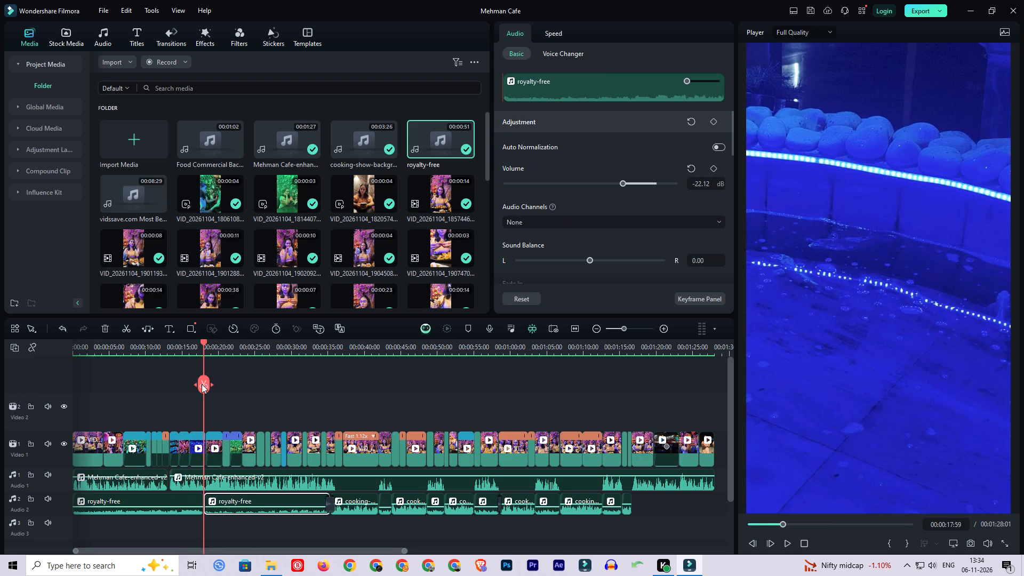
key("Delete")
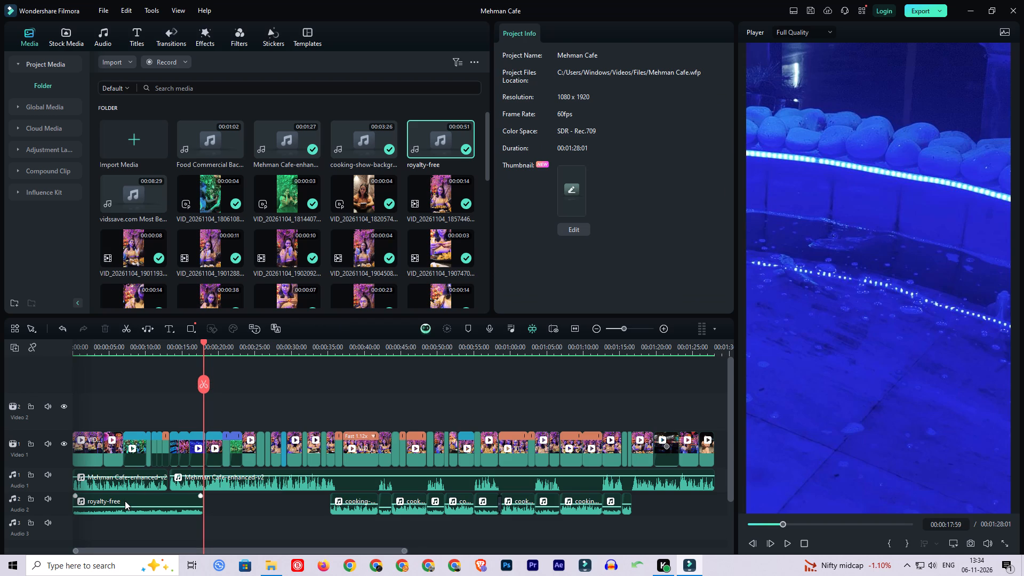
Paste a copy of the opening royalty-free clip at 00:00:17:59 on its own audio track, locking the voice and music tracks while pasting.
left_click(125, 501)
key("ctrl+c")
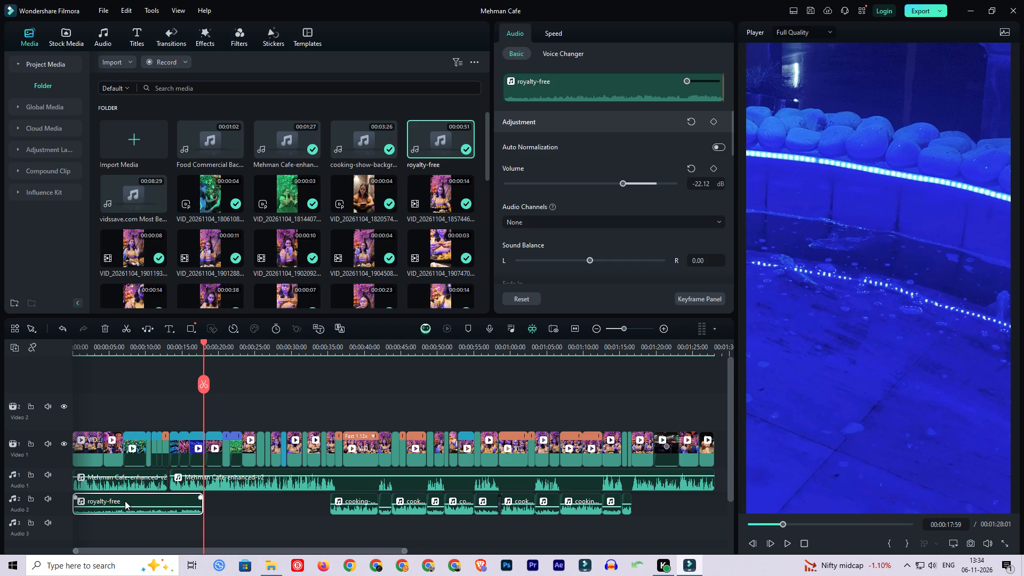
left_click(31, 498)
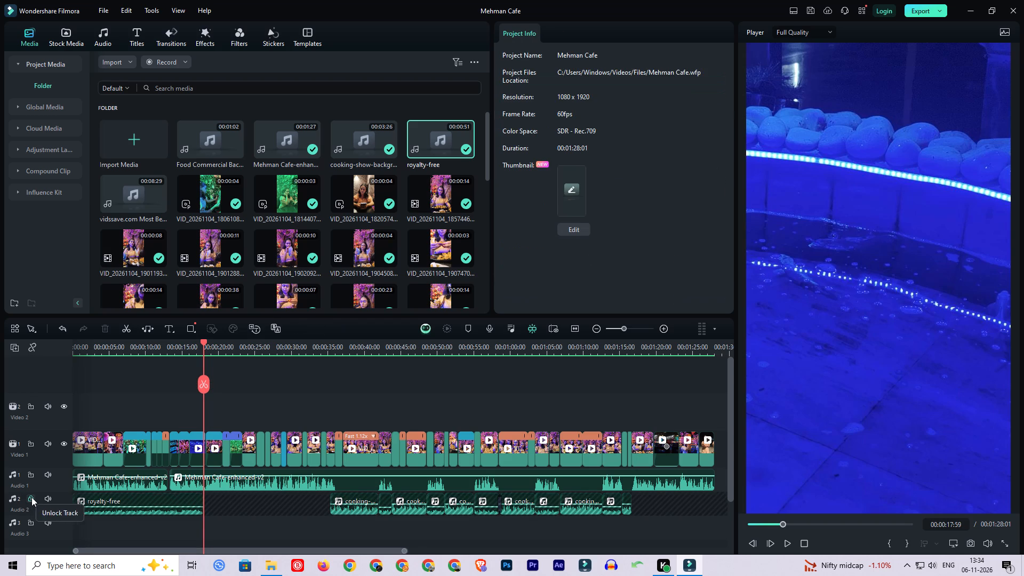
key("ctrl+v")
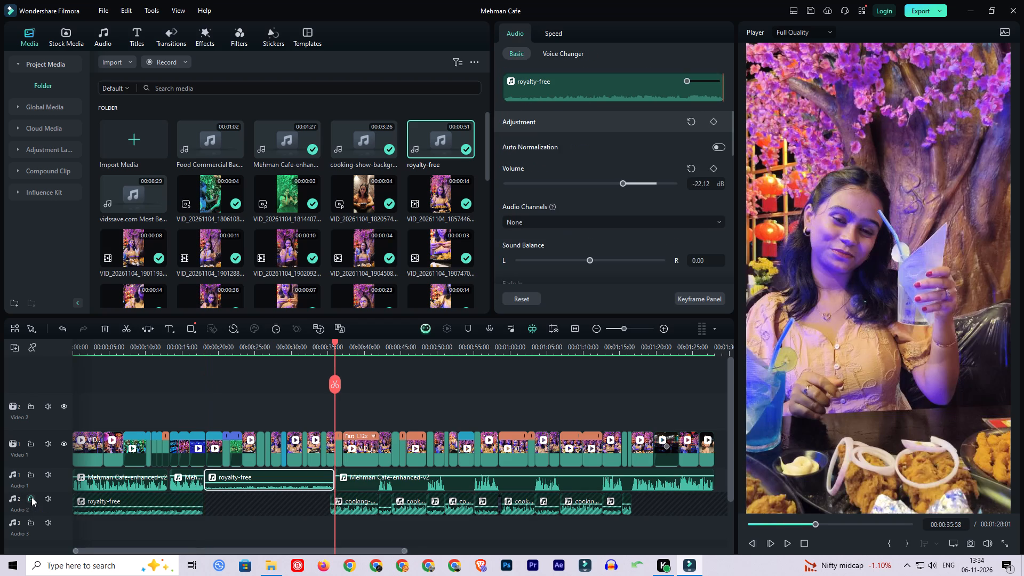
key("ctrl+z")
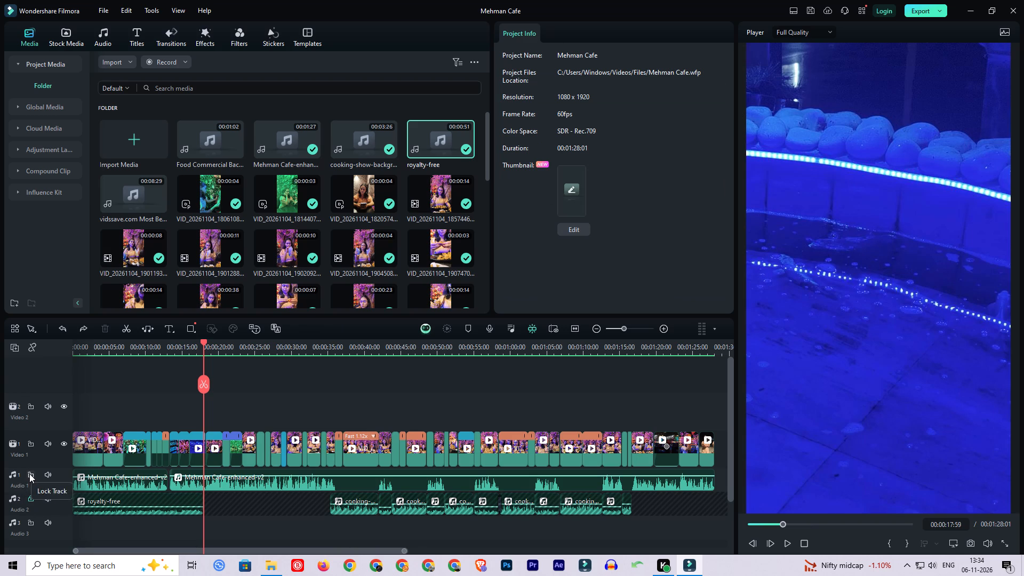
left_click(29, 474)
key("ctrl+v")
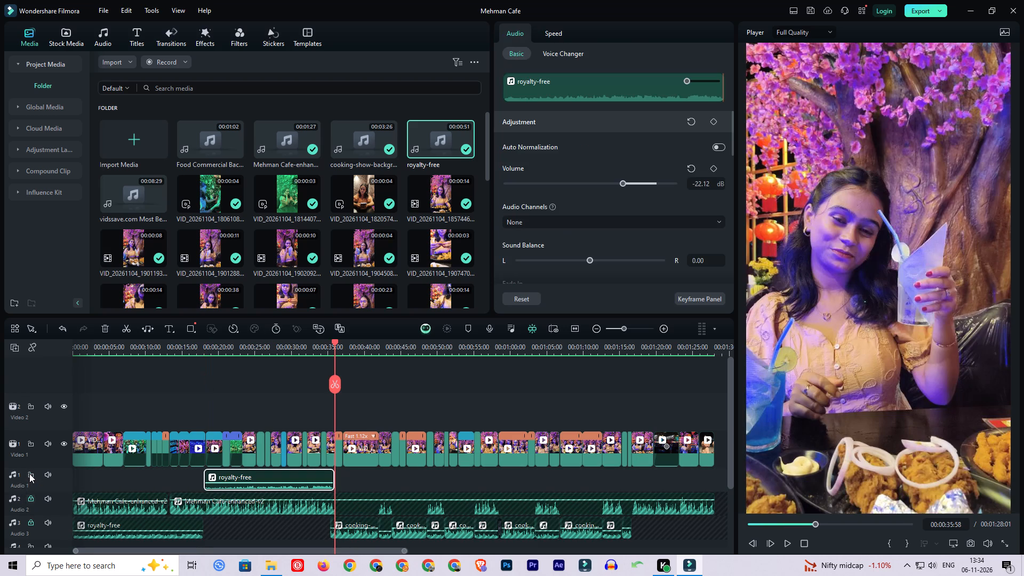
left_click(35, 501)
left_click(30, 517)
left_click(30, 519)
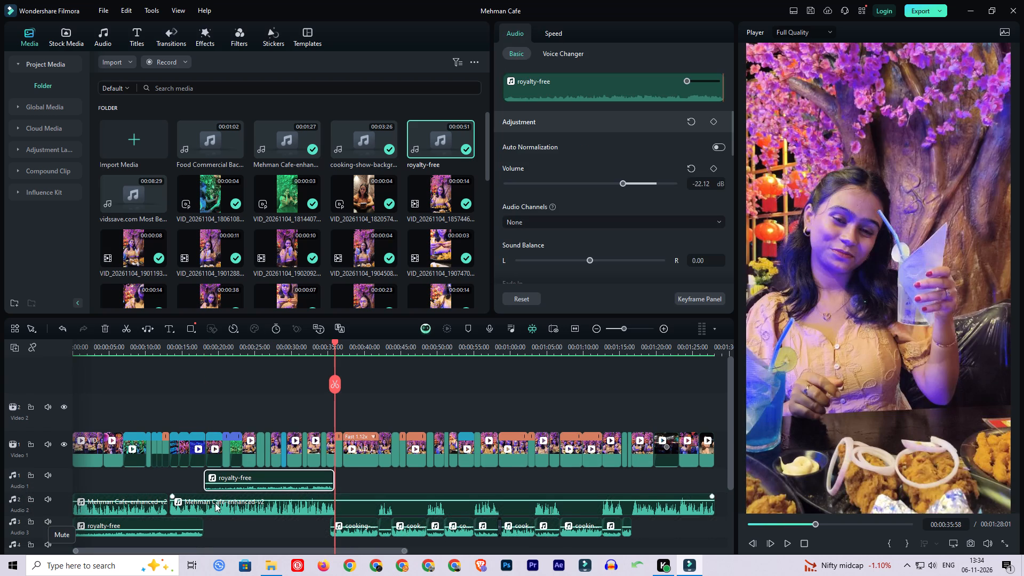
Move the pasted royalty-free clip down to the empty Audio 4 track, still starting where the opening music ends.
scroll(222, 500, "down", 1)
left_click_drag(257, 453, 249, 516)
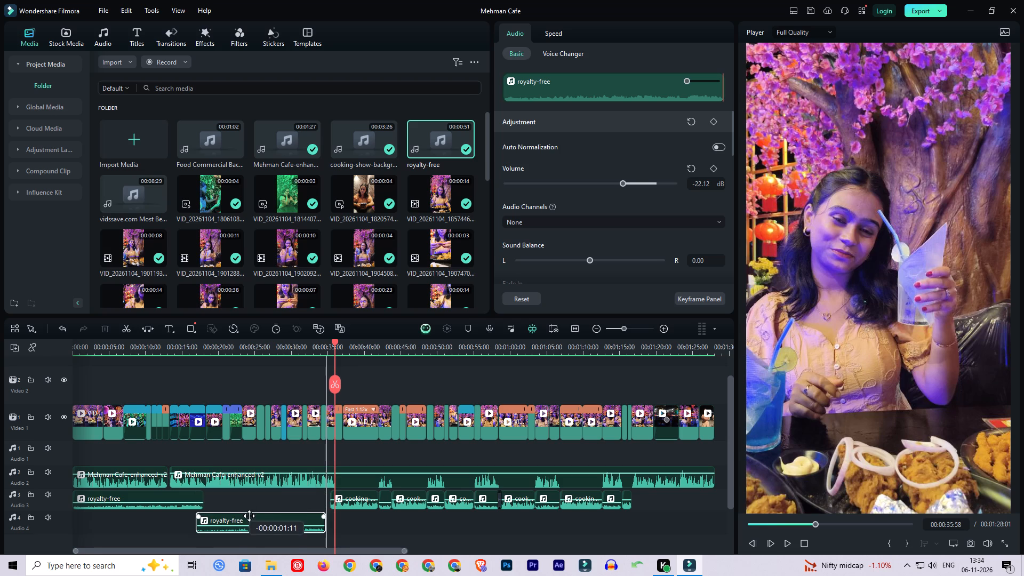
left_click_drag(249, 516, 257, 518)
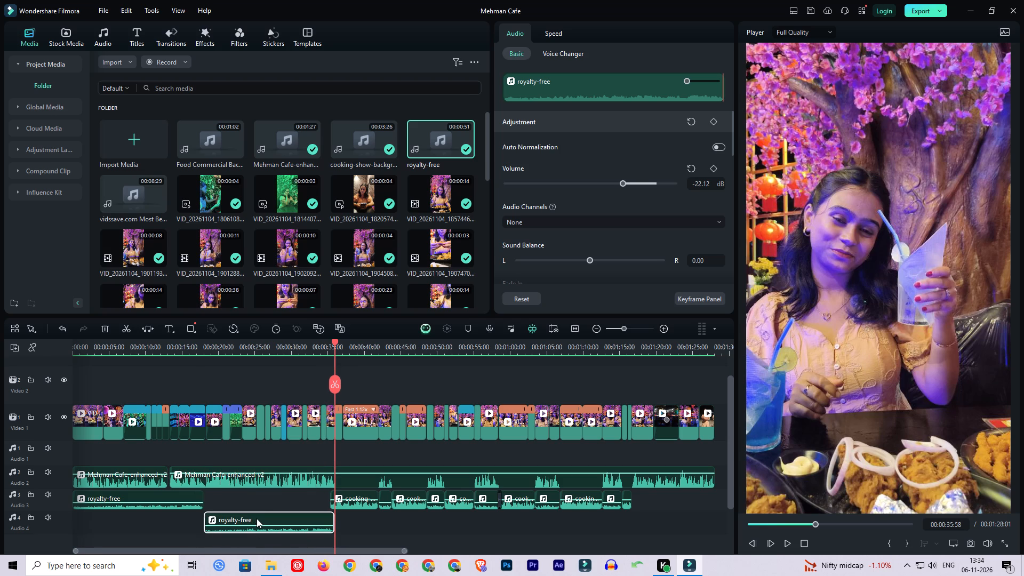
Cut about 2.5 seconds off the start of the copied royalty-free clip and place it on Audio 3 directly after the opening clip.
left_click(189, 349)
key("space")
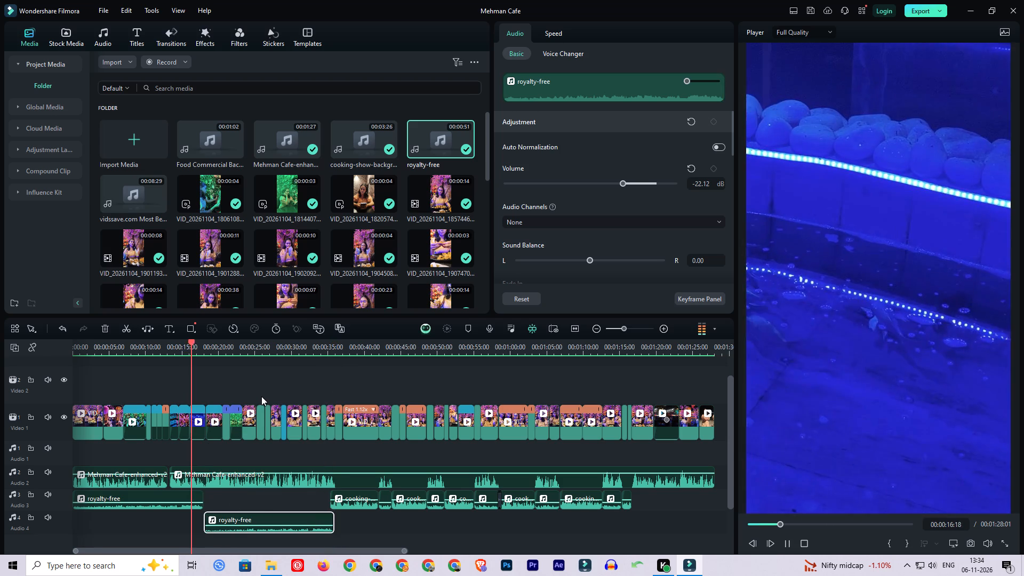
left_click(263, 390)
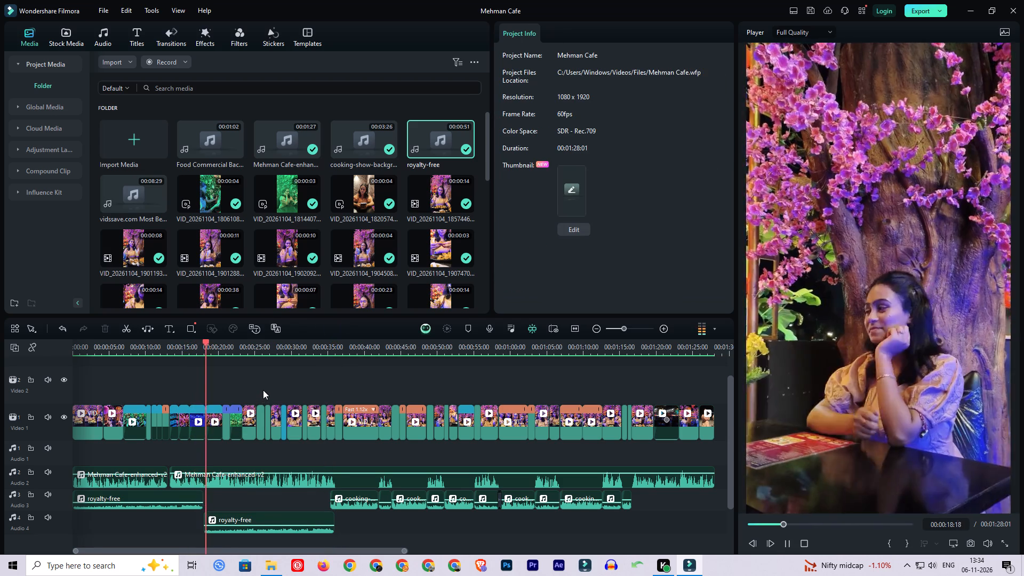
key("space")
key("c")
left_click(222, 522)
key("v")
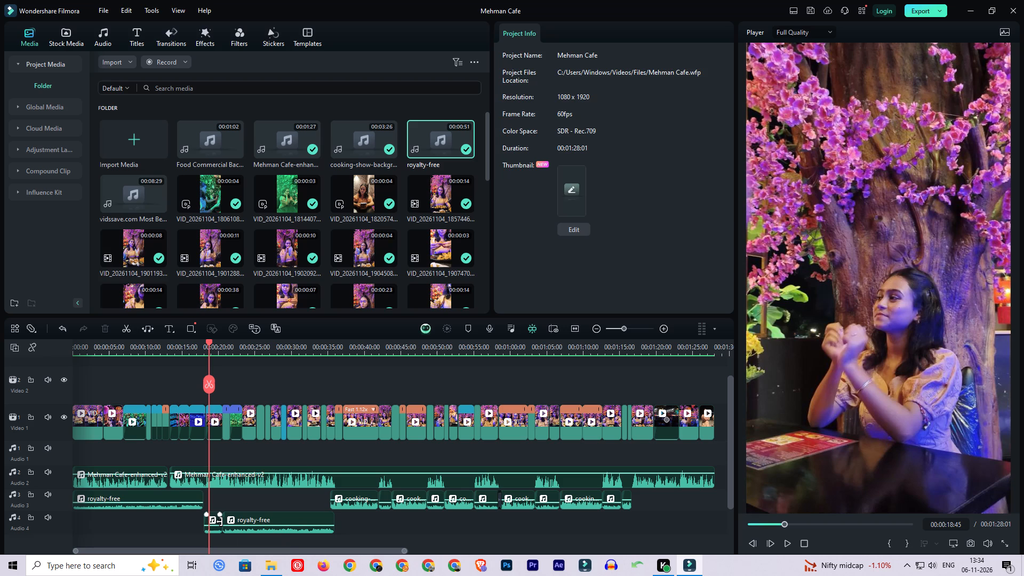
left_click(217, 521)
key("Delete")
left_click_drag(241, 519, 218, 519)
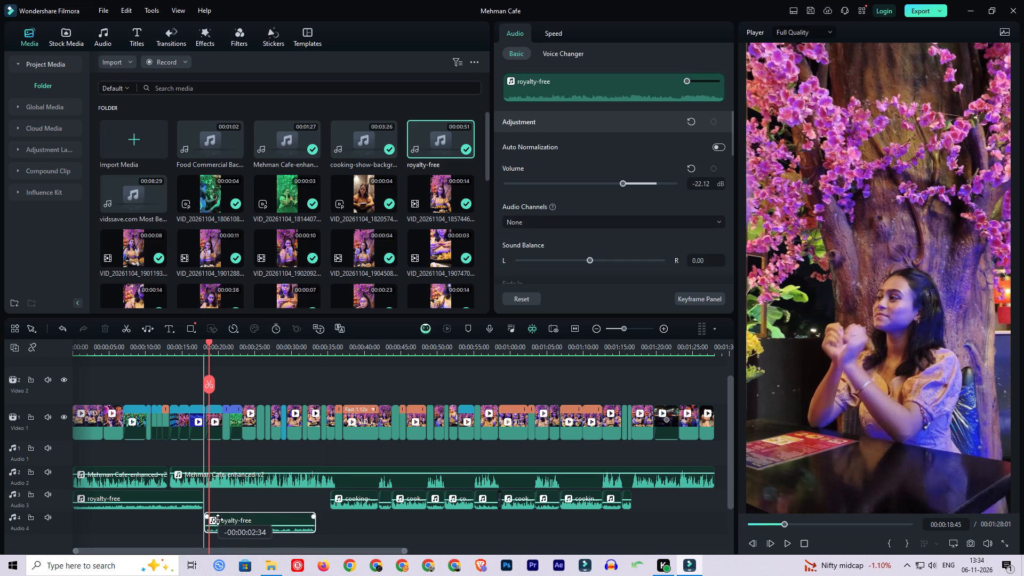
left_click_drag(218, 519, 218, 505)
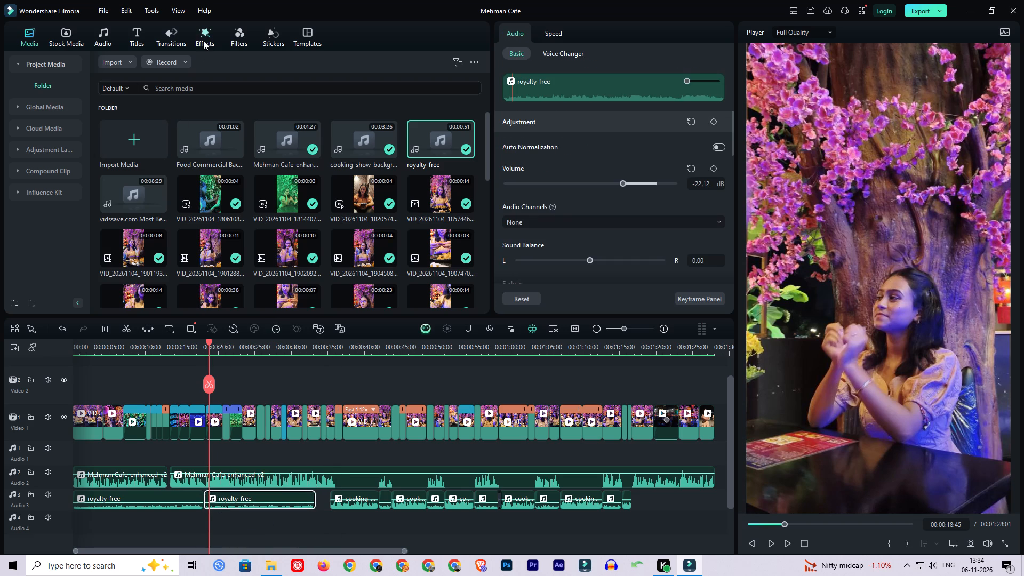
Add a Constant Gain transition between the two royalty-free clips on Audio 3 and shorten it to 00:00:00:52.
left_click(203, 41)
left_click(28, 89)
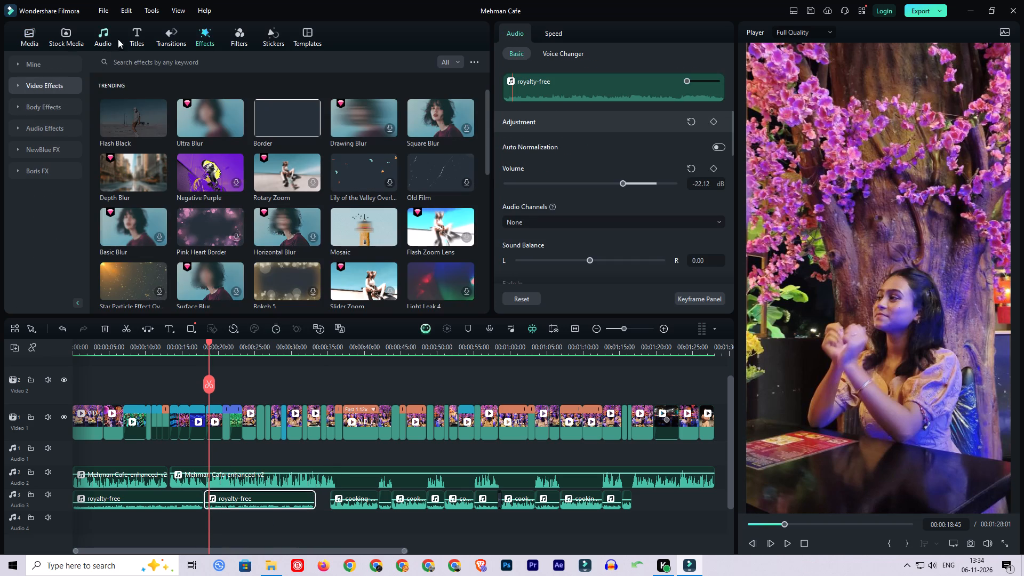
left_click(168, 41)
left_click_drag(119, 96, 228, 316)
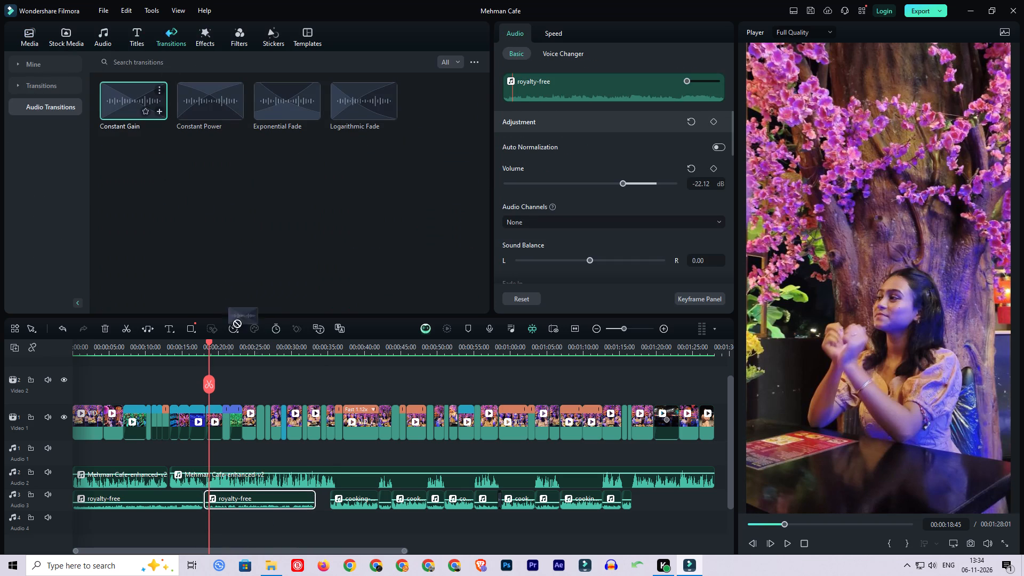
left_click_drag(228, 316, 199, 510)
left_click(198, 504)
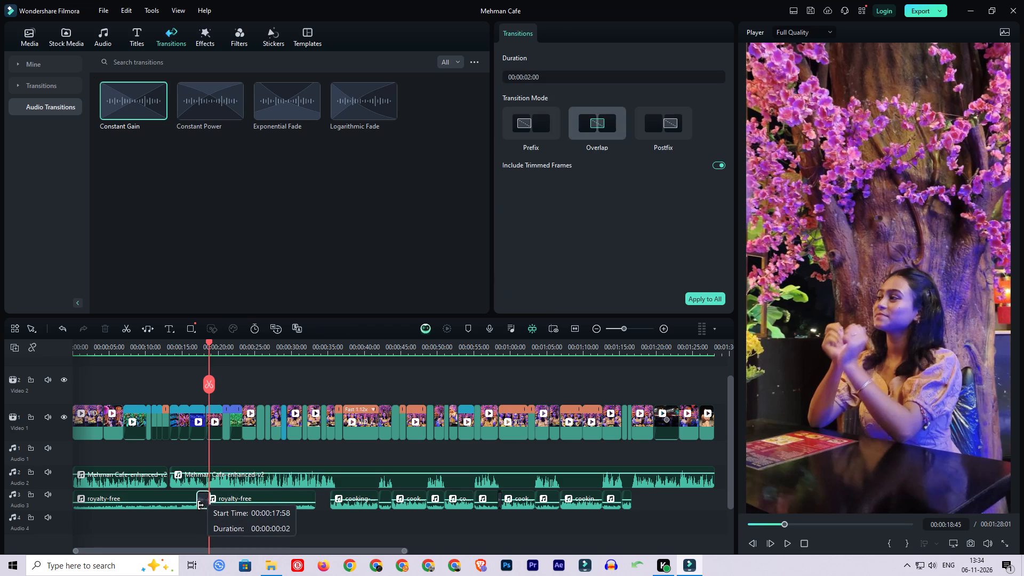
Save the project and play from 00:00:16:49 to about 00:00:20:49 to check the join between the royalty-free clips.
left_click(195, 351)
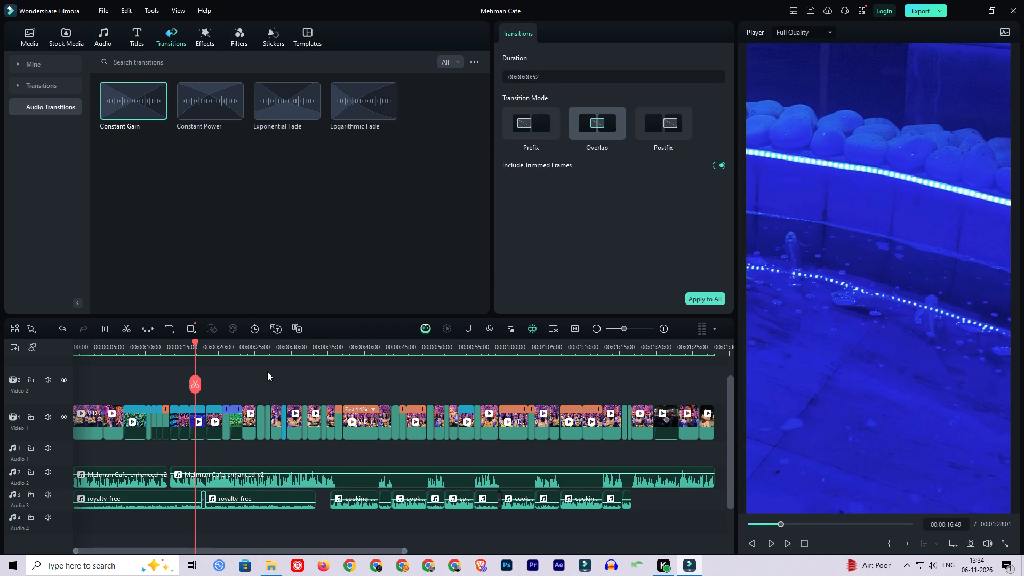
left_click(272, 374)
key("ctrl+s")
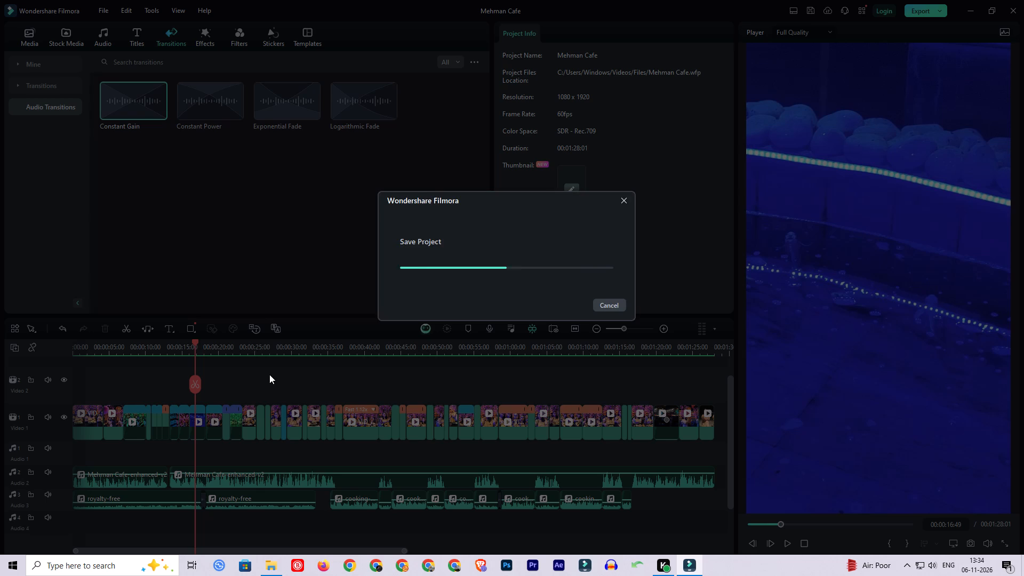
key("space")
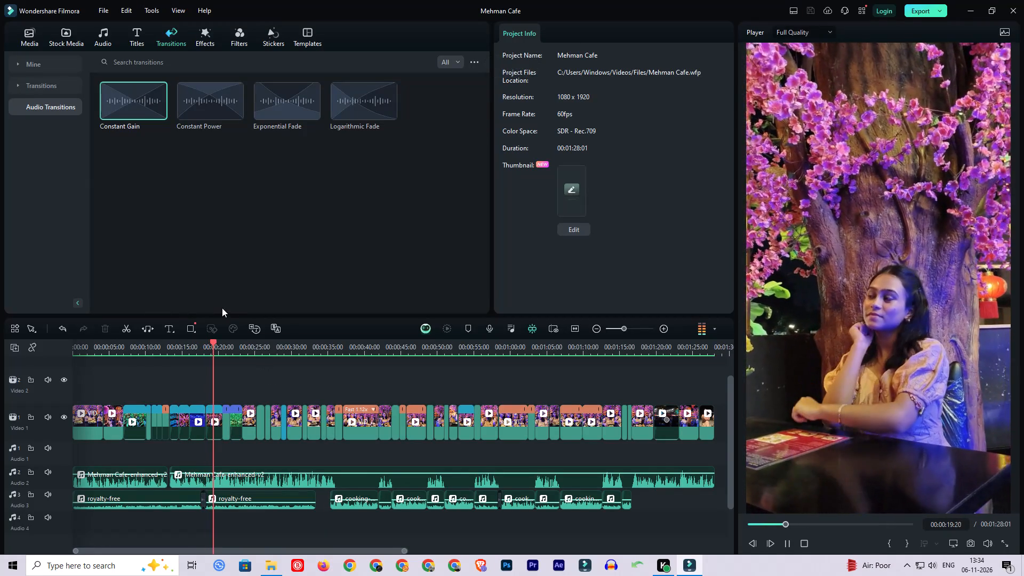
left_click(30, 36)
key("space")
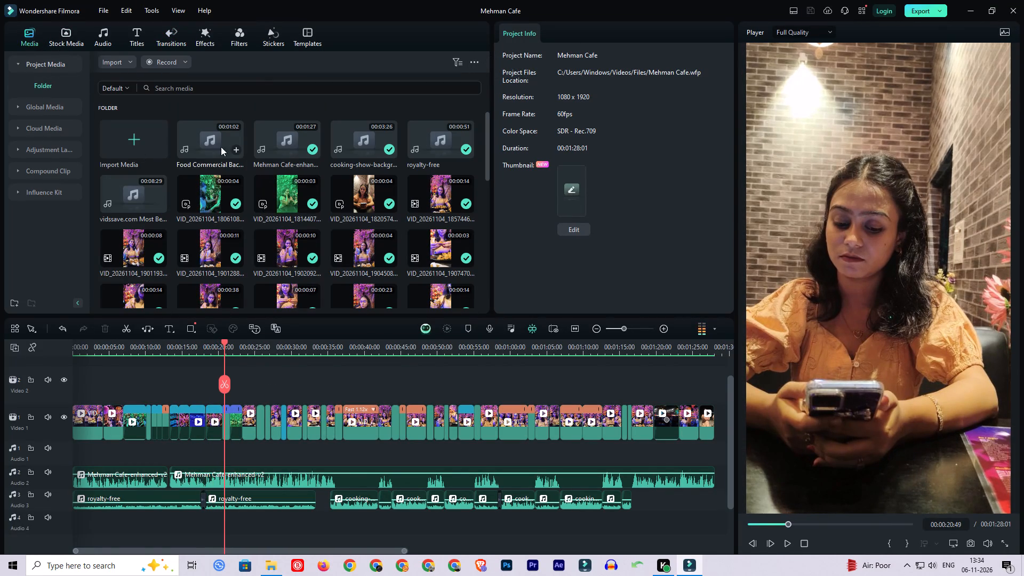
Preview the Food Commercial music and several passages of the vidssave.com track to judge them as background music.
left_click(212, 138)
key("space")
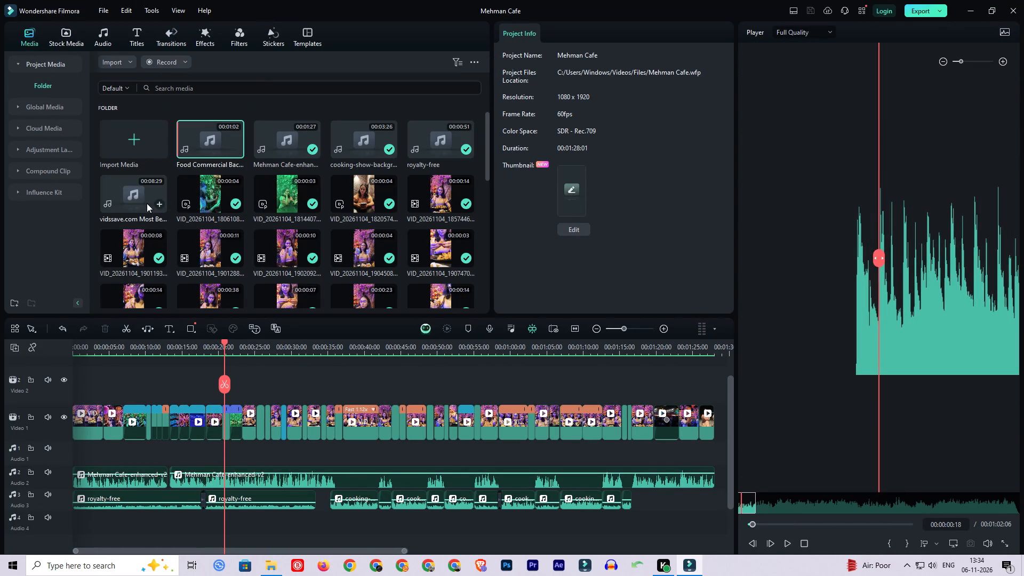
left_click(145, 203)
key("space")
left_click_drag(746, 506, 856, 513)
key("space")
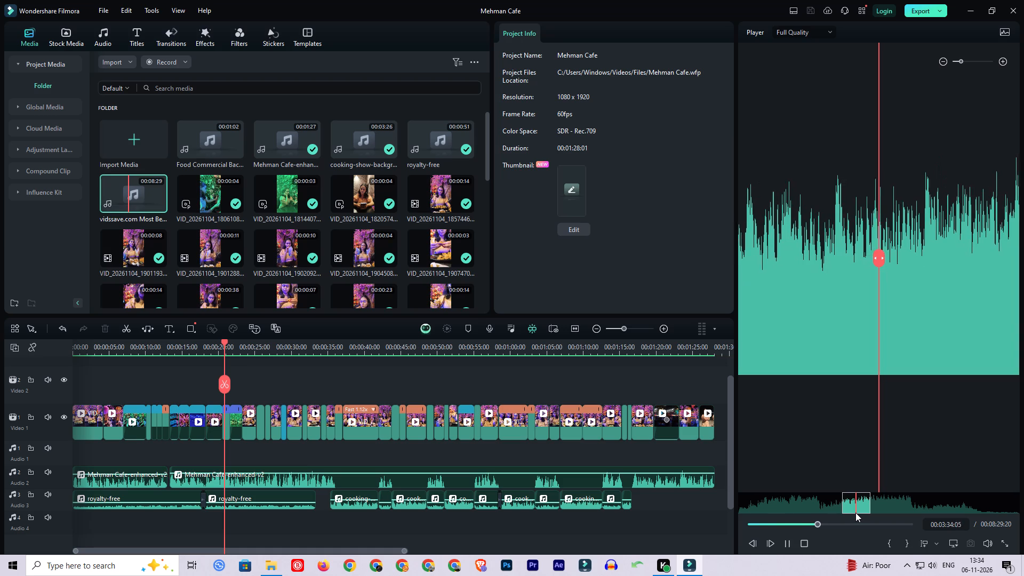
key("space")
left_click_drag(857, 509, 754, 508)
key("space")
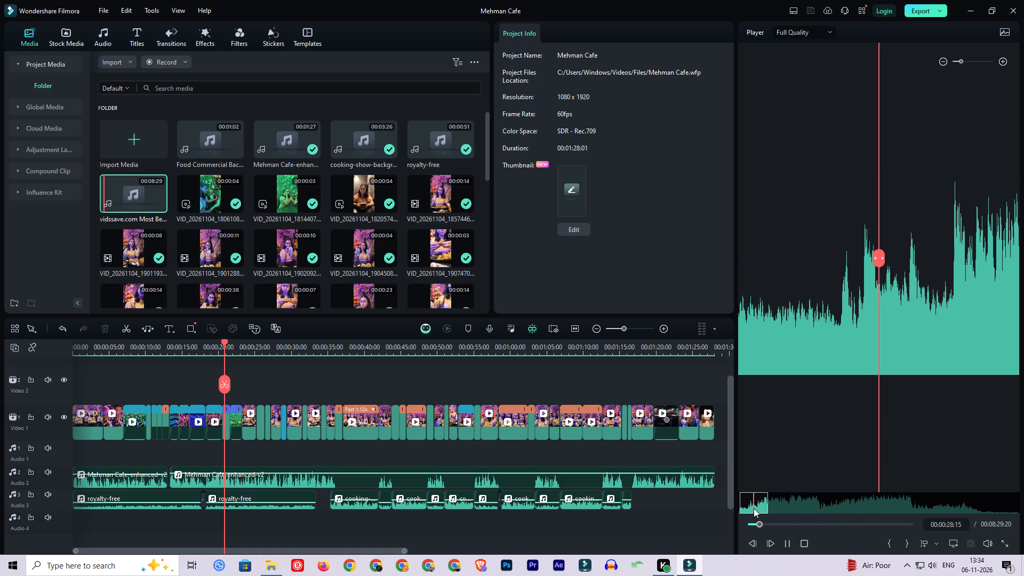
key("space")
Mark the vidssave.com track from 00:00:36:17 to 00:02:30:15 and place that range on Audio 4, starting where the cooking-show music ends.
left_click(758, 508)
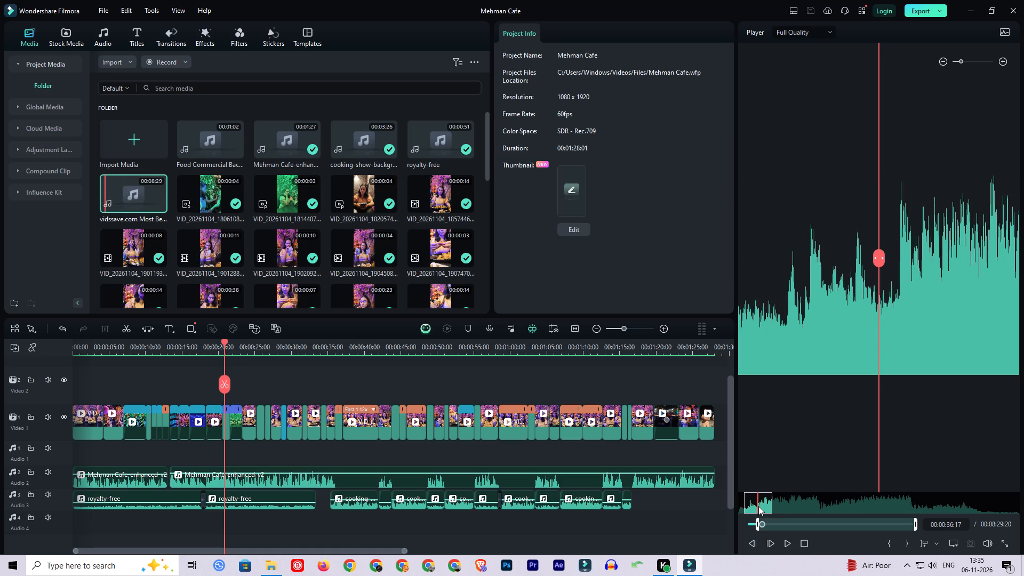
key("i")
left_click_drag(763, 498, 820, 505)
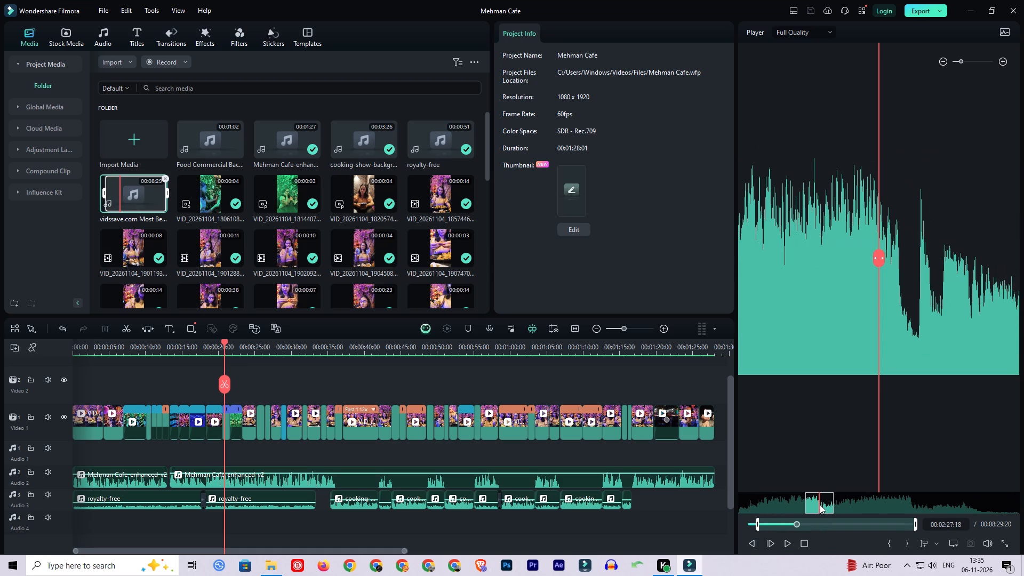
left_click_drag(820, 505, 821, 504)
key("o")
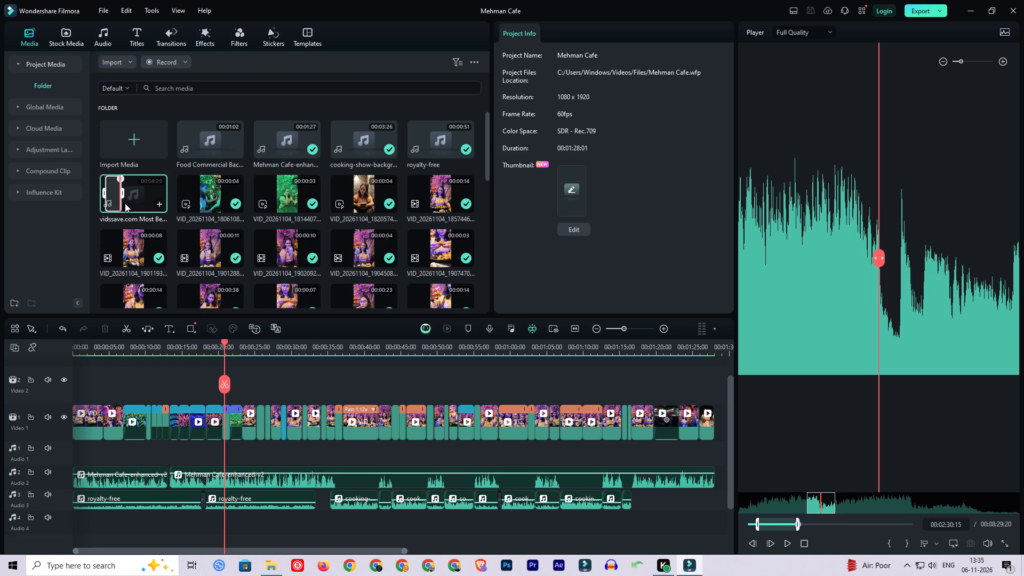
left_click_drag(129, 193, 627, 519)
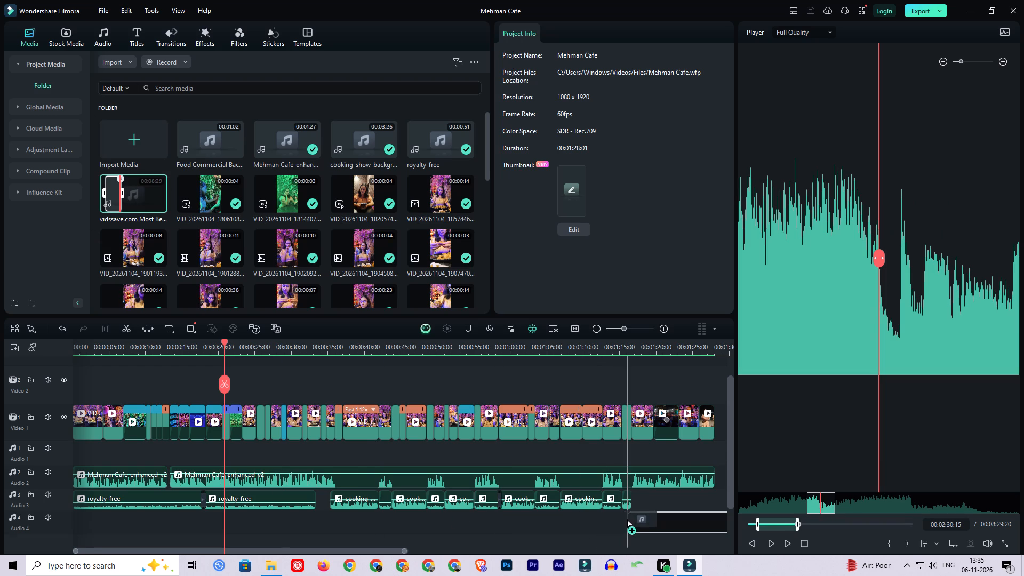
left_click_drag(627, 519, 631, 519)
Set the vidssave.com music clip's volume to -22.12 dB.
left_click_drag(267, 550, 321, 550)
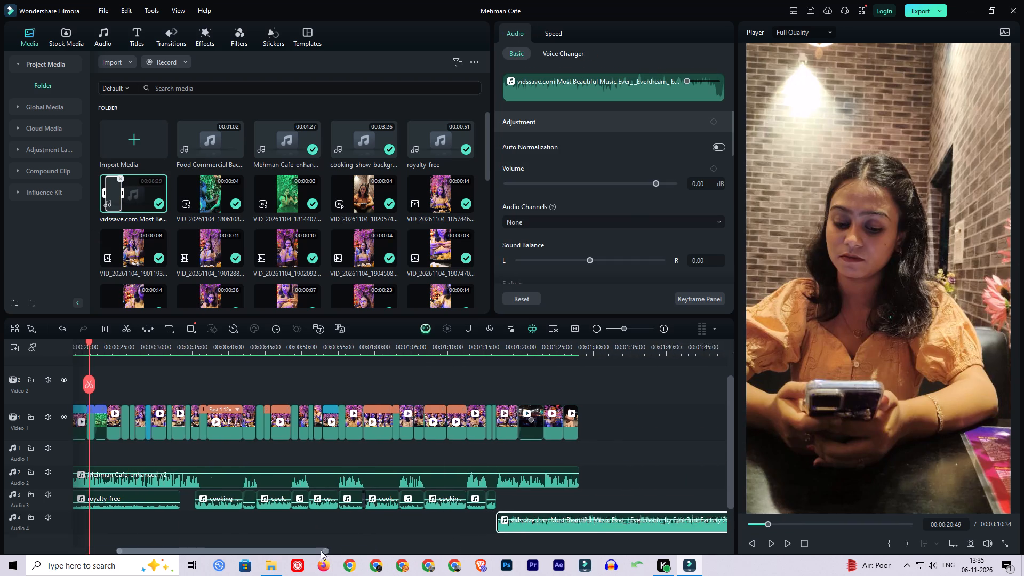
left_click_drag(321, 550, 359, 548)
left_click(388, 520)
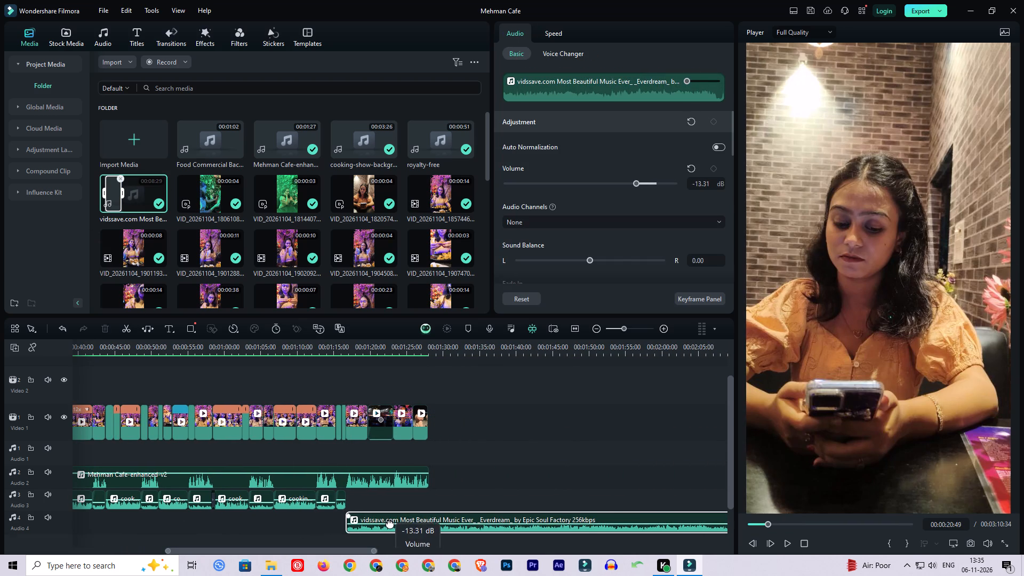
left_click(700, 179)
key("ctrl+v")
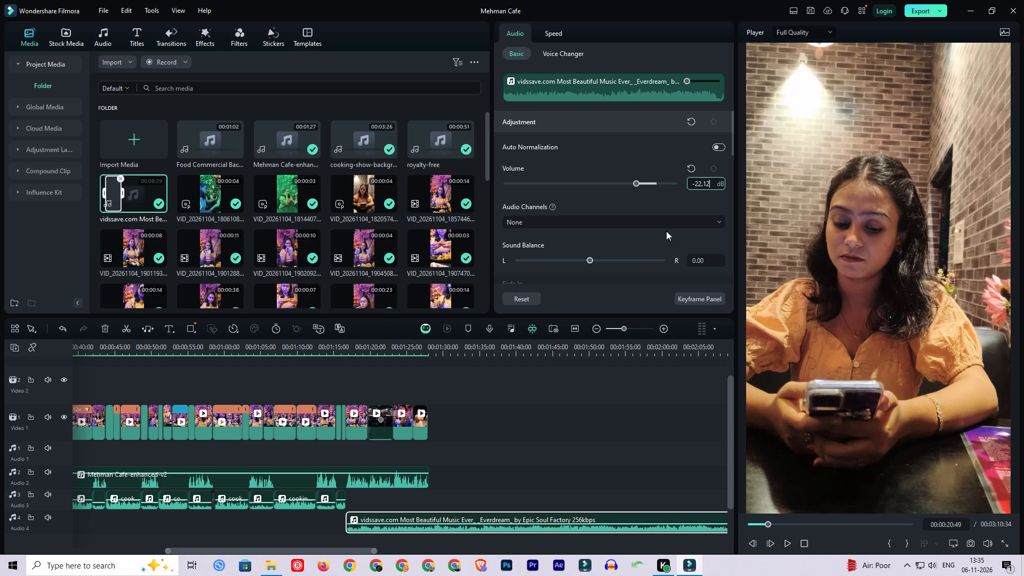
left_click(461, 419)
Split the vidssave.com music at the end of the video and move its first part onto Audio 3, directly after the cooking-show music.
key("c")
left_click(432, 517)
key("v")
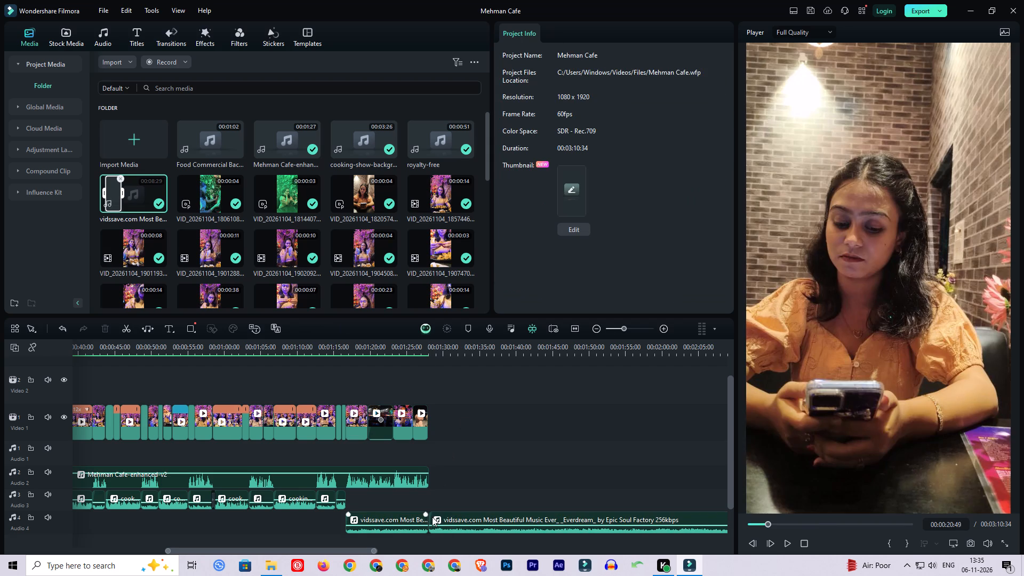
key("space")
key("space")
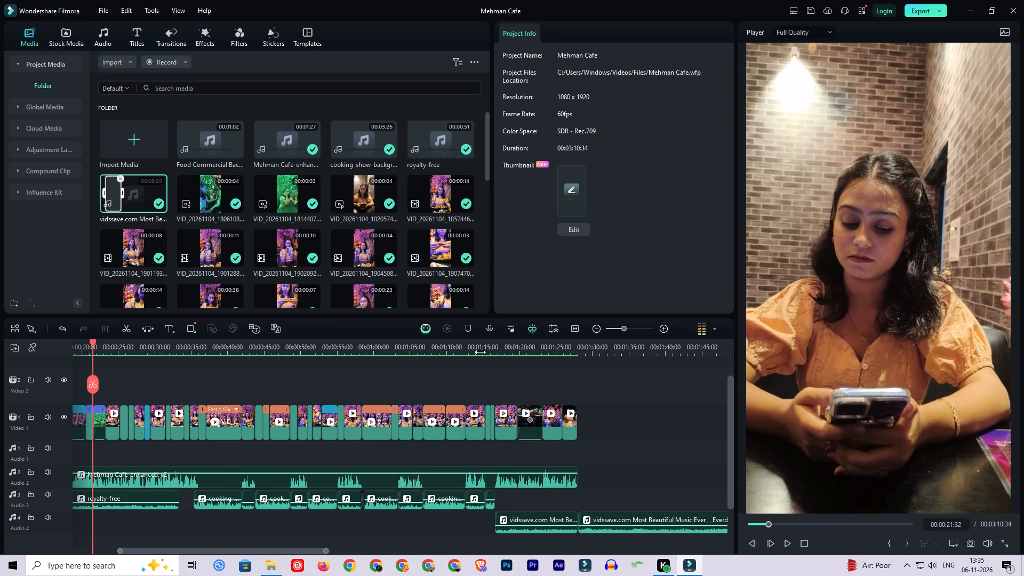
left_click(481, 347)
left_click_drag(522, 518, 522, 499)
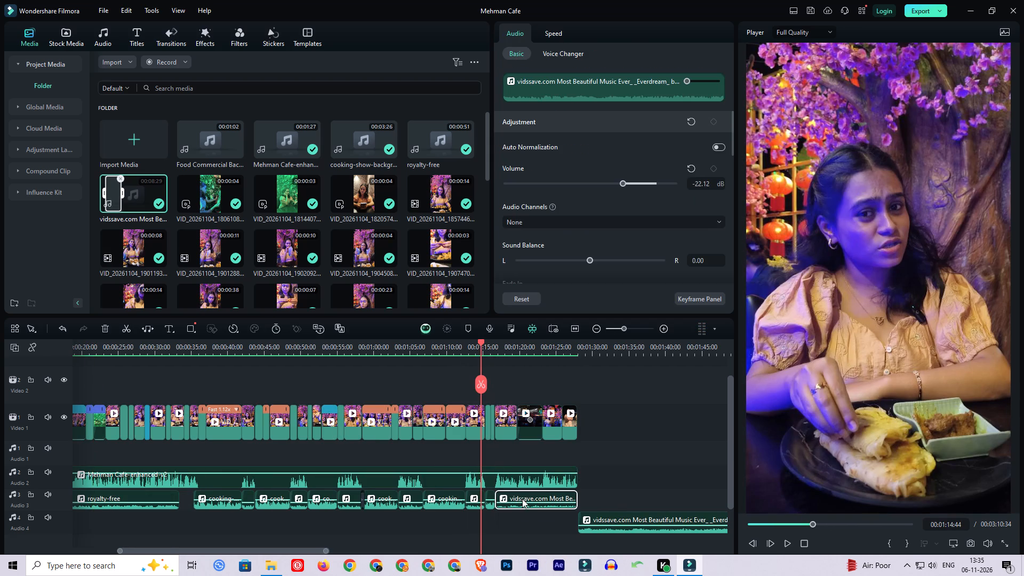
Add a Constant Gain transition between the last cooking-show clip and the vidssave.com music on Audio 3.
left_click(170, 37)
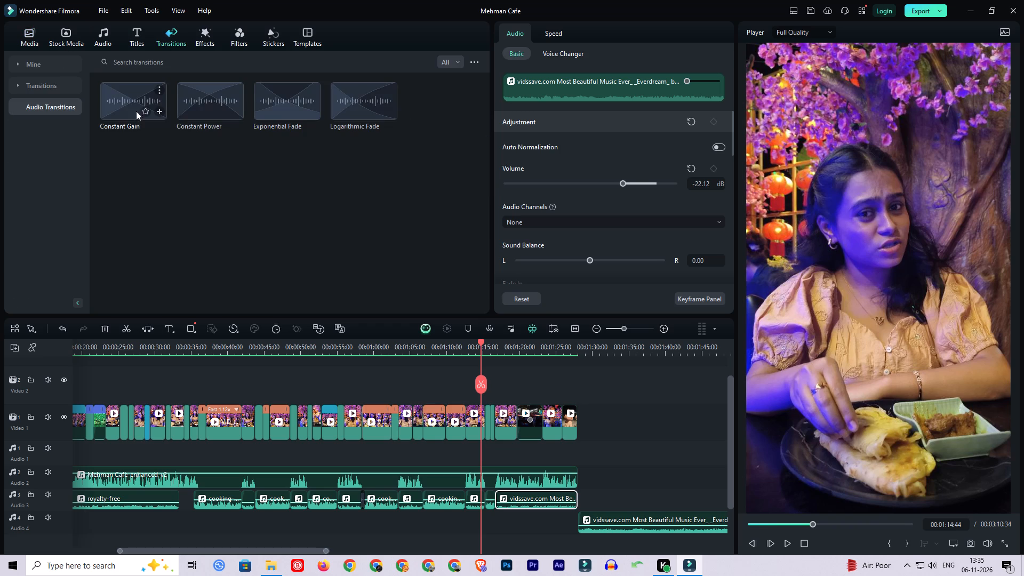
left_click_drag(127, 103, 493, 499)
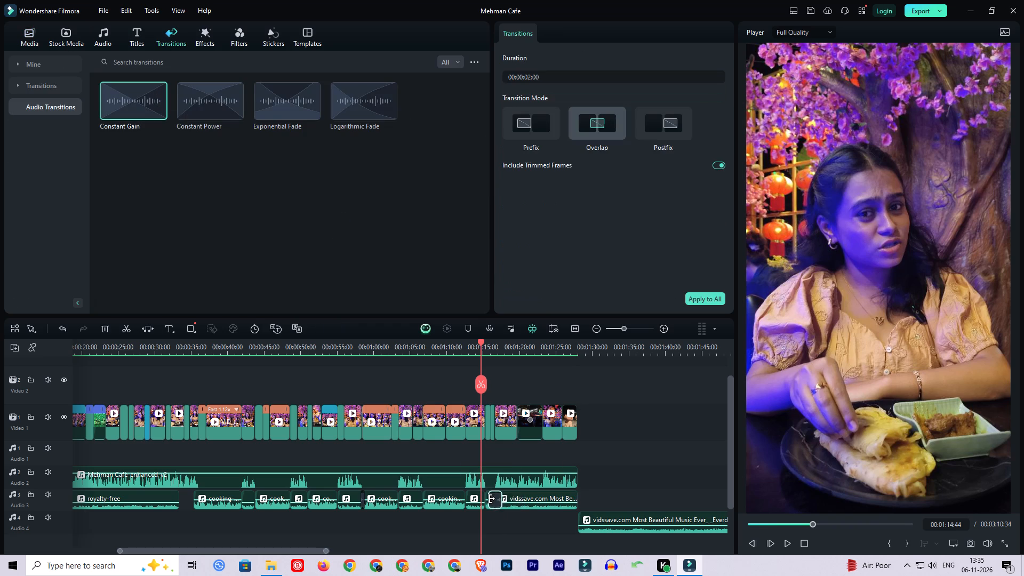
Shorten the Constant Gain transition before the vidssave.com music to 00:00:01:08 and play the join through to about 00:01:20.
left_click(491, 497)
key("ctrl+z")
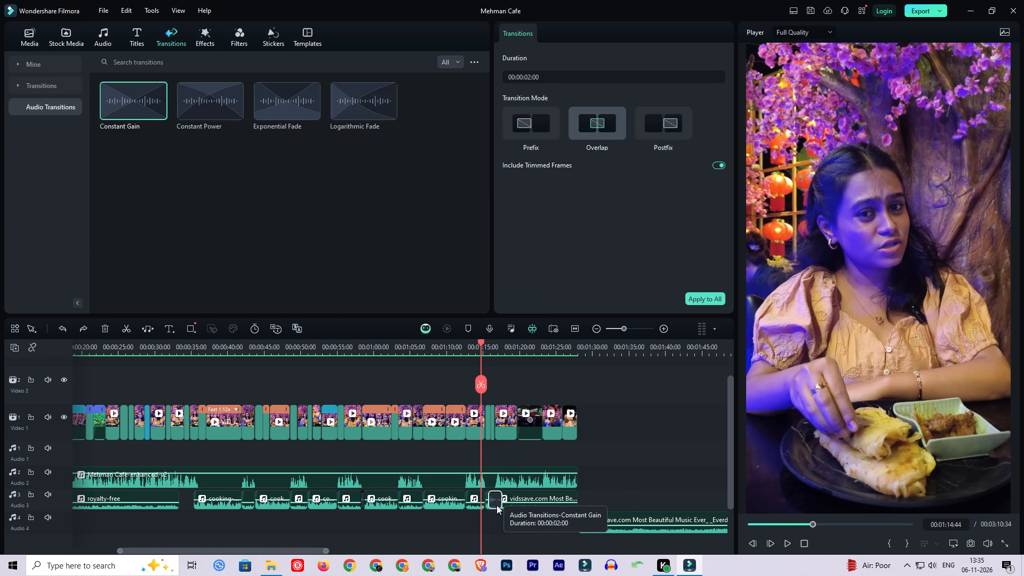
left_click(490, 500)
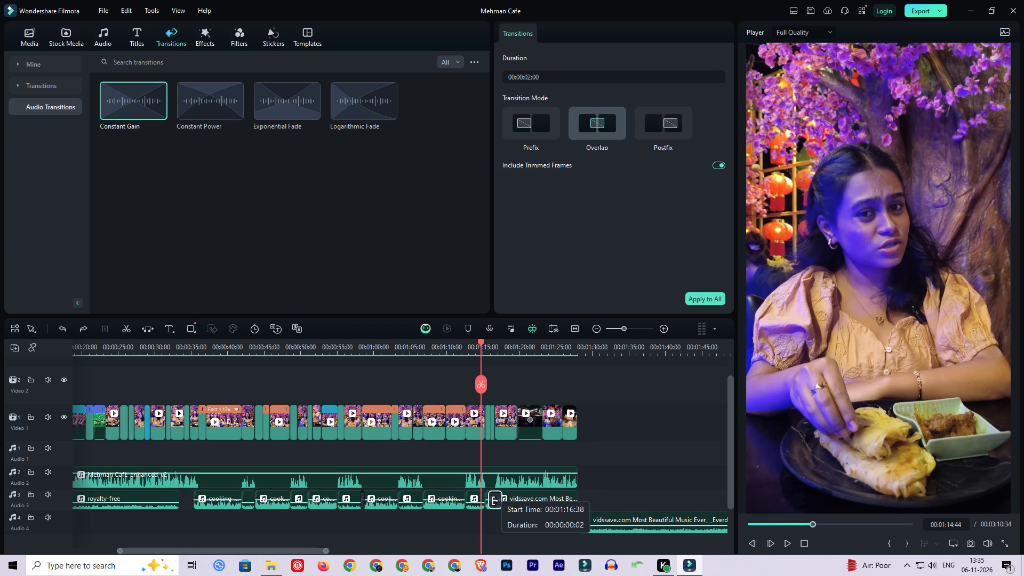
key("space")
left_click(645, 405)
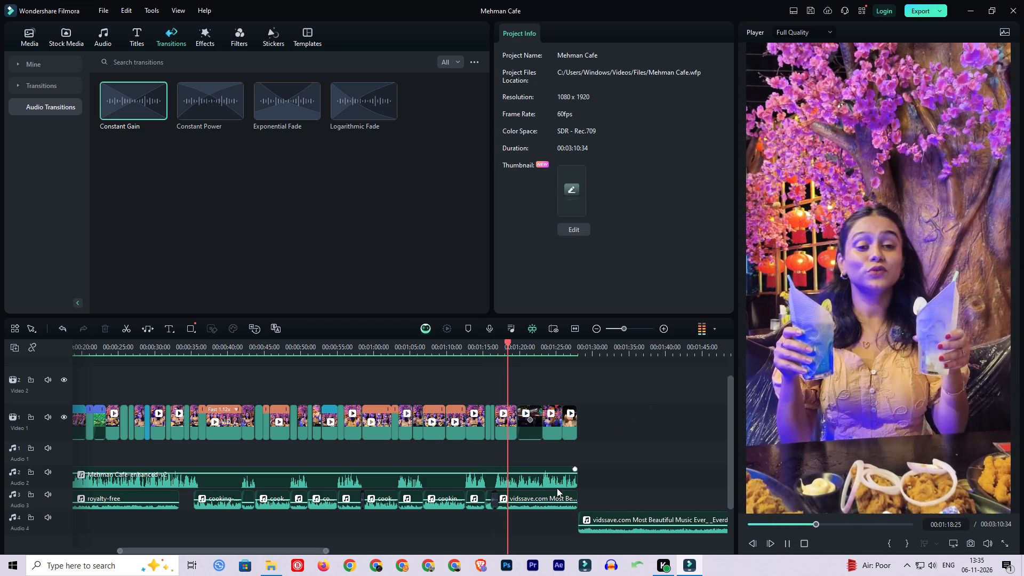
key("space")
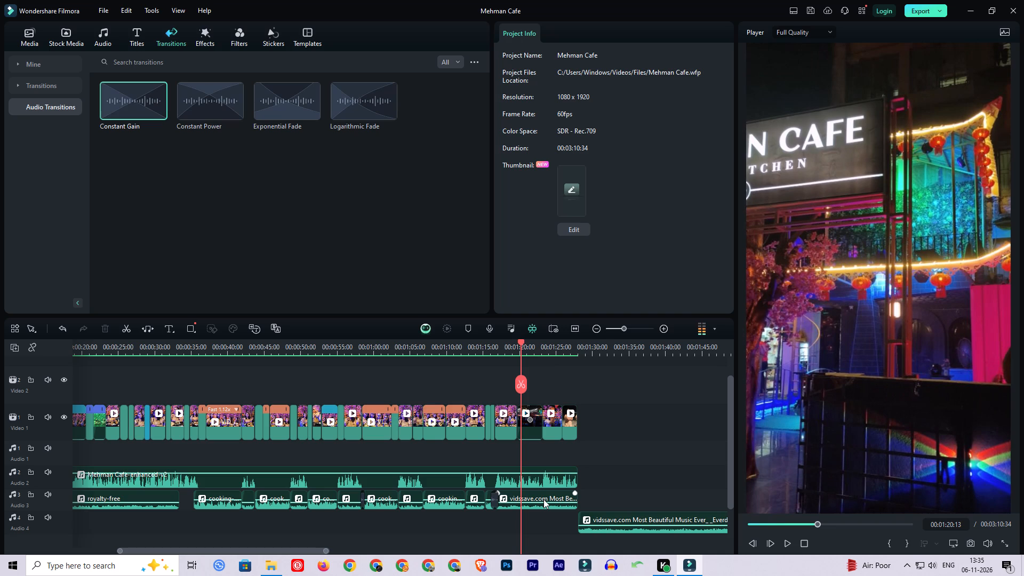
Undo the vidssave.com music edits back to before its placement, removing its clips and transition from the timeline.
key("ctrl+z")
key("ctrl+z")
key("ctrl+z")
key("ctrl+z")
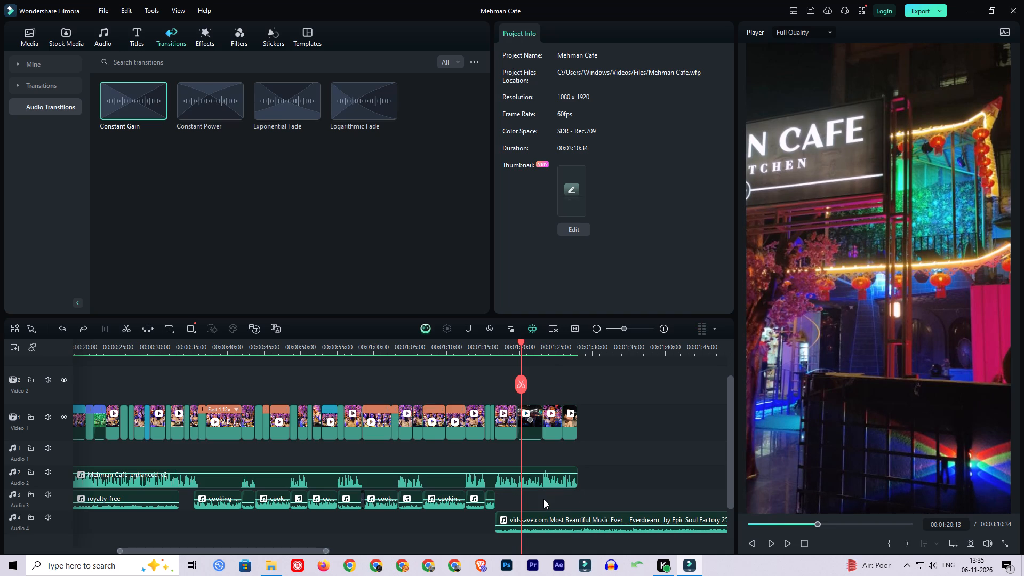
key("ctrl+z")
key("ctrl+z")
key("ctrl+z")
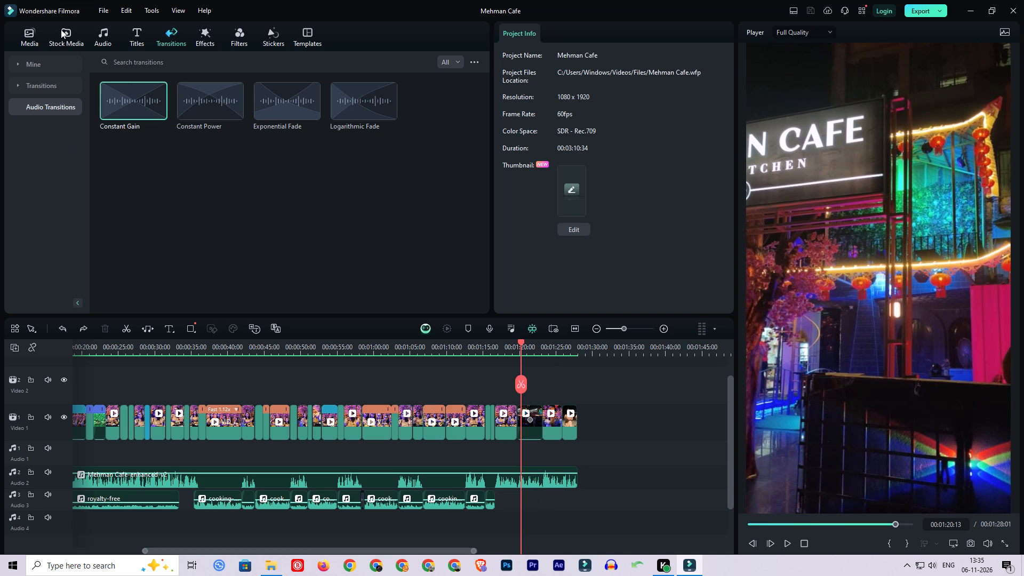
Mark the cooking-show music from about 00:02:11 to its end and place it on Audio 3, directly after the last cooking-show clip.
left_click(30, 39)
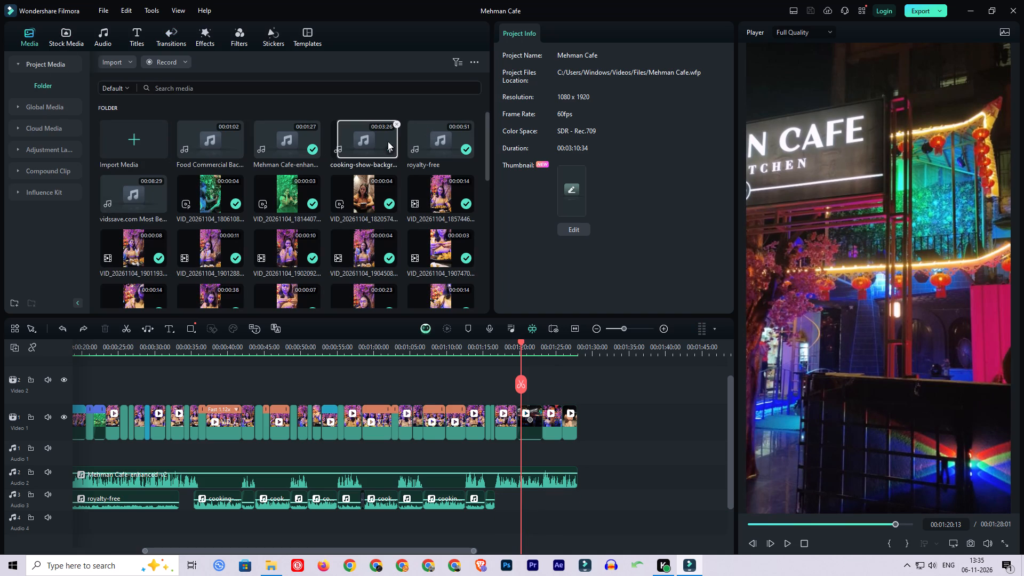
left_click(371, 133)
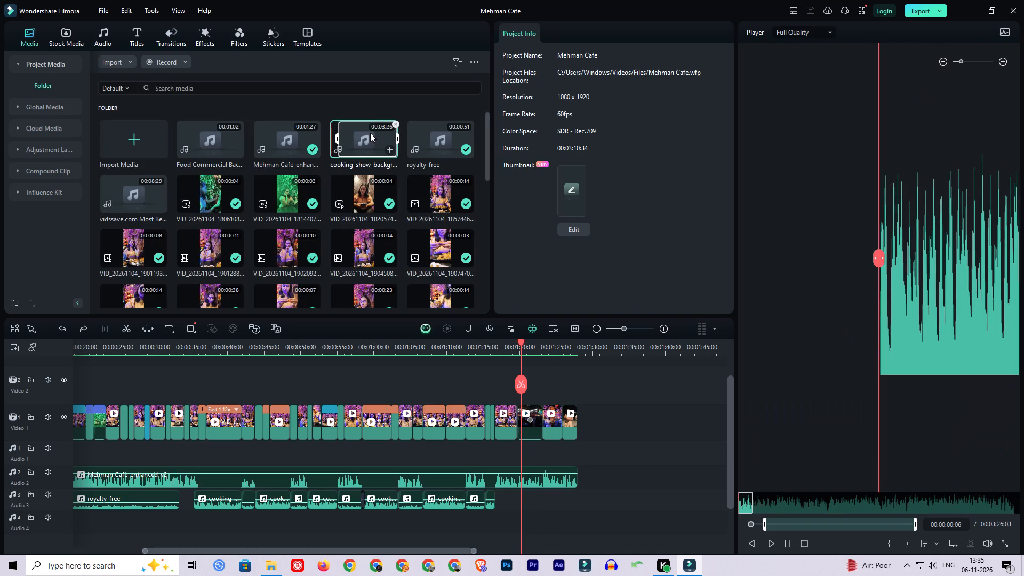
key("space")
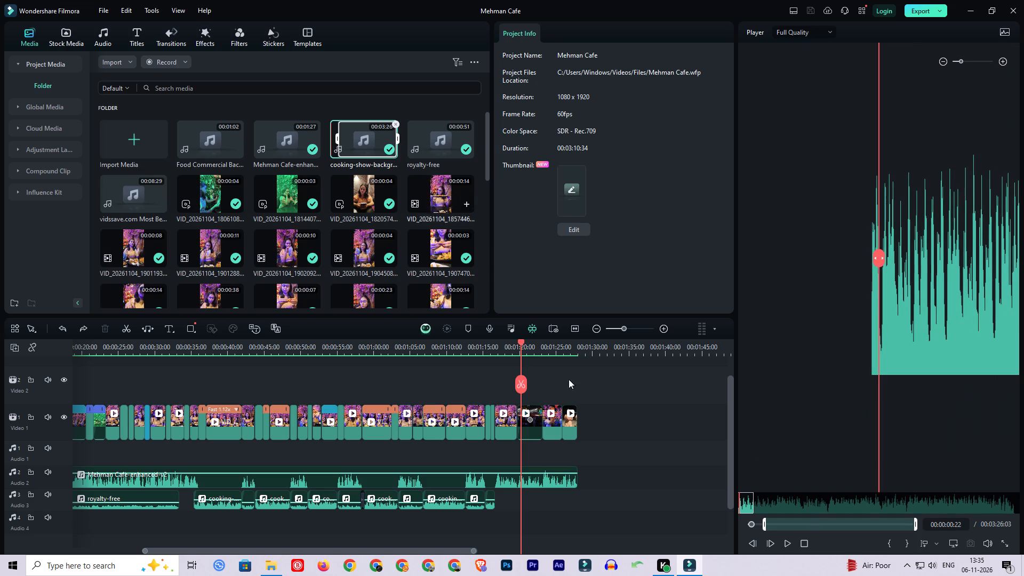
left_click_drag(765, 504, 830, 505)
left_click_drag(747, 505, 869, 505)
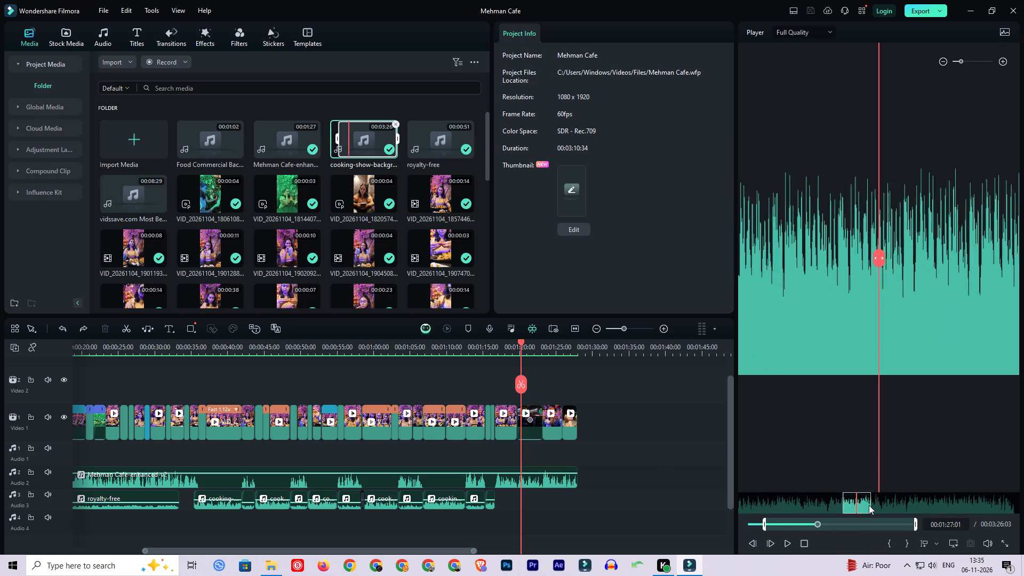
left_click_drag(869, 505, 916, 503)
key("space")
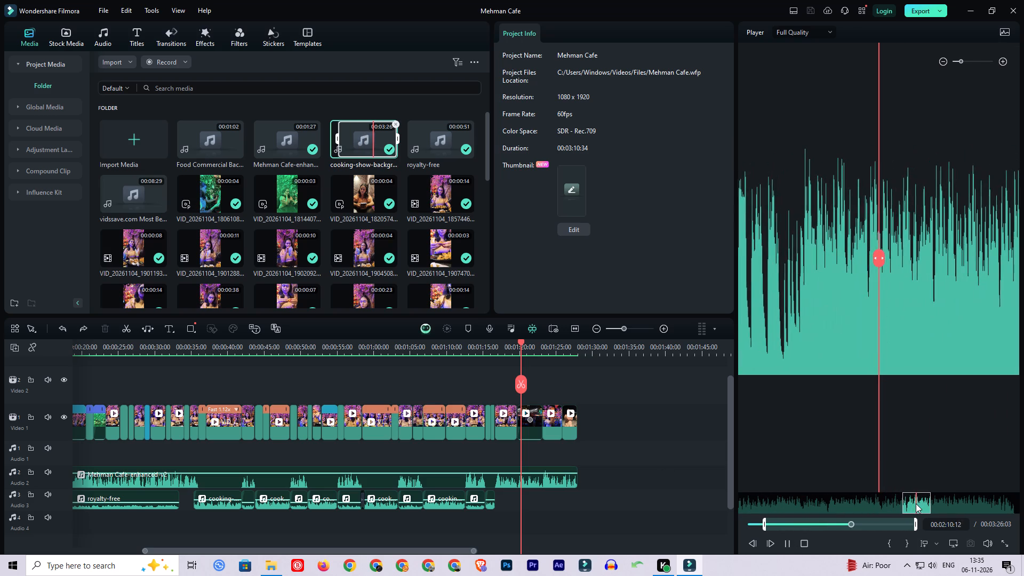
key("space")
type("i")
key("space")
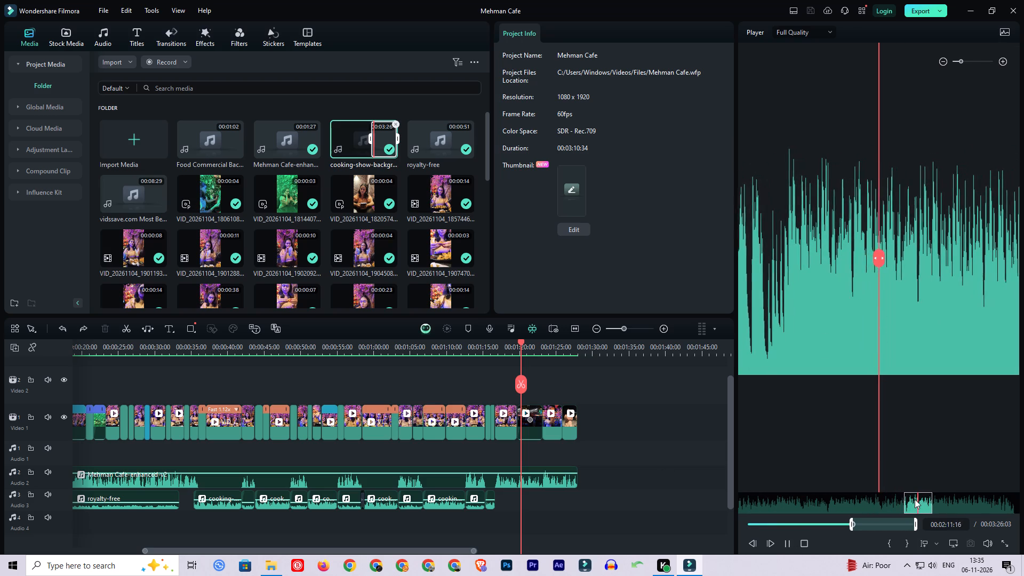
key("space")
left_click_drag(358, 139, 535, 529)
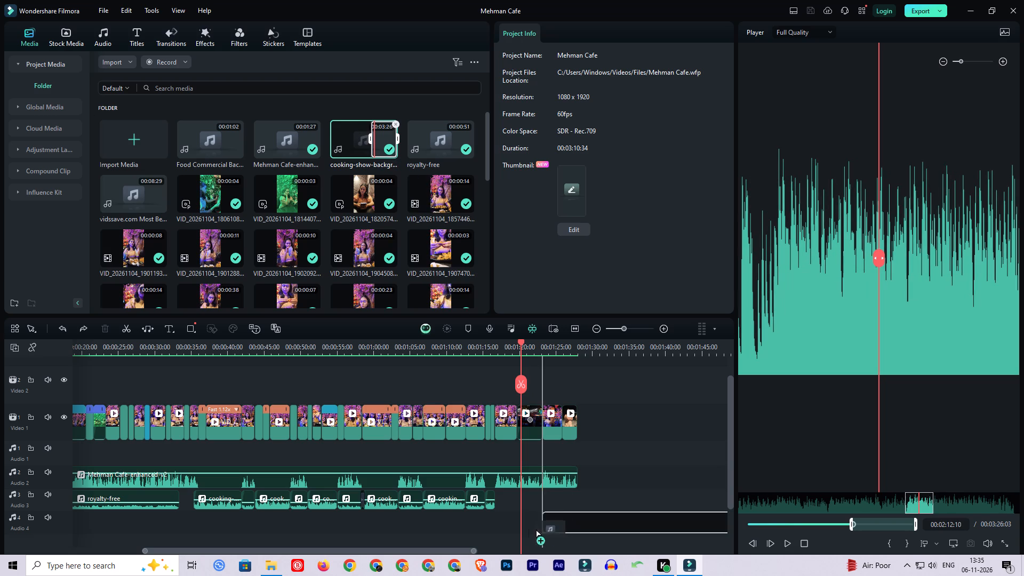
left_click_drag(535, 529, 497, 510)
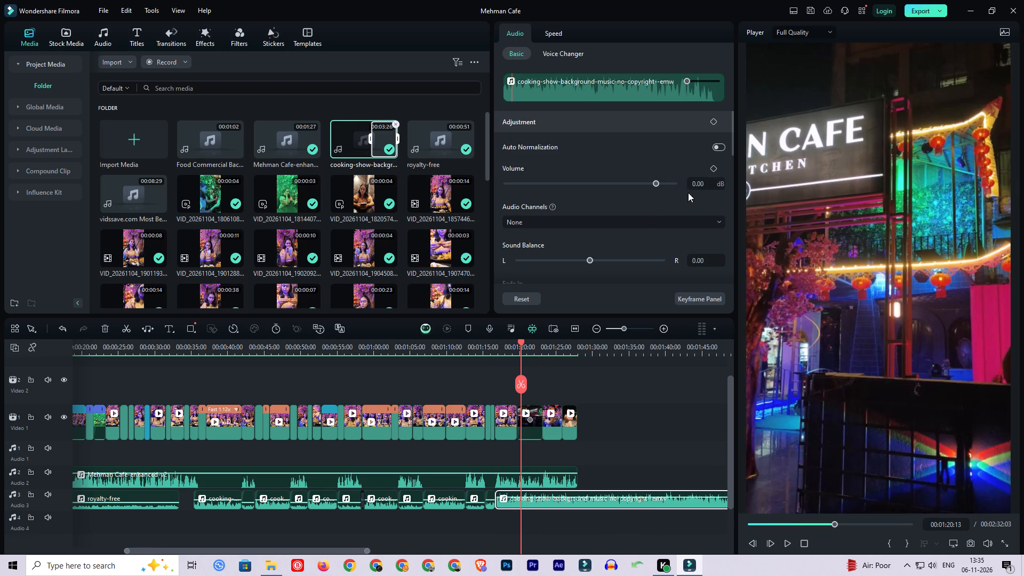
Set the newly placed cooking-show clip's volume to -22.12 dB.
left_click(694, 184)
key("ctrl+v")
left_click(605, 453)
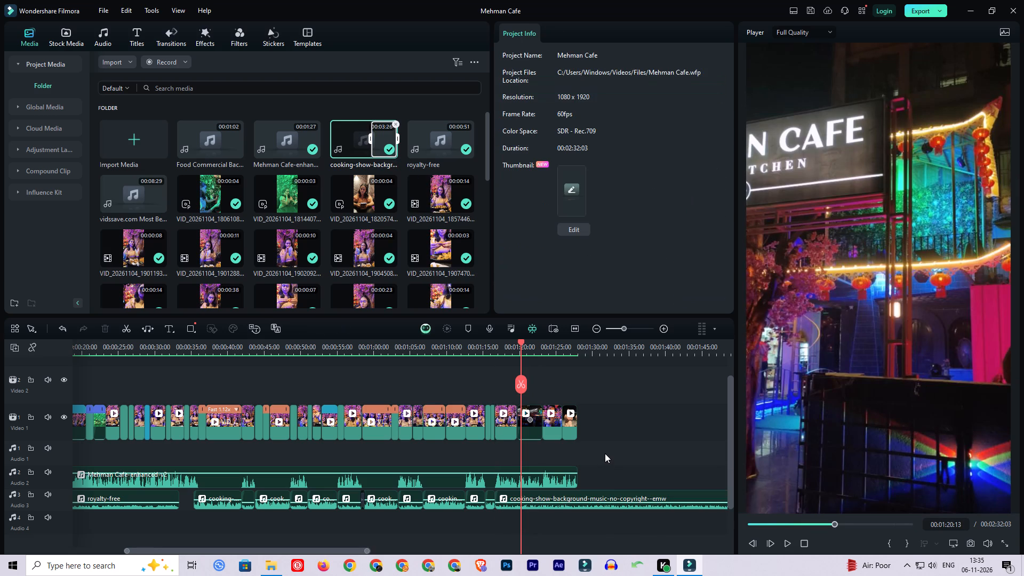
Split the new cooking-show clip on Audio 3 at the end of the video, 00:01:28:01.
key("c")
left_click(581, 495)
key("v")
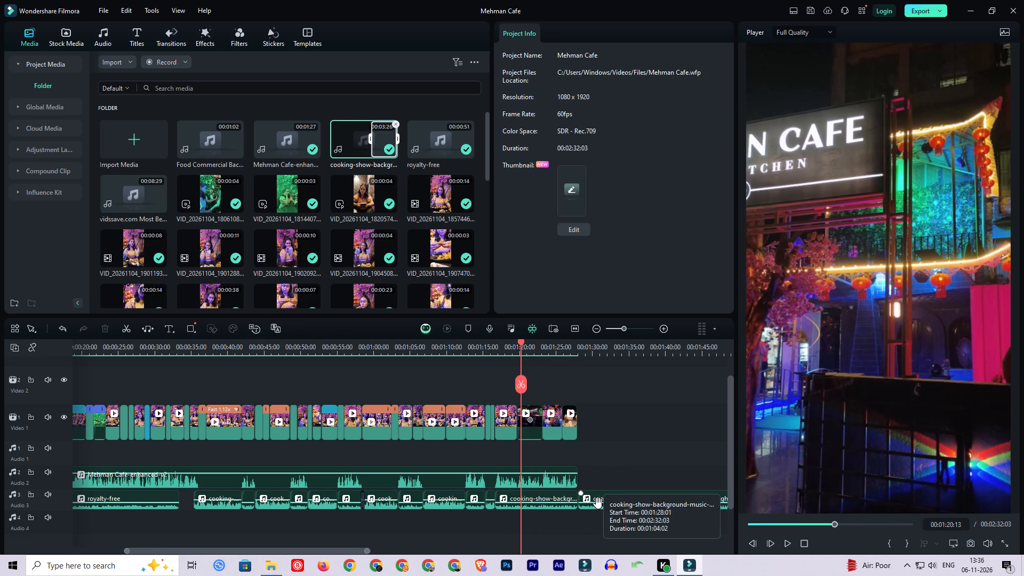
Extend the leftover cooking-show clip's start about 11 seconds earlier and place the clip on Audio 4 from the beginning of the timeline.
left_click_drag(611, 497, 86, 499)
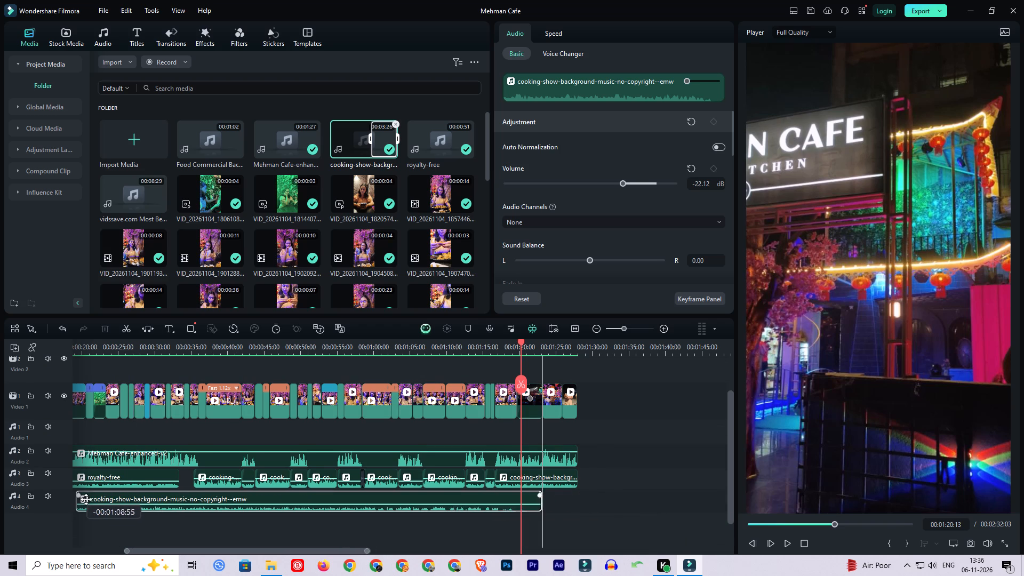
left_click_drag(86, 499, 63, 498)
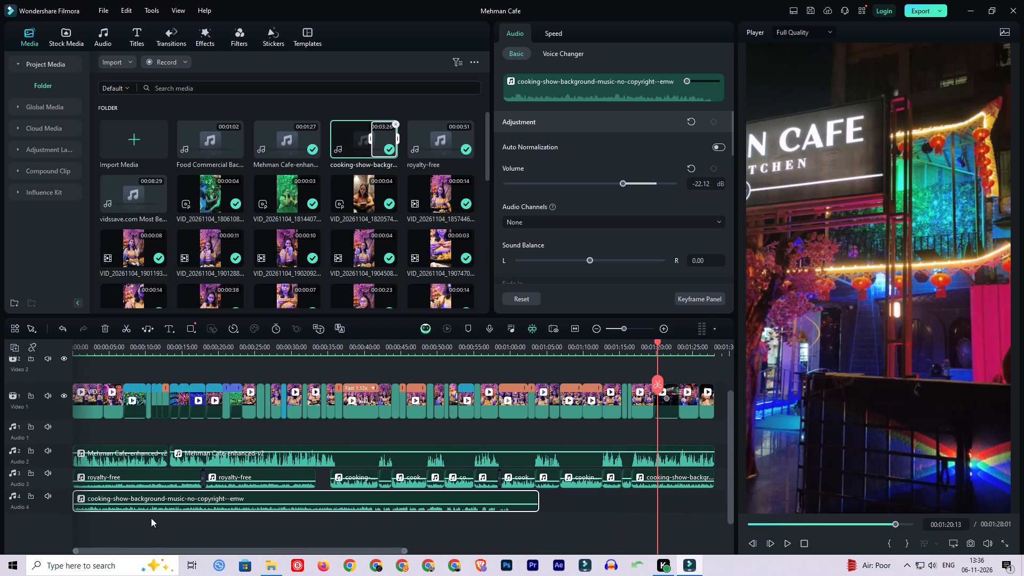
left_click_drag(140, 495, 549, 513)
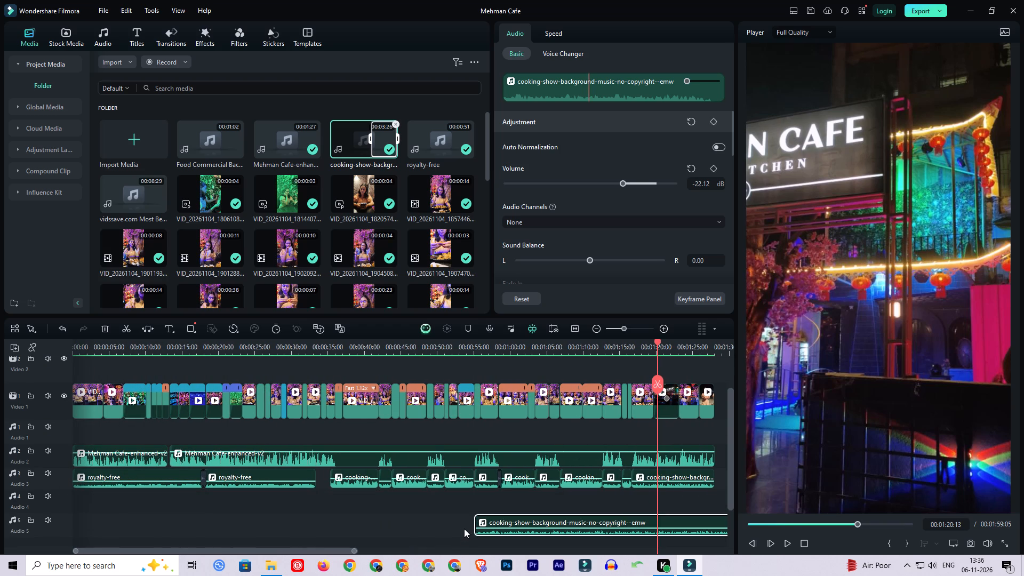
left_click_drag(527, 516, 580, 500)
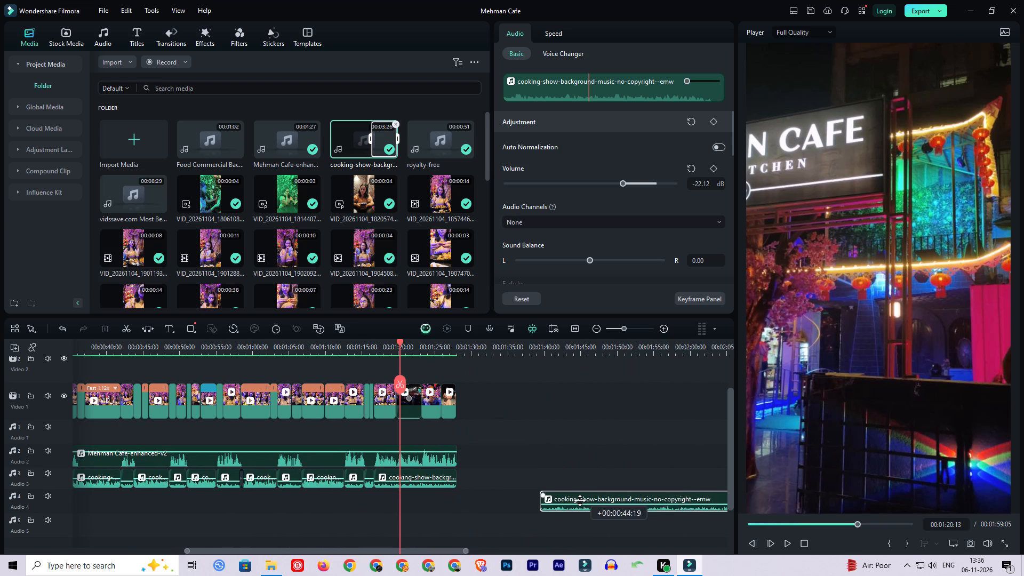
left_click_drag(580, 500, 513, 500)
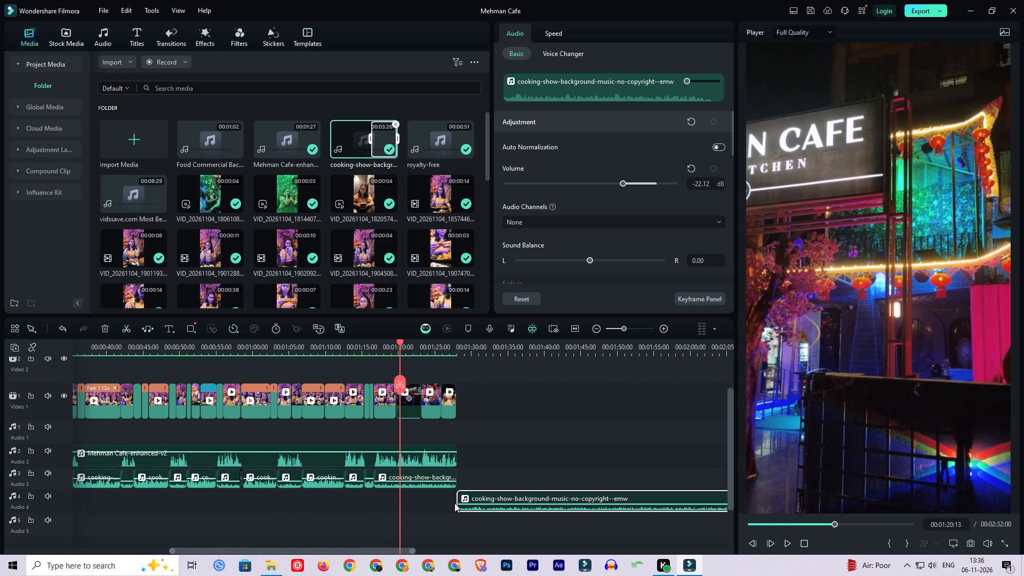
left_click_drag(457, 499, 374, 499)
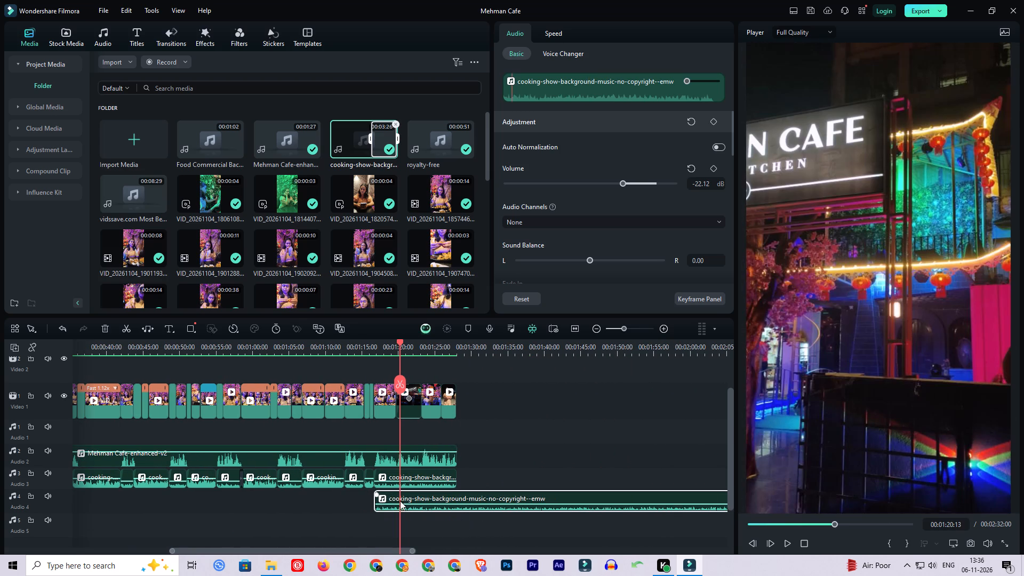
left_click_drag(405, 499, 31, 505)
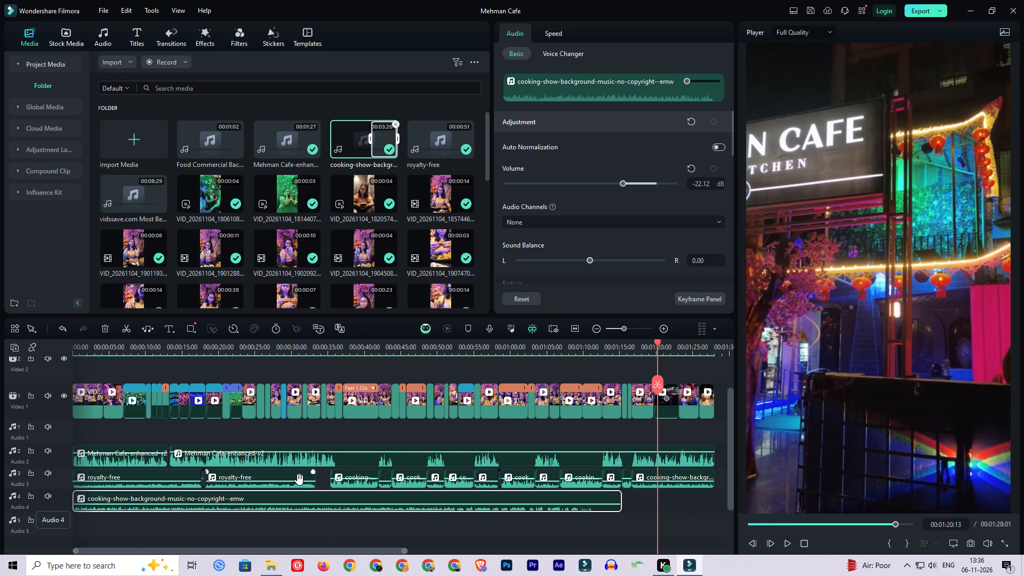
Delete the two royalty-free music clips from Audio 3.
left_click(305, 478)
left_click(172, 477, "ctrl")
key("Delete")
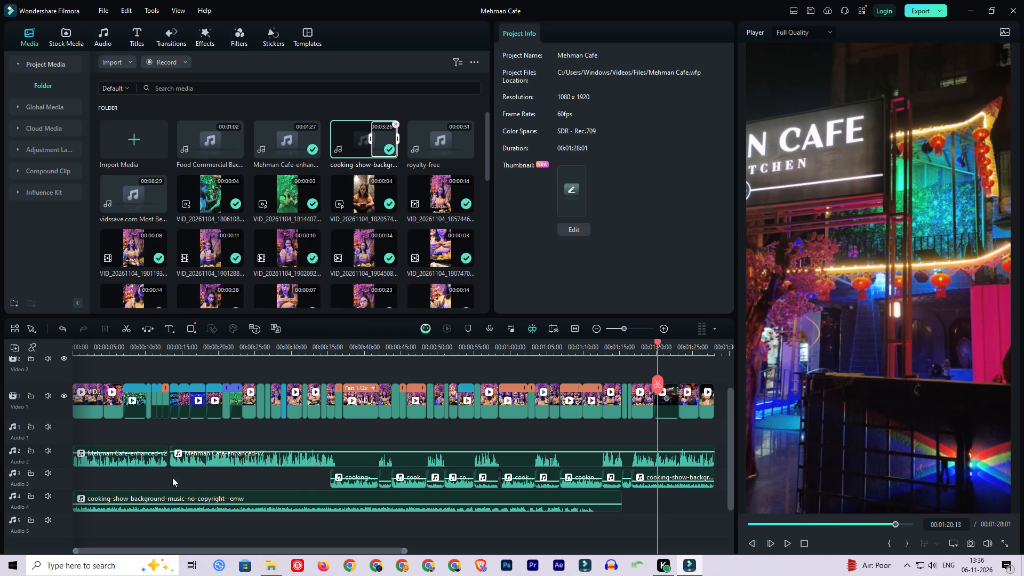
Cut the Audio 4 music where Audio 3's first clip begins, delete the remainder, and move the opening part onto Audio 3.
key("c")
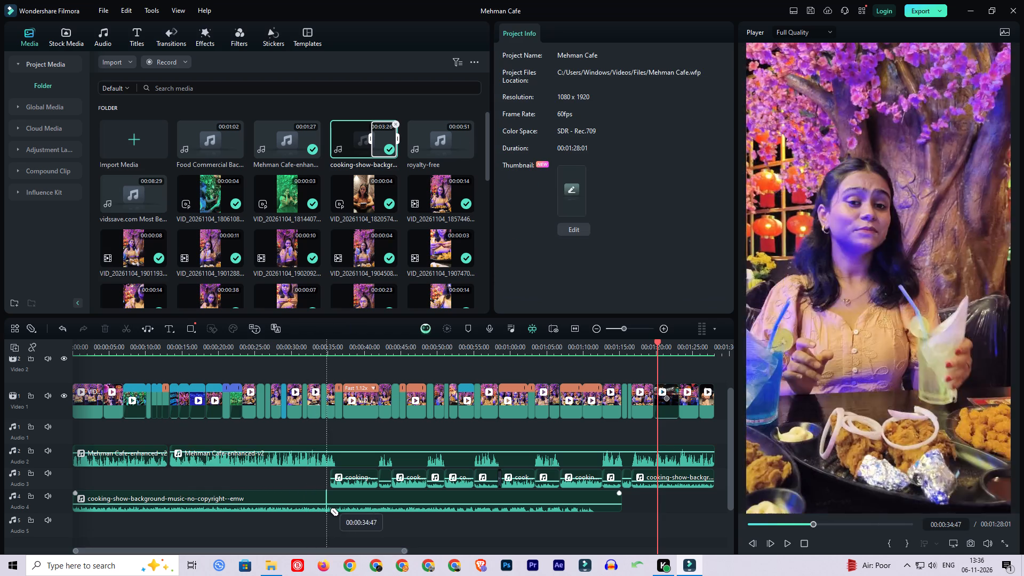
left_click(331, 501)
key("v")
left_click(340, 498)
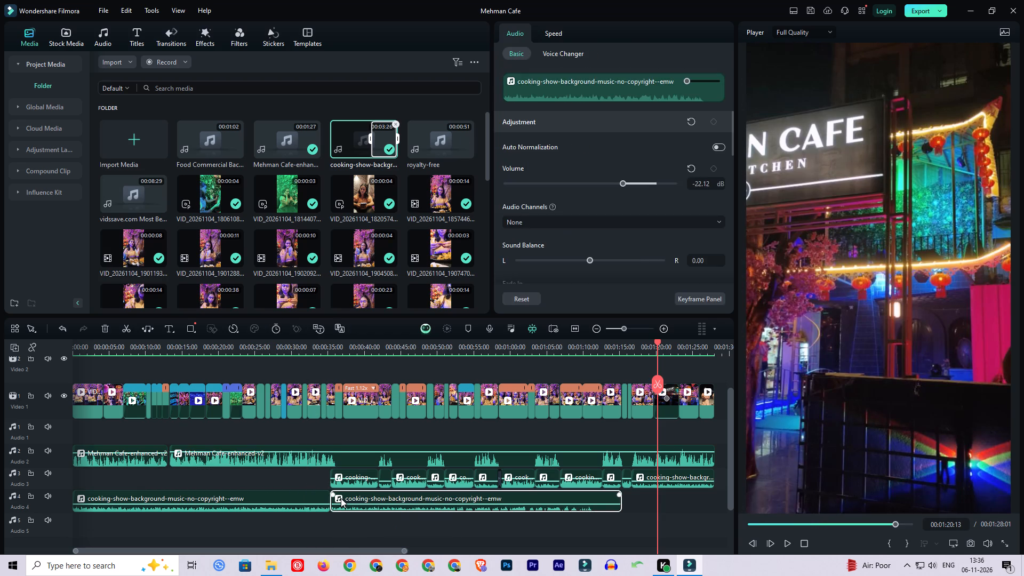
key("Delete")
left_click_drag(293, 497, 291, 483)
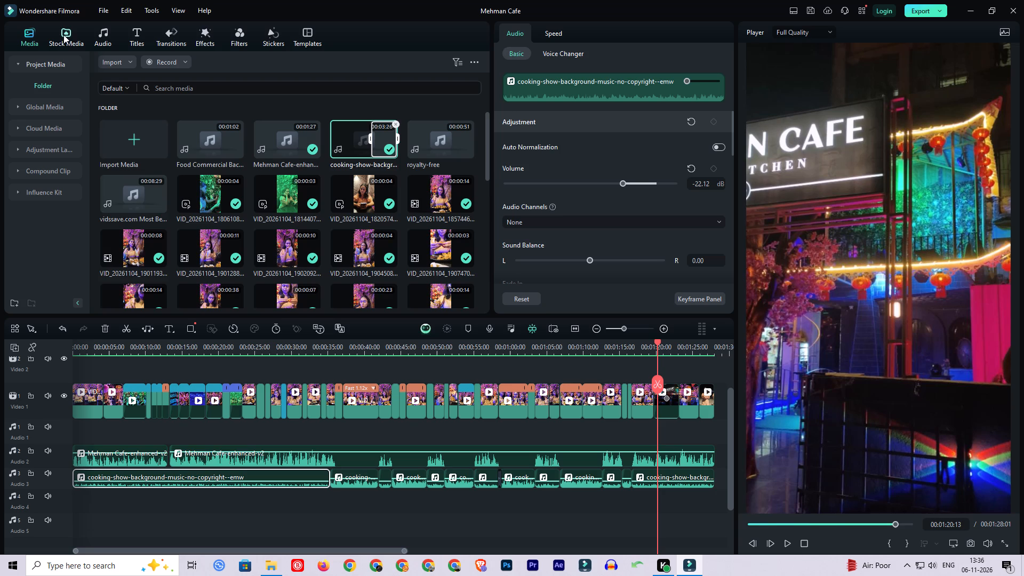
Add a Constant Gain transition between the opening cooking-show clip and the following clip on Audio 3.
left_click(171, 32)
left_click_drag(137, 103, 327, 444)
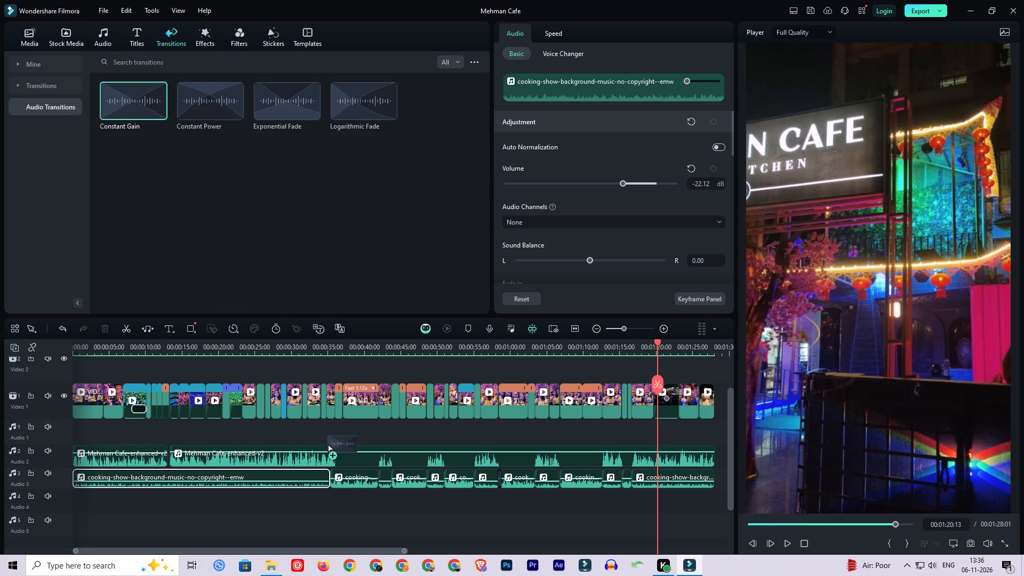
left_click_drag(327, 444, 326, 483)
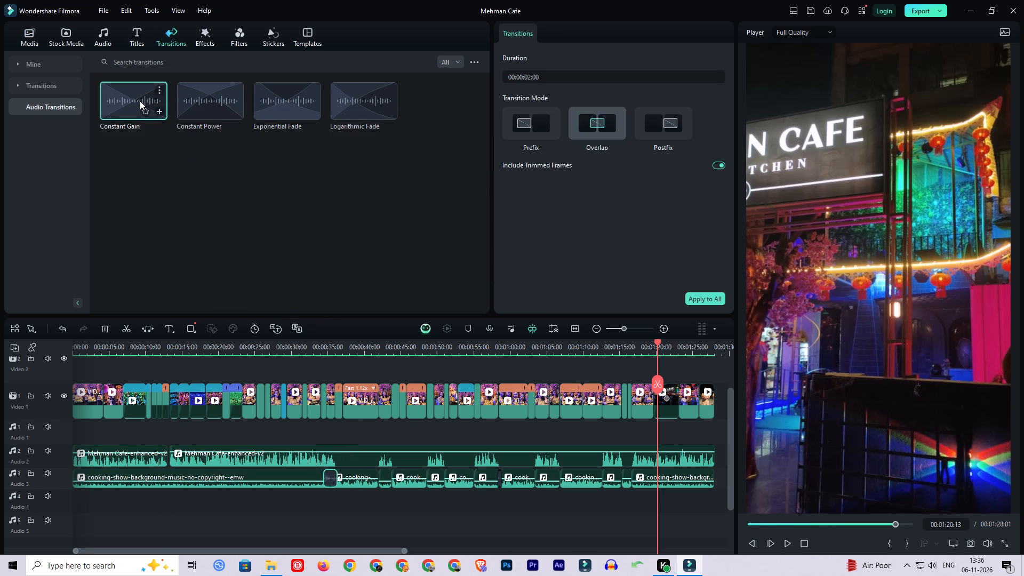
Add a Constant Gain transition before the closing cooking-show clip on Audio 3, in Overlap mode with a 00:00:01:04 duration.
left_click_drag(143, 99, 634, 483)
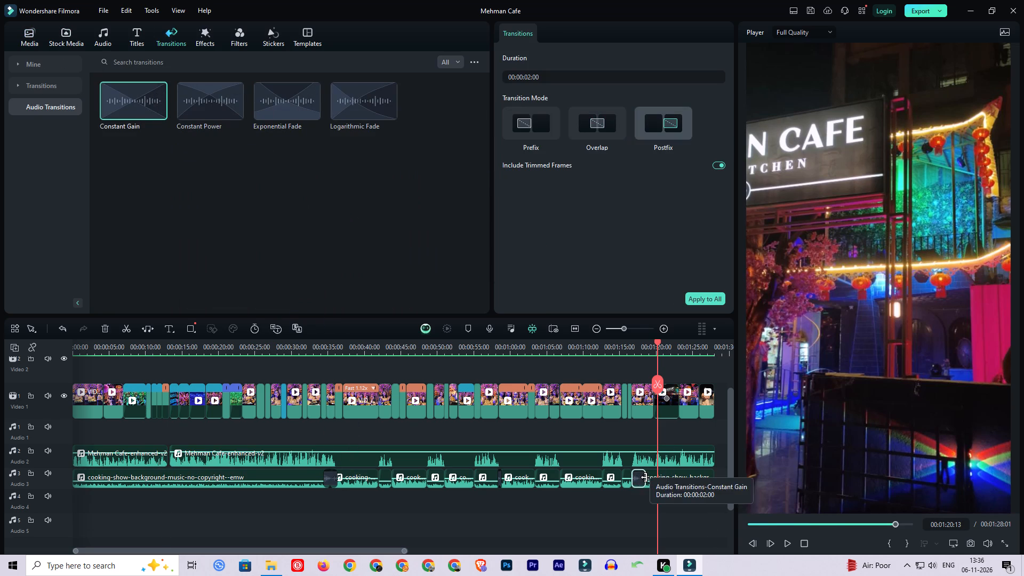
left_click_drag(644, 477, 639, 477)
left_click(601, 128)
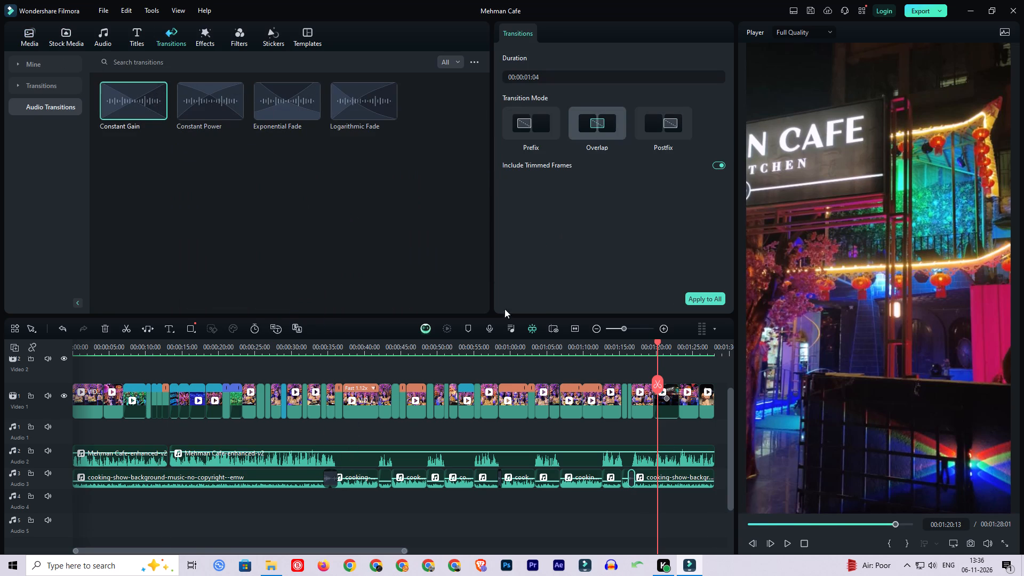
Shorten the Constant Gain transition after the opening cooking-show clip to 00:00:01:06.
left_click(325, 479)
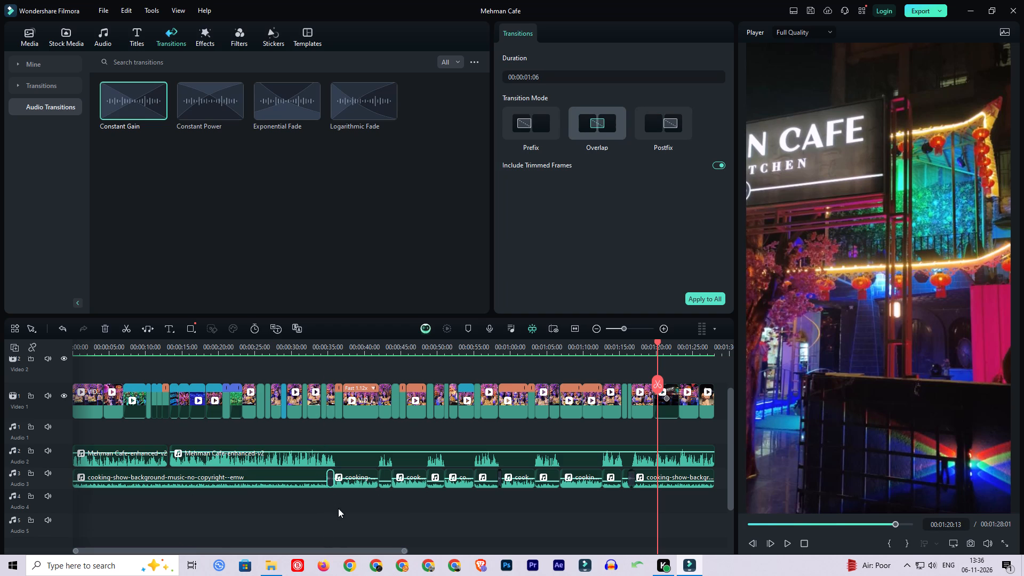
left_click(338, 508)
Save the Mehman Cafe project.
key("ctrl+s")
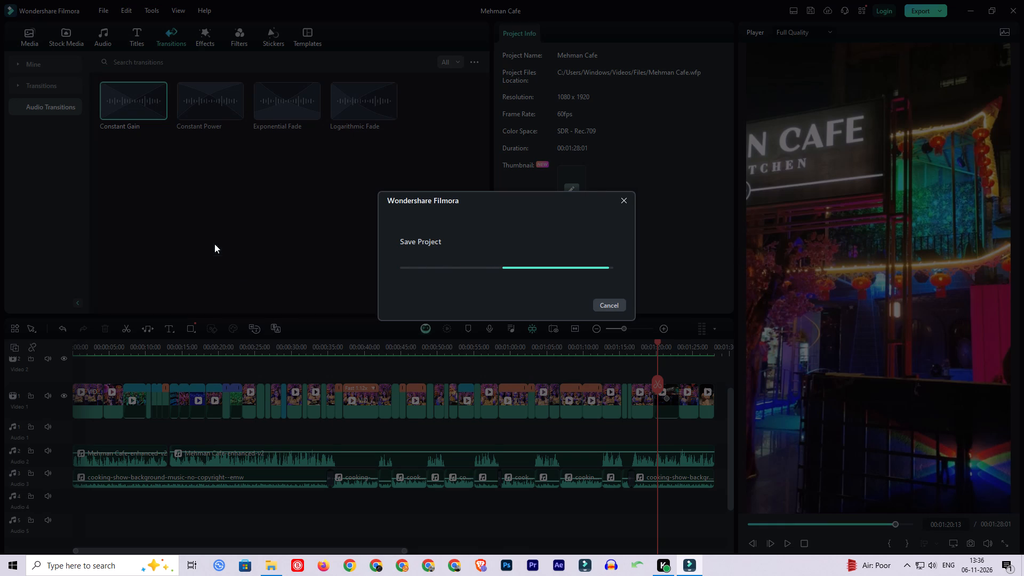
Return the playhead to the start of the video.
left_click(809, 546)
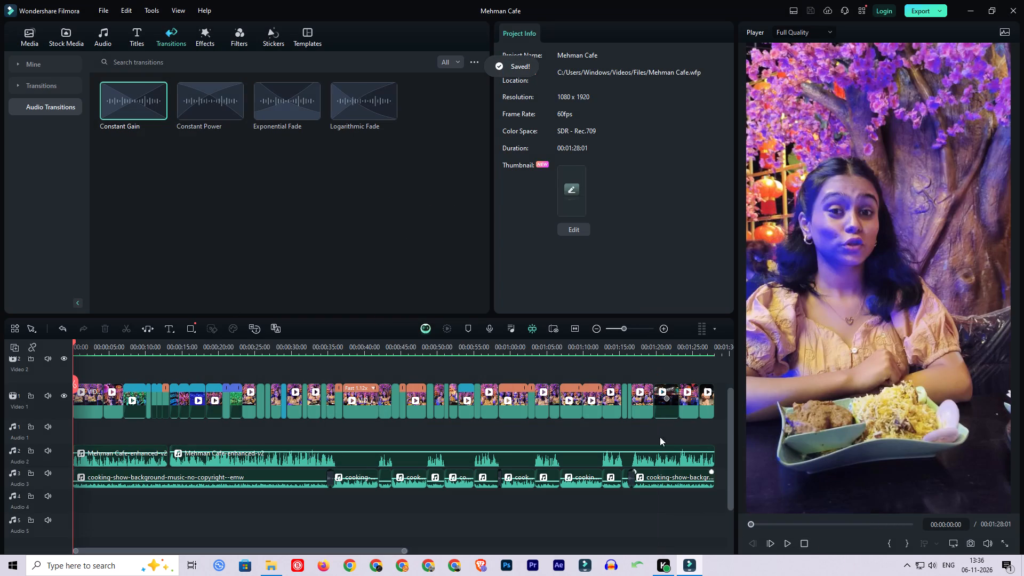
Play back the video from about 00:01:13 to its end to check the music against the voice.
left_click(610, 346)
key("space")
left_click(663, 513)
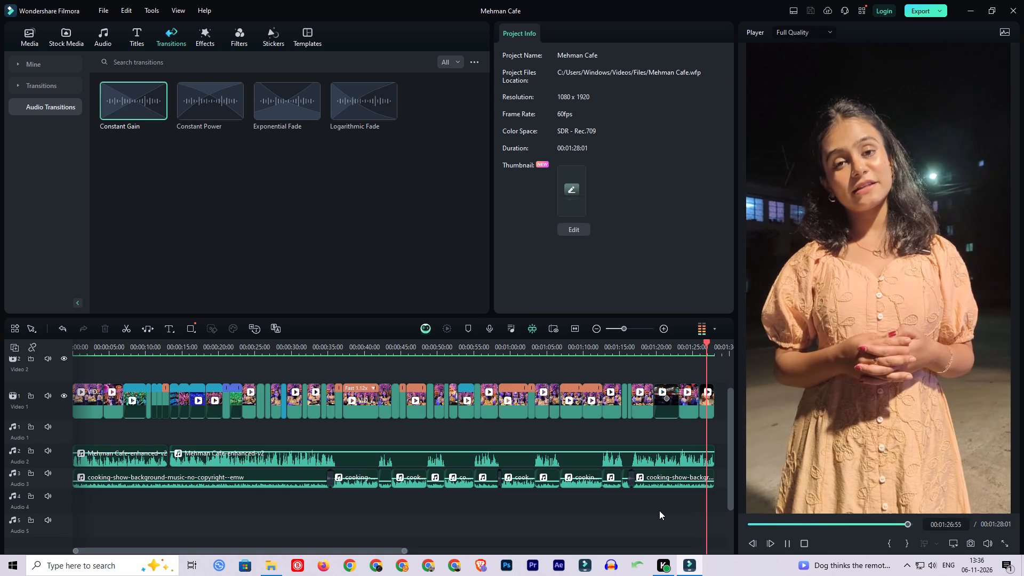
key("space")
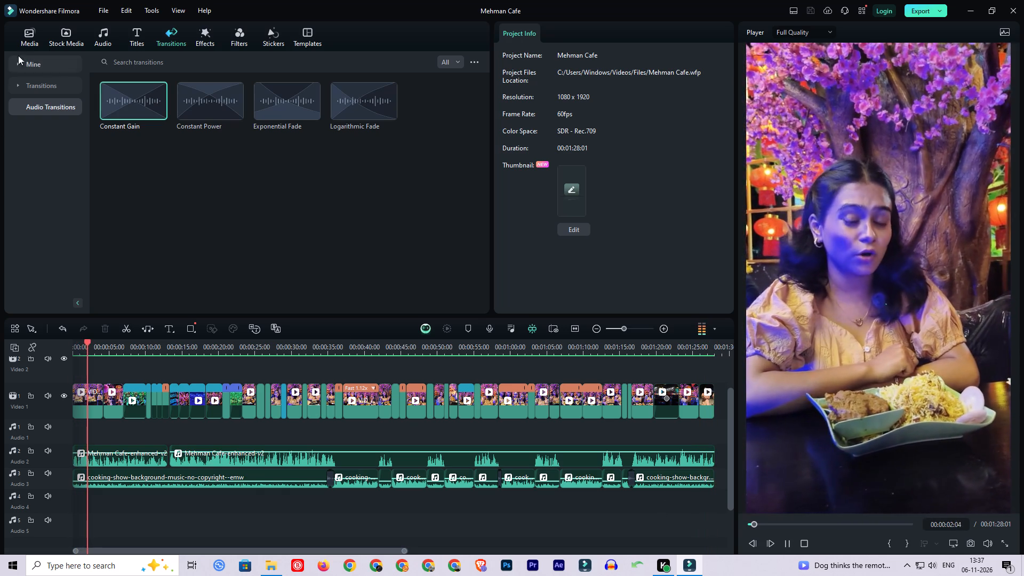
Remove the unused clips VID_20261104_2011167 and VID_20261104_2021077 from the project media.
left_click(22, 33)
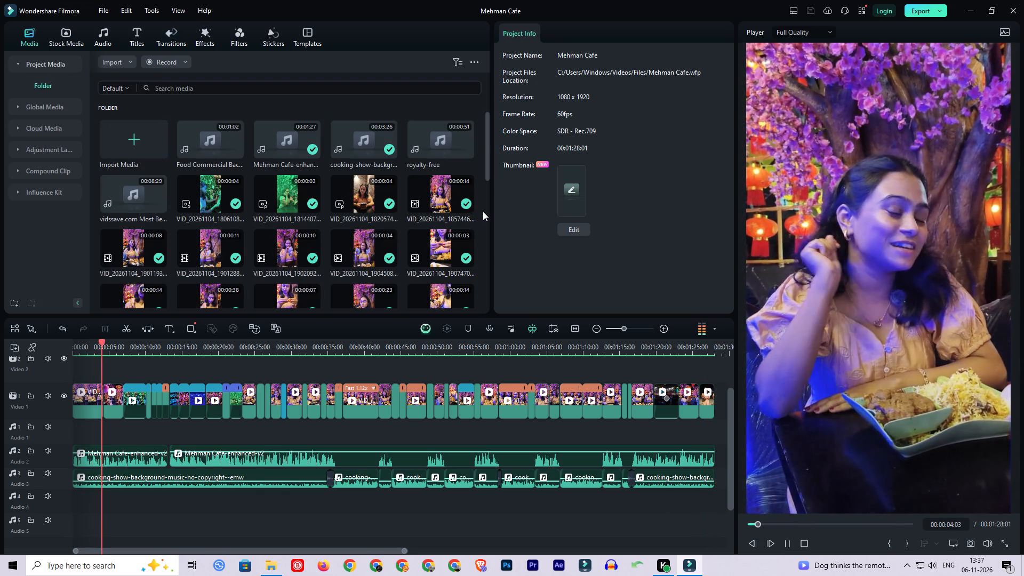
left_click(483, 211)
scroll(481, 220, "down", 1)
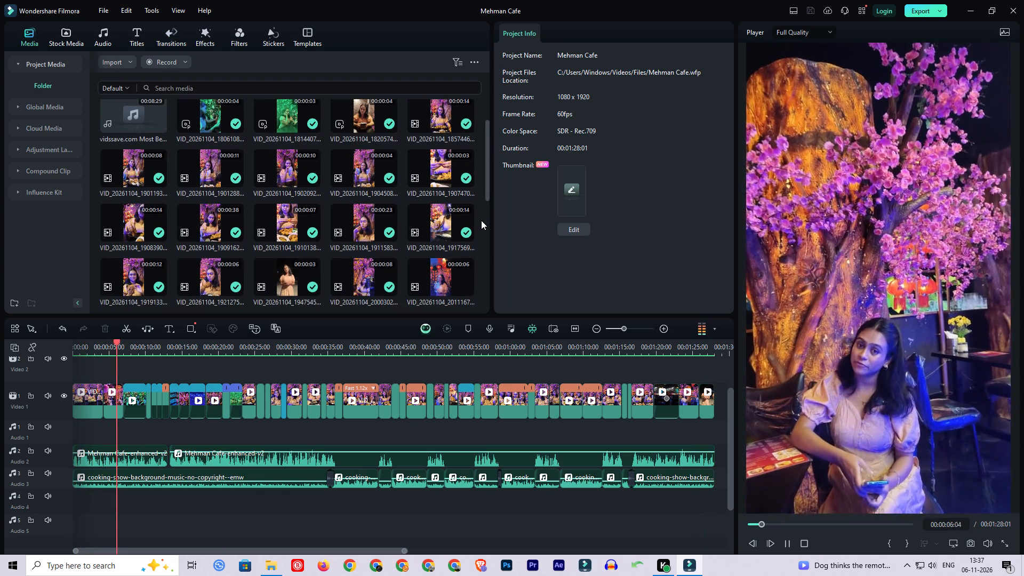
scroll(481, 220, "down", 2)
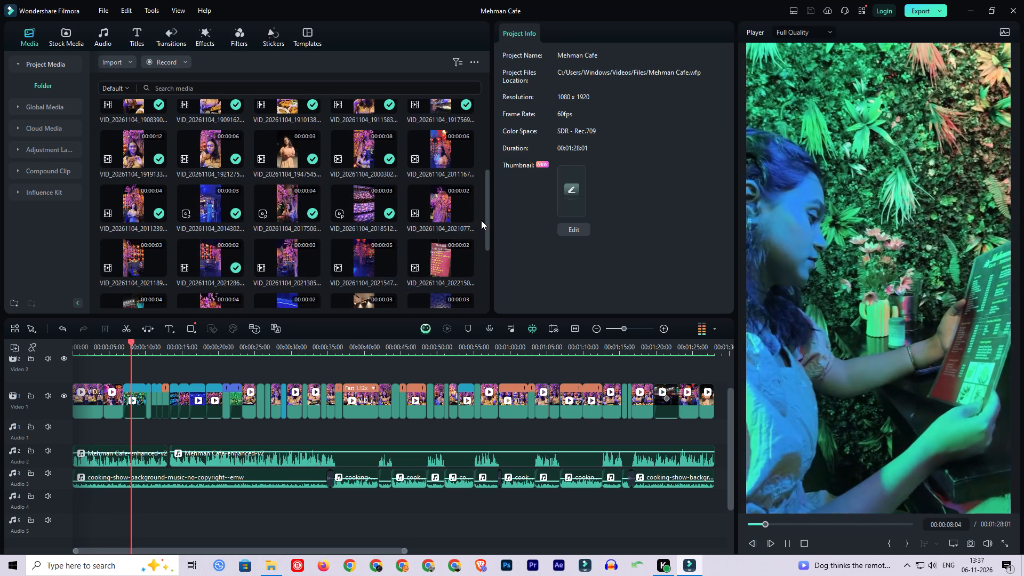
left_click_drag(481, 150, 456, 196)
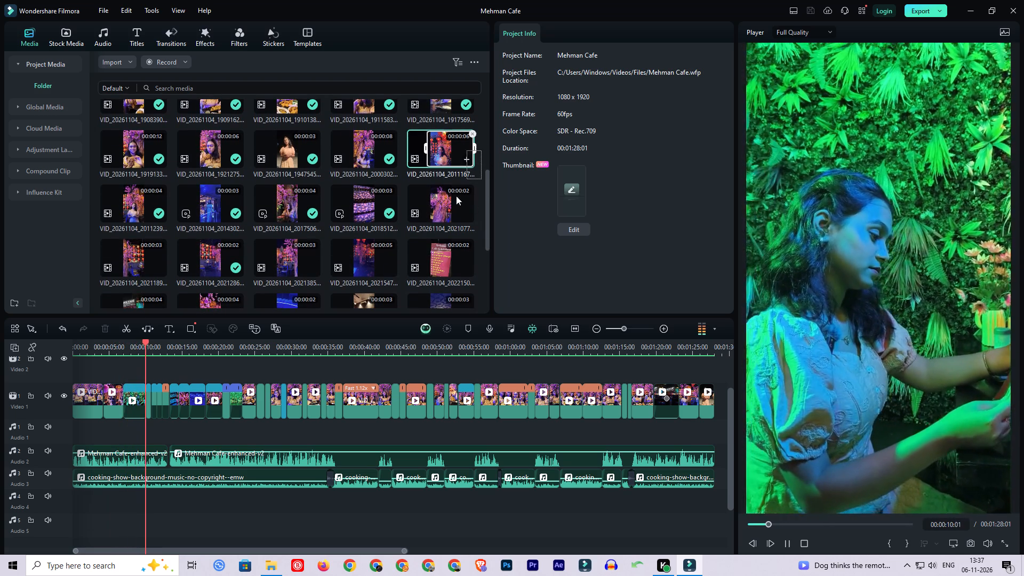
left_click_drag(456, 196, 452, 202)
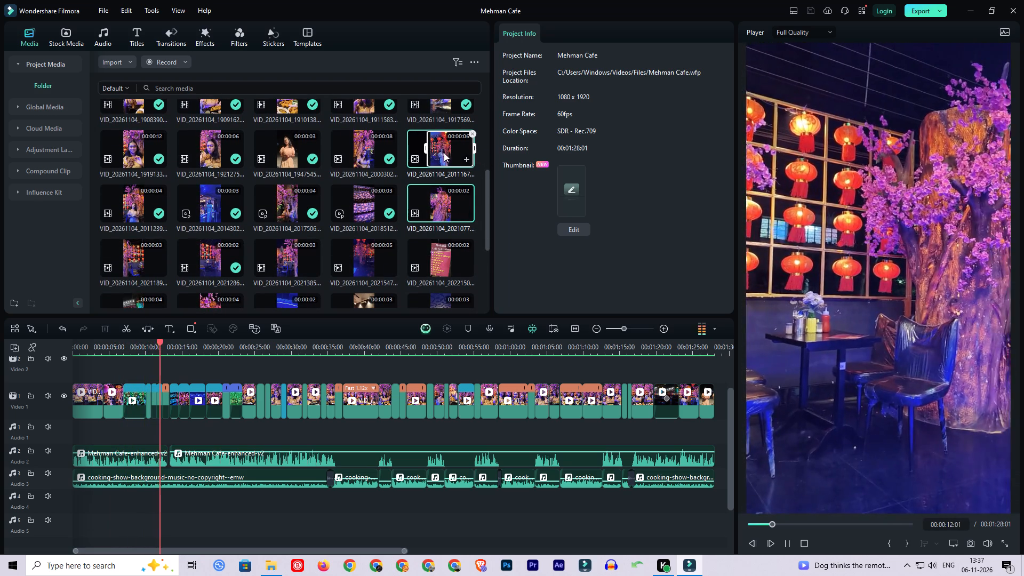
key("Delete")
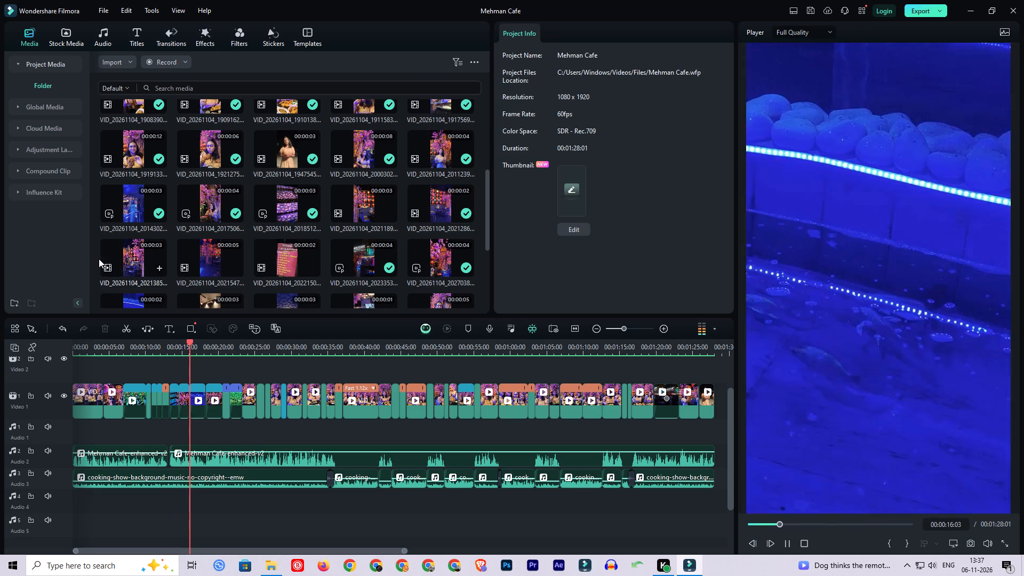
Remove the unused clips VID_20261104_2021189, 2021385, 2021547 and 2022150 from the project media.
left_click_drag(99, 259, 278, 263)
left_click_drag(95, 251, 105, 253)
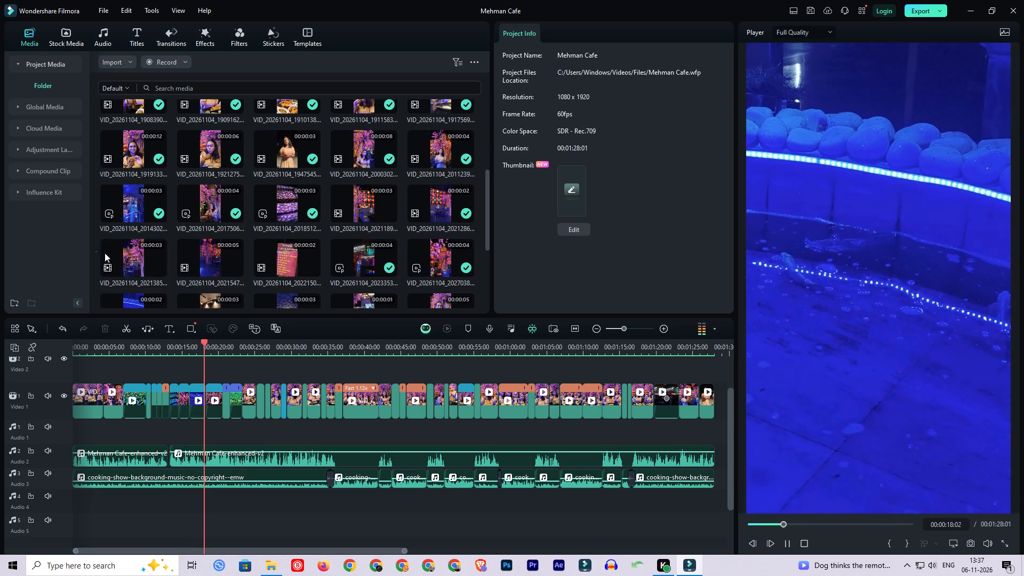
left_click_drag(105, 253, 275, 260)
left_click(358, 211, "ctrl")
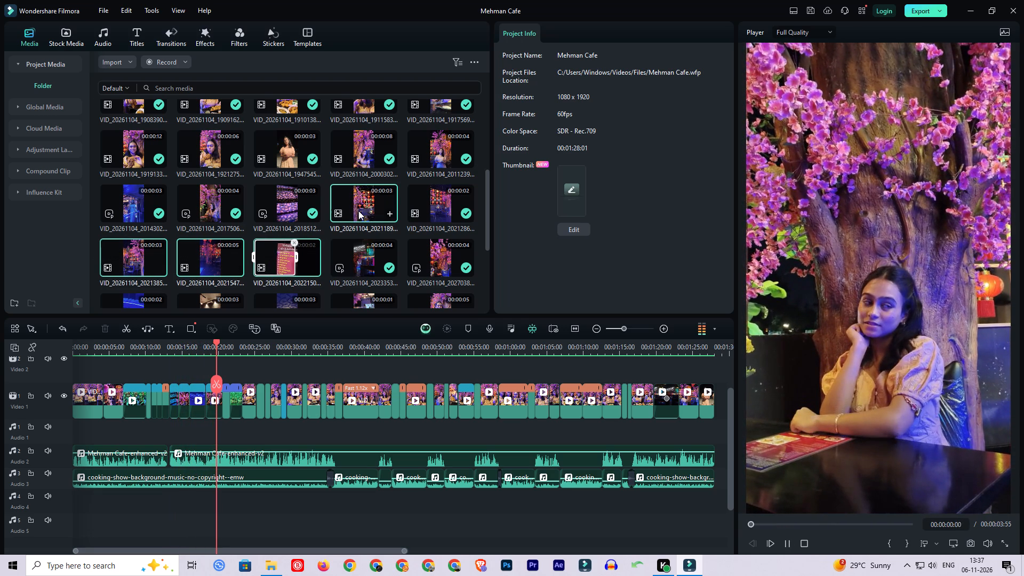
key("Delete")
Remove the unused clip VID_20261104_2036158 from the project media and check the rest for other unused clips.
scroll(323, 233, "down", 1)
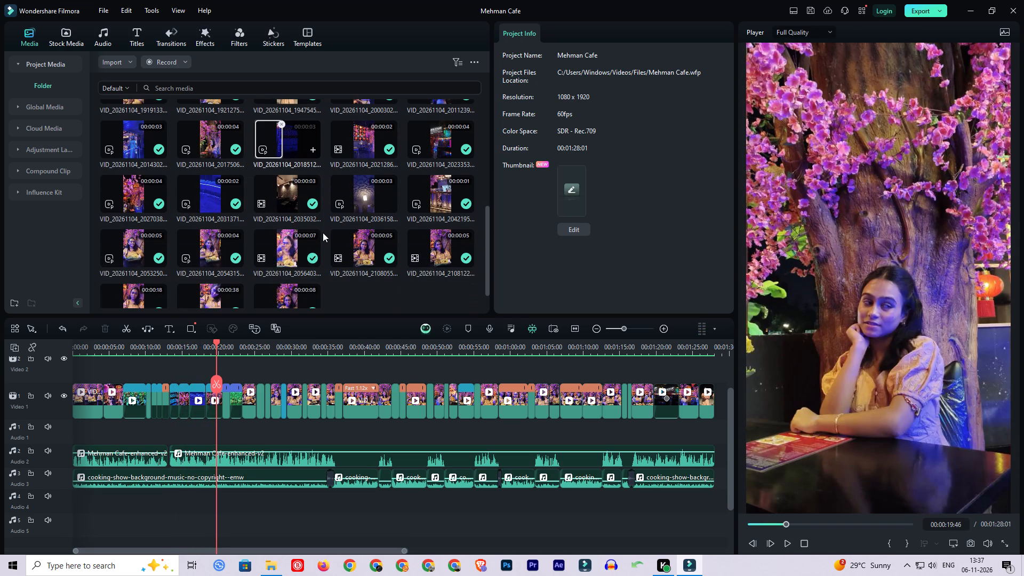
left_click(357, 195)
key("Delete")
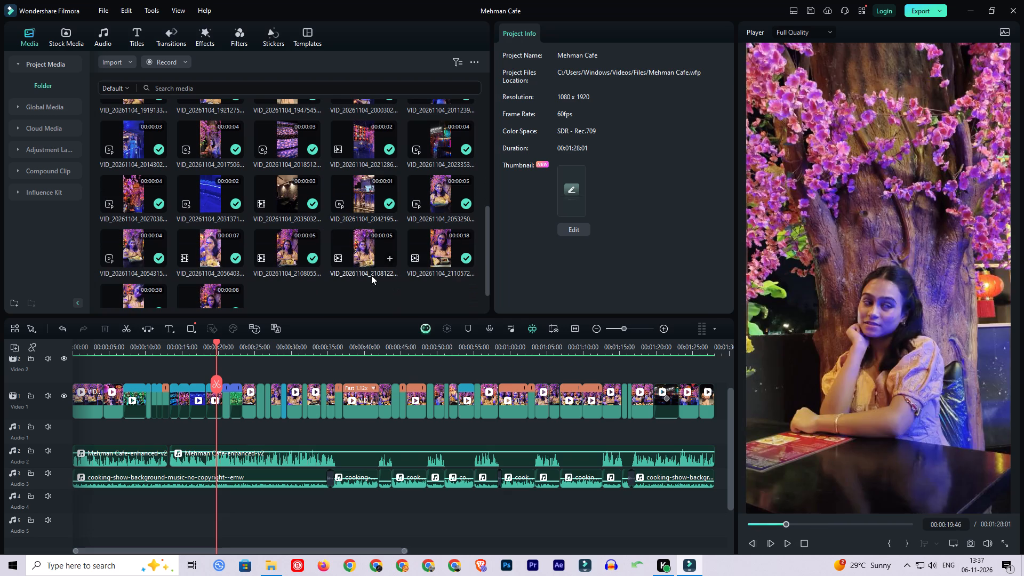
scroll(356, 297, "down", 1)
scroll(356, 297, "up", 1)
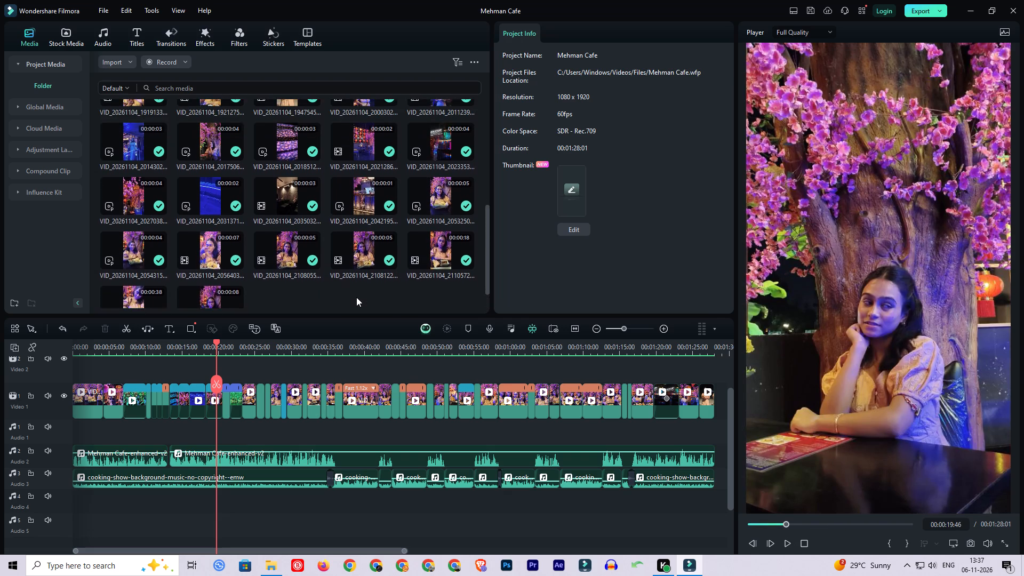
scroll(356, 297, "up", 6)
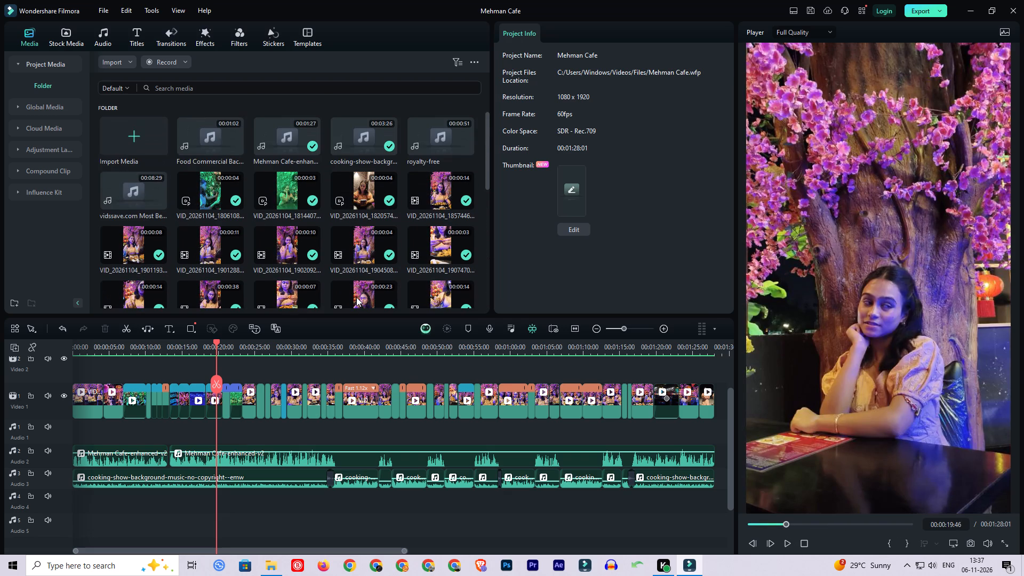
Save the Mehman Cafe project.
key("ctrl+s")
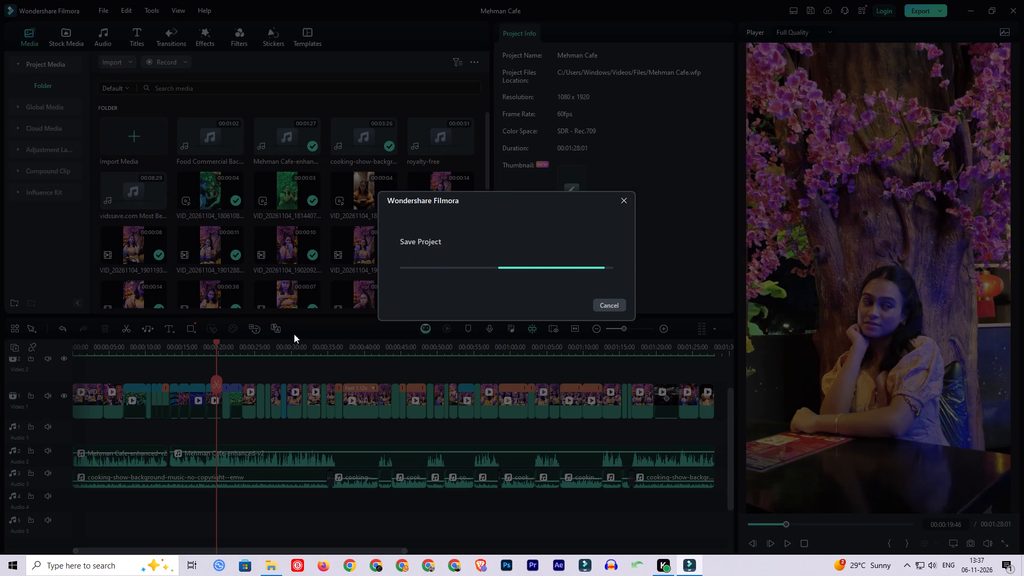
Play back the video from about 00:00:10 past the first music join to review the mix.
key("space")
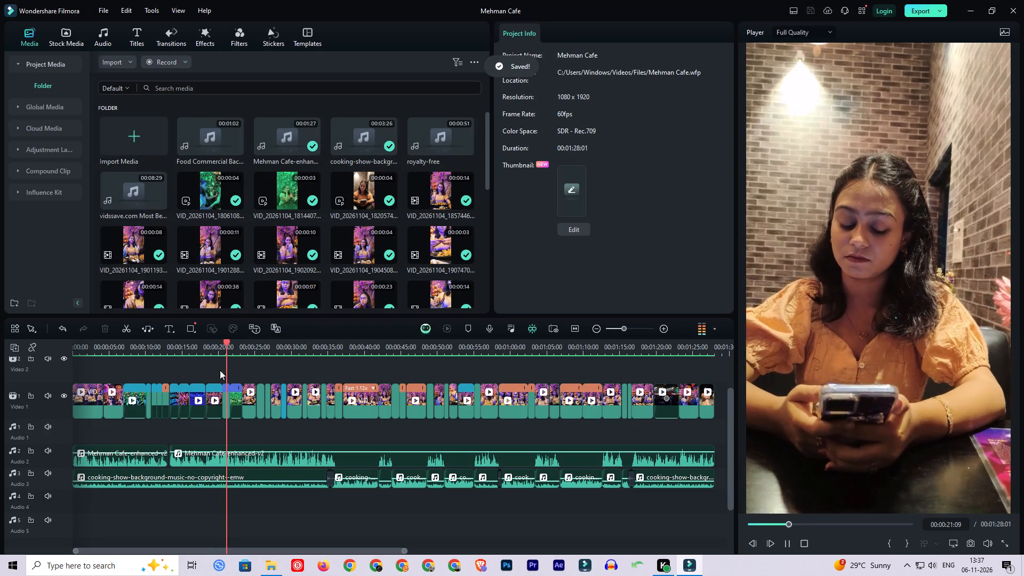
left_click(147, 345)
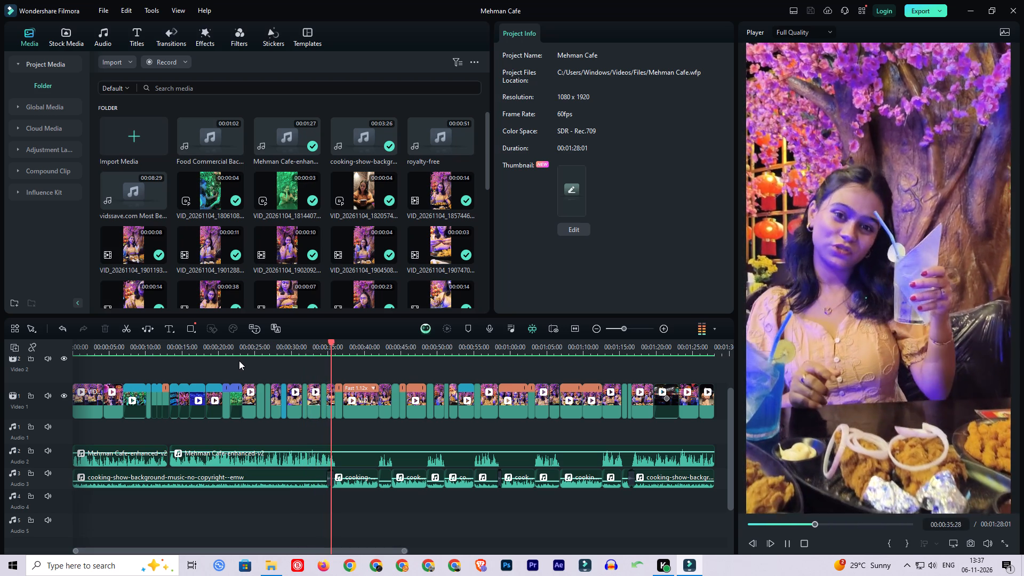
key("space")
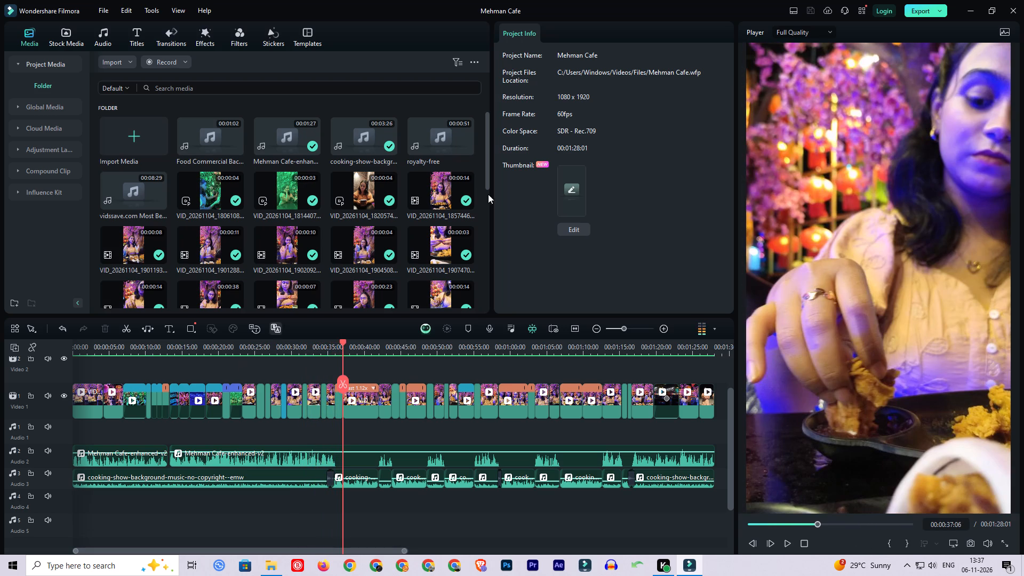
Delete the empty tracks from the timeline, keeping only the video, voice and background music tracks.
left_click(924, 11)
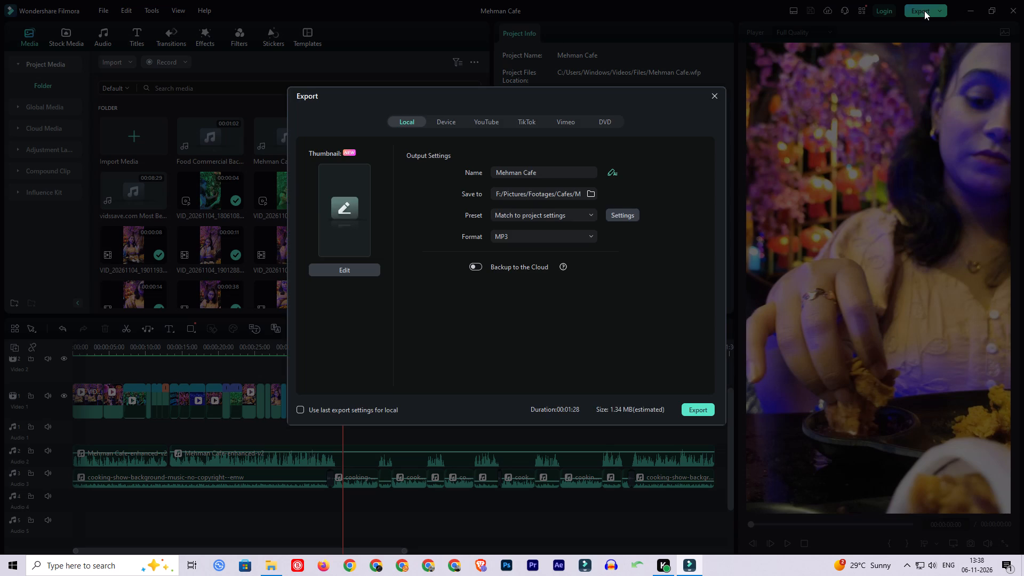
left_click(720, 95)
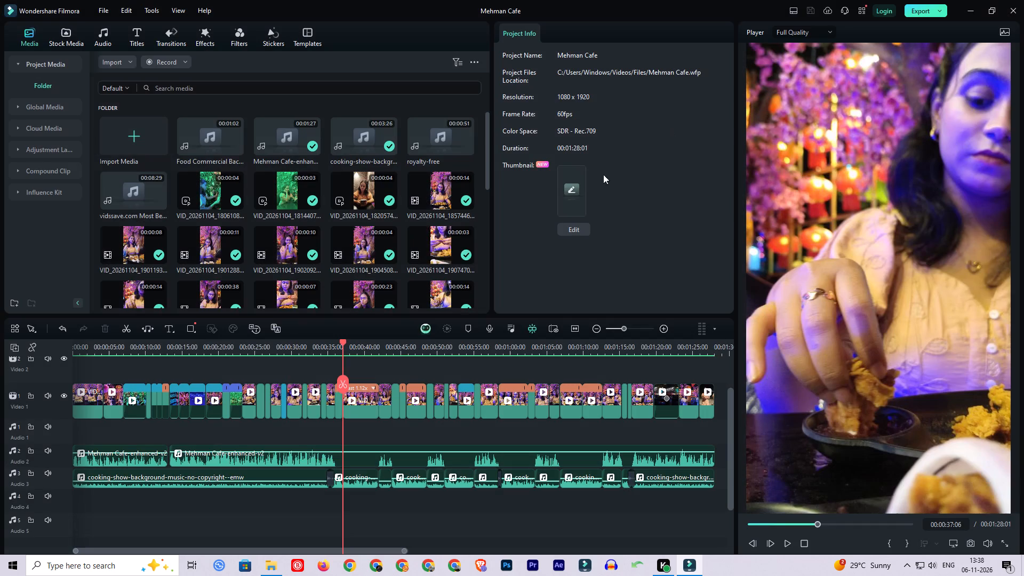
right_click(63, 431)
left_click(80, 489)
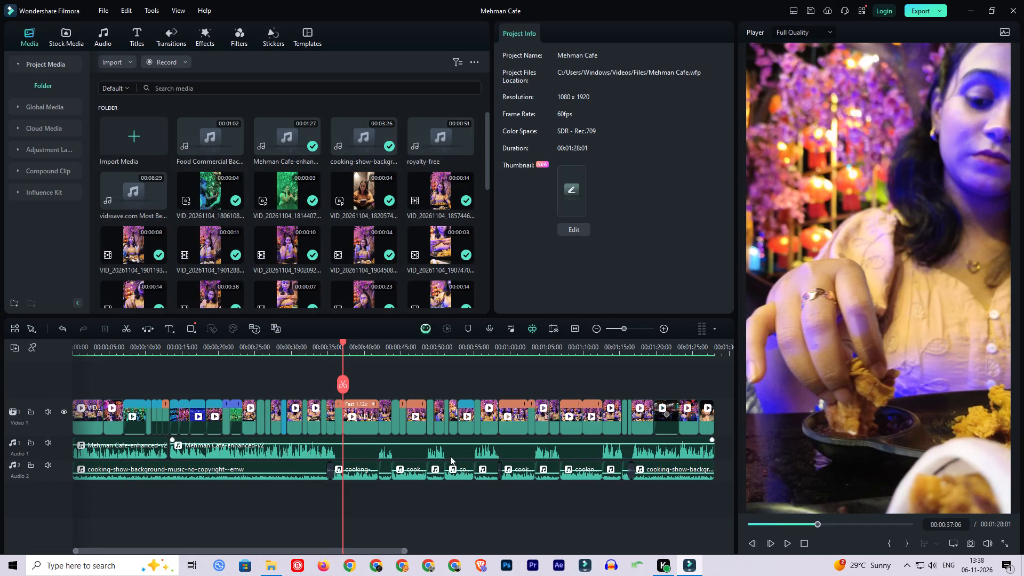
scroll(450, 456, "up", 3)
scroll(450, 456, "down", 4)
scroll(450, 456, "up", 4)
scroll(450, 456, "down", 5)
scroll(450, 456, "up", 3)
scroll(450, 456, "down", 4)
Start a local export with Pictures/Footages/Cafes/Mehman on drive F as the destination folder.
left_click(924, 11)
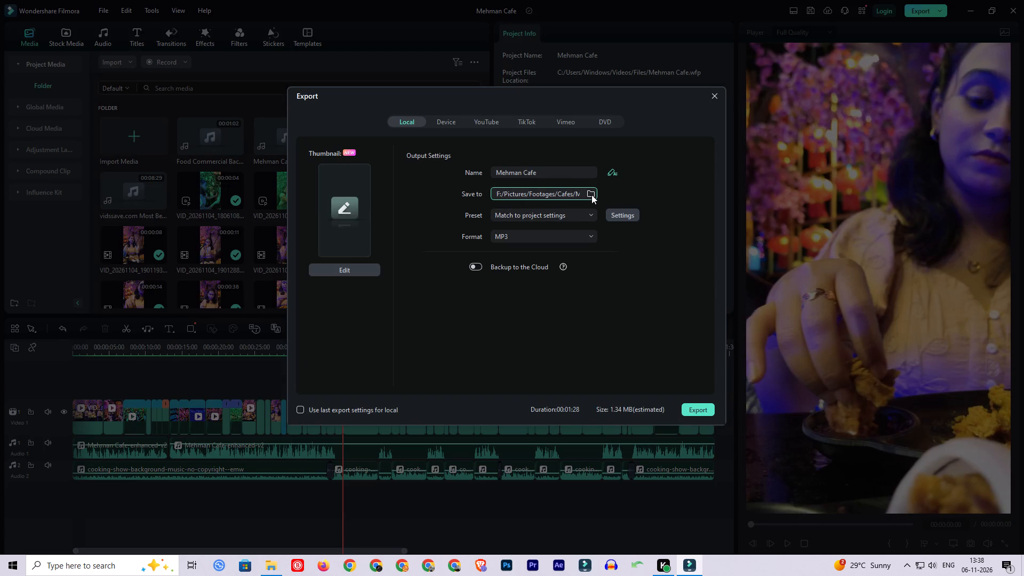
left_click(591, 195)
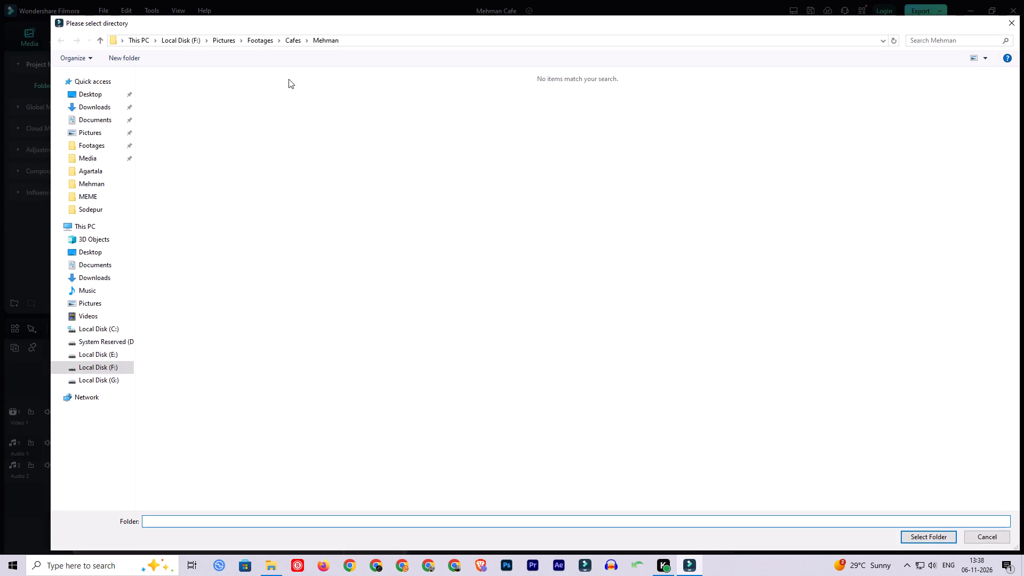
left_click(930, 532)
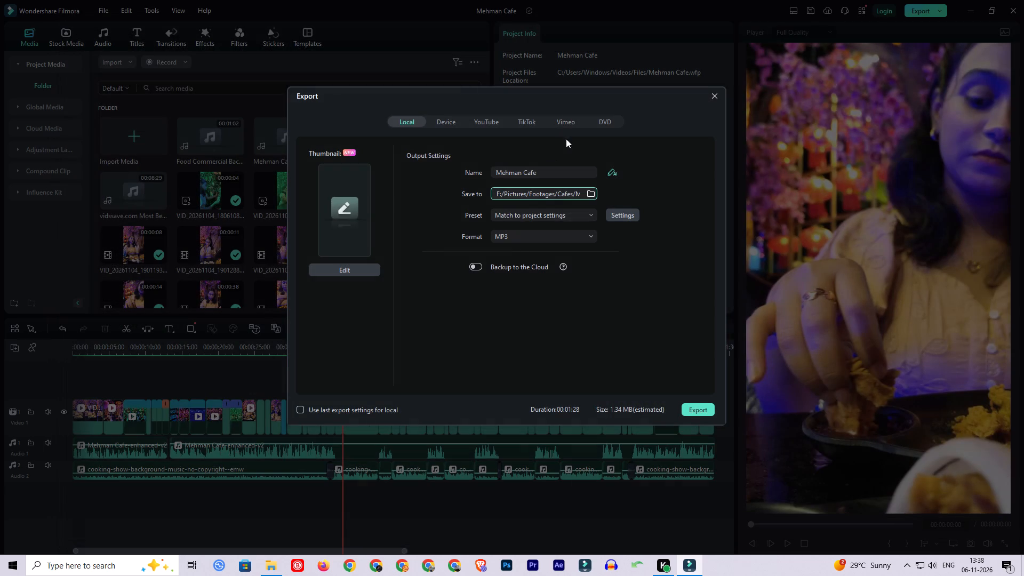
Set the export format to MP4 with Higher quality and review the remaining output settings.
left_click(586, 235)
scroll(579, 329, "up", 4)
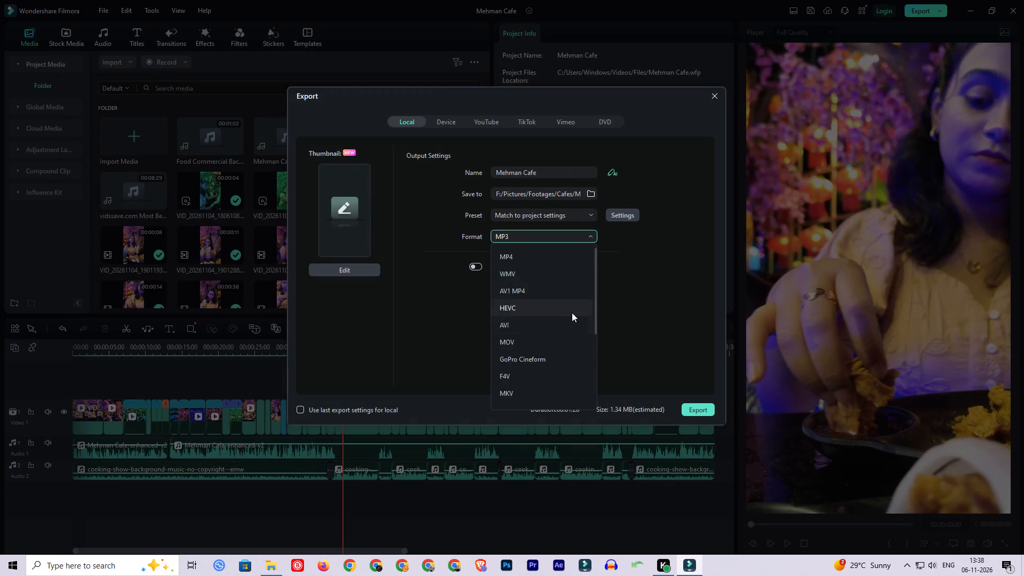
scroll(572, 311, "up", 3)
scroll(572, 311, "down", 1)
scroll(549, 255, "up", 5)
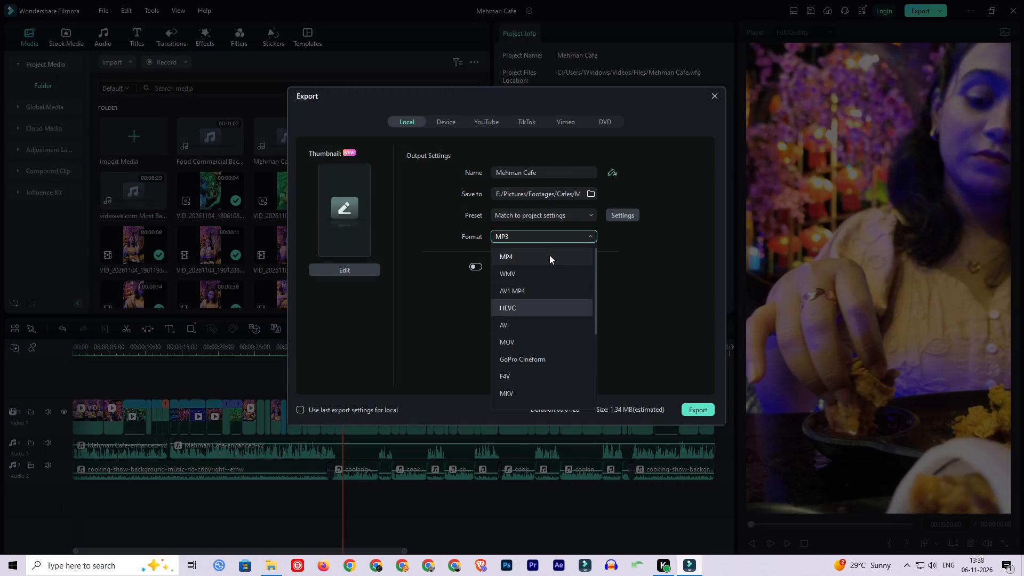
left_click(550, 255)
left_click(597, 267)
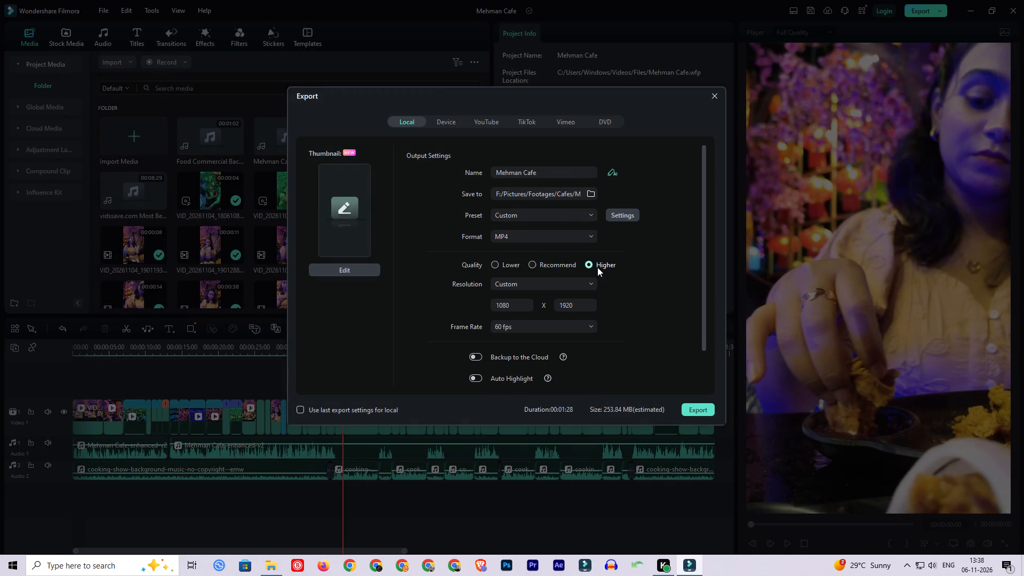
scroll(626, 351, "down", 1)
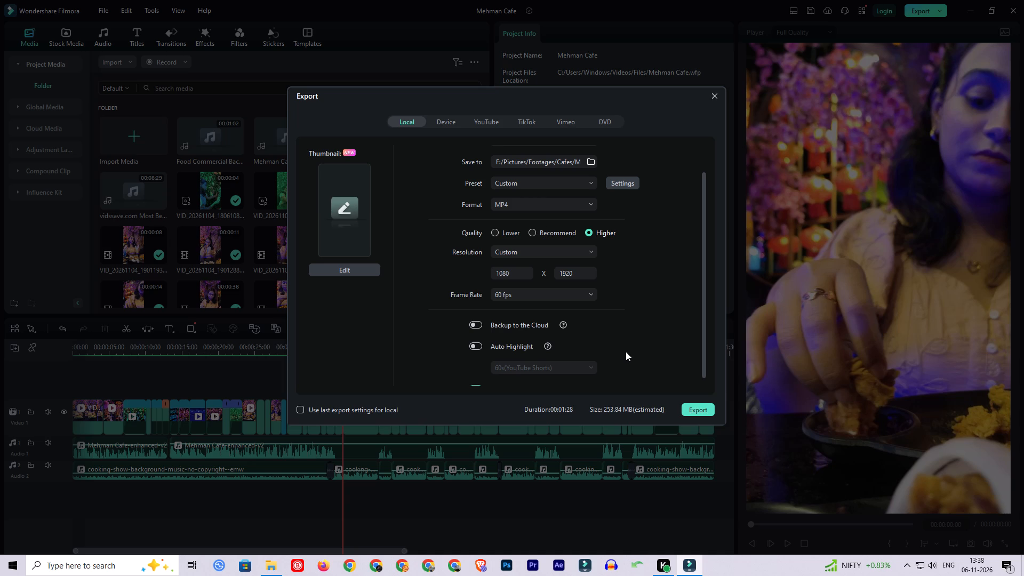
scroll(626, 351, "down", 4)
scroll(626, 351, "up", 8)
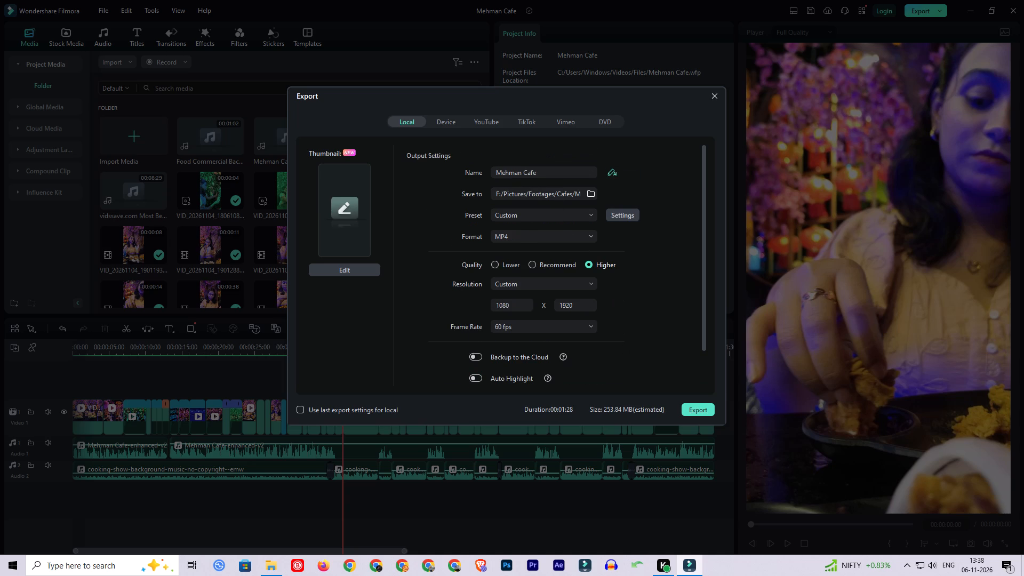
Name the export file Mehman Cafe FULl by extending the existing name.
left_click(556, 174)
key("space")
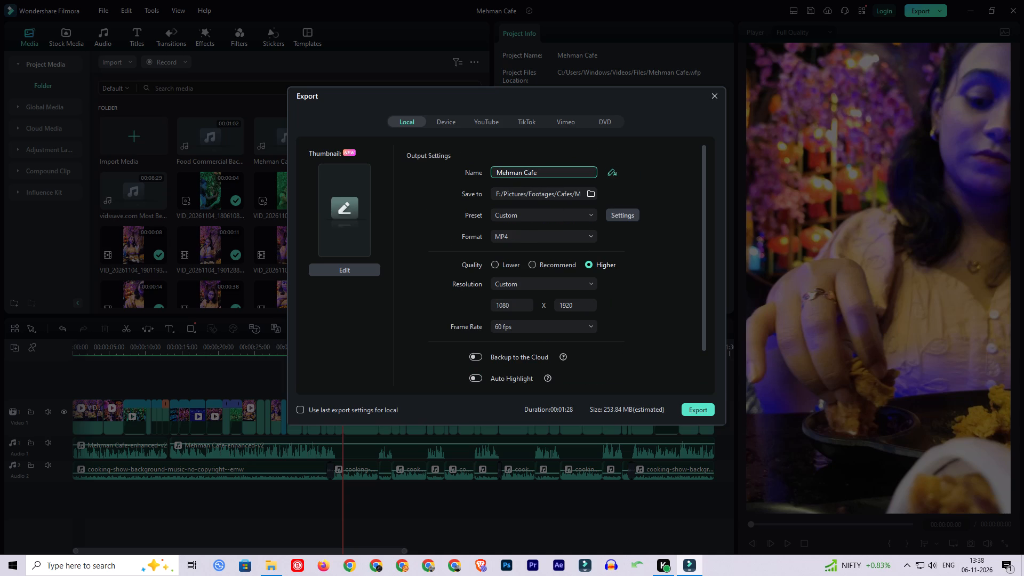
key("shift+f")
key("shift+u")
type("Ll")
left_click(649, 177)
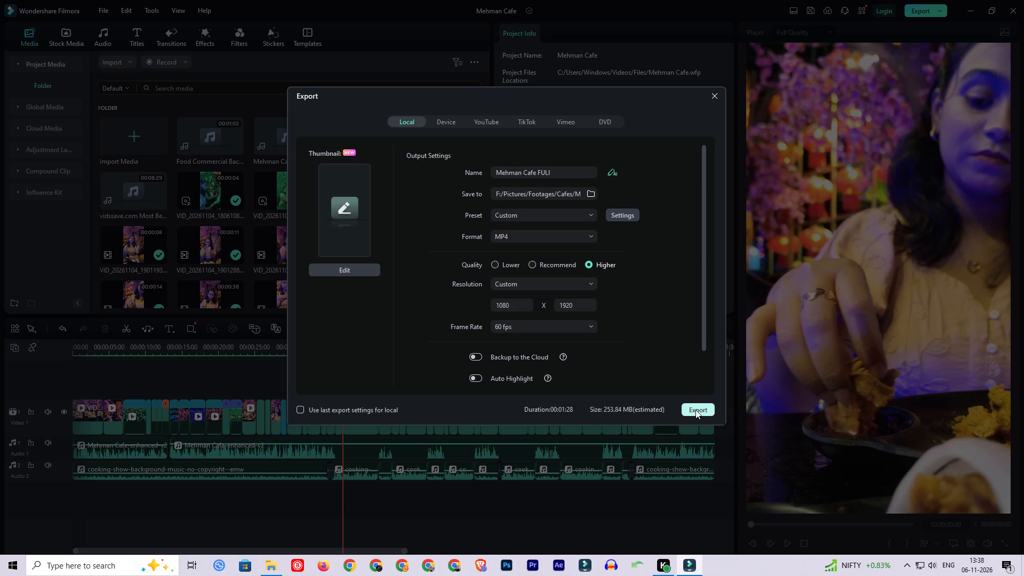
Start rendering the Mehman Cafe video with the configured local export settings.
left_click(695, 410)
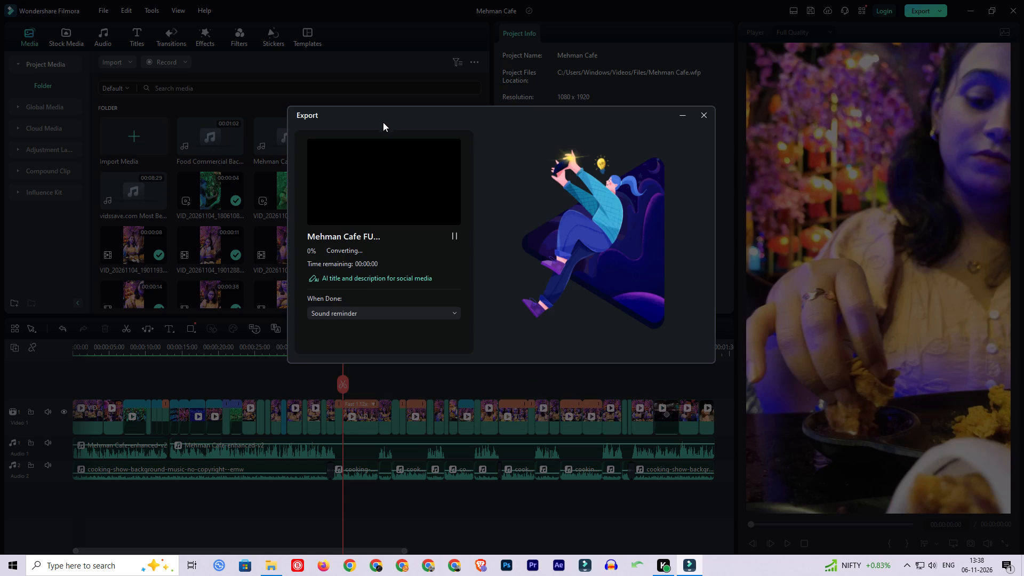
left_click(392, 116)
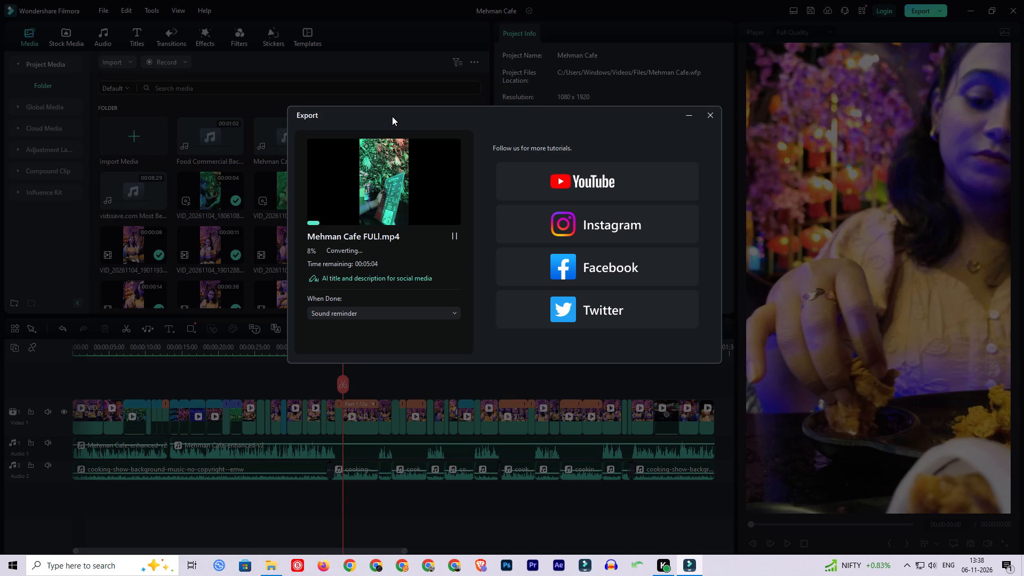
Switch to the open File Explorer window and close it while the export runs.
left_click(267, 559)
left_click(1023, 0)
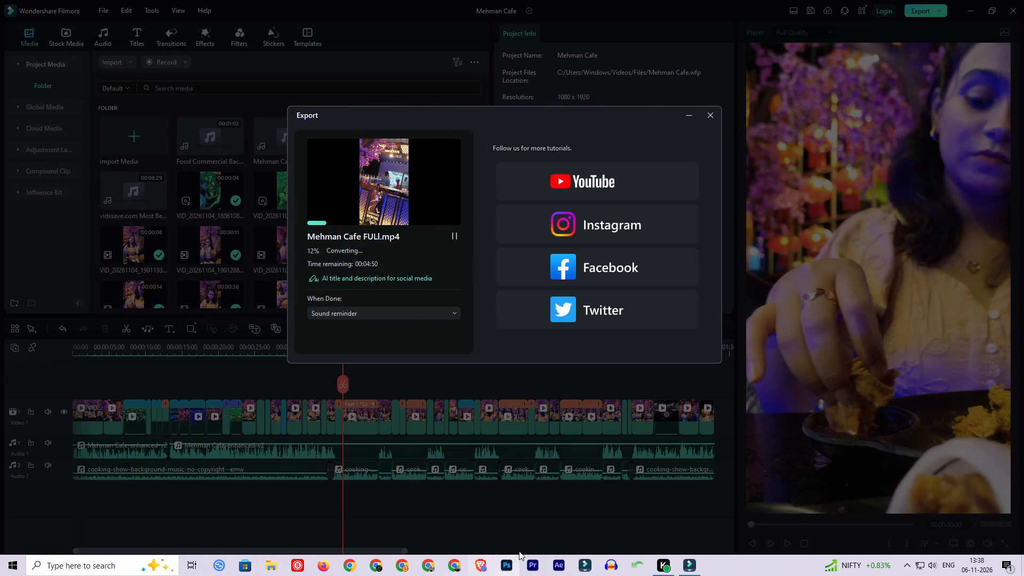
Switch to Brave, close its Downloads tab while keeping the YouTube tab, and return to the export progress in Filmora.
left_click(489, 566)
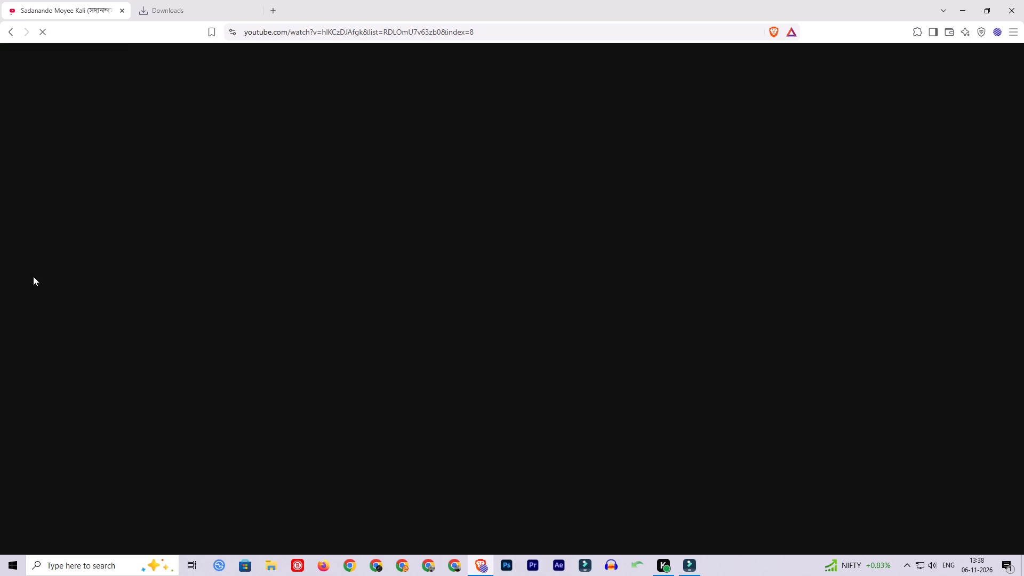
left_click(253, 9)
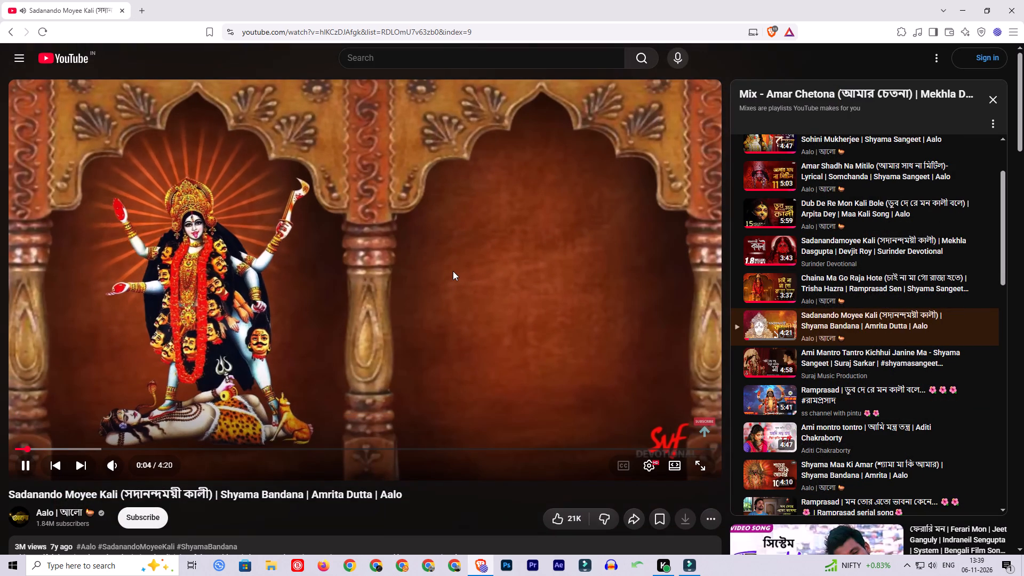
left_click(958, 7)
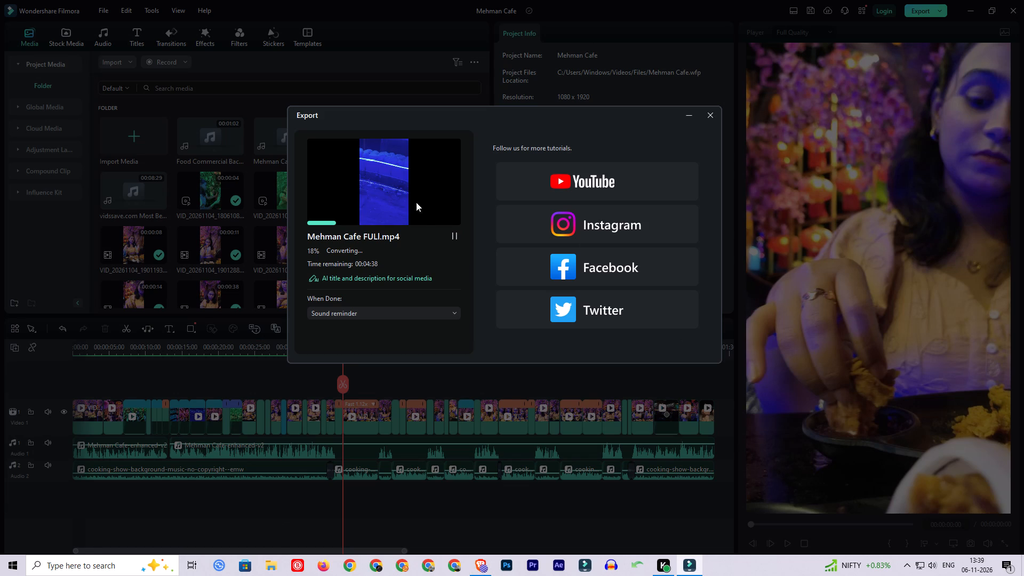
left_click(395, 121)
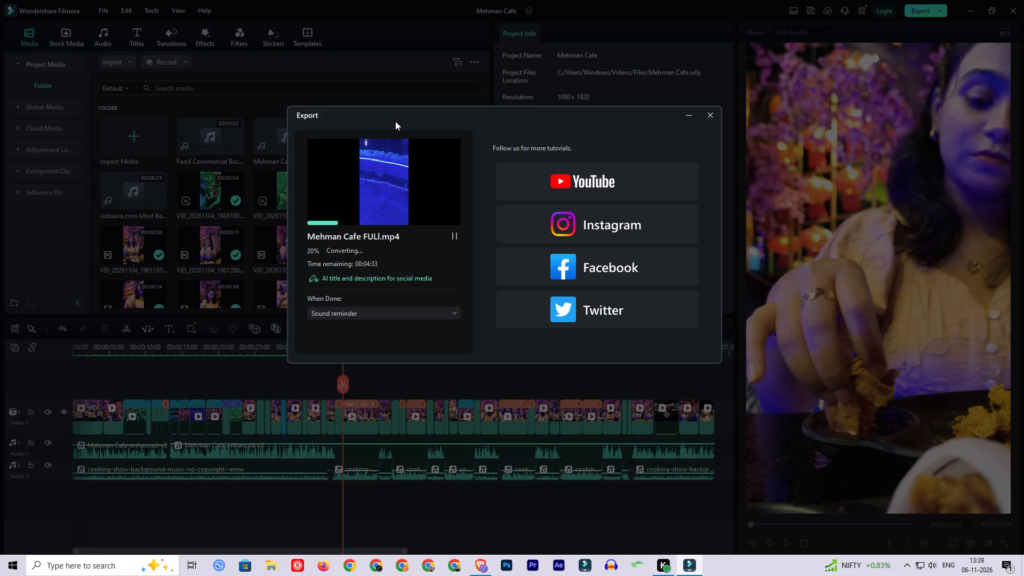
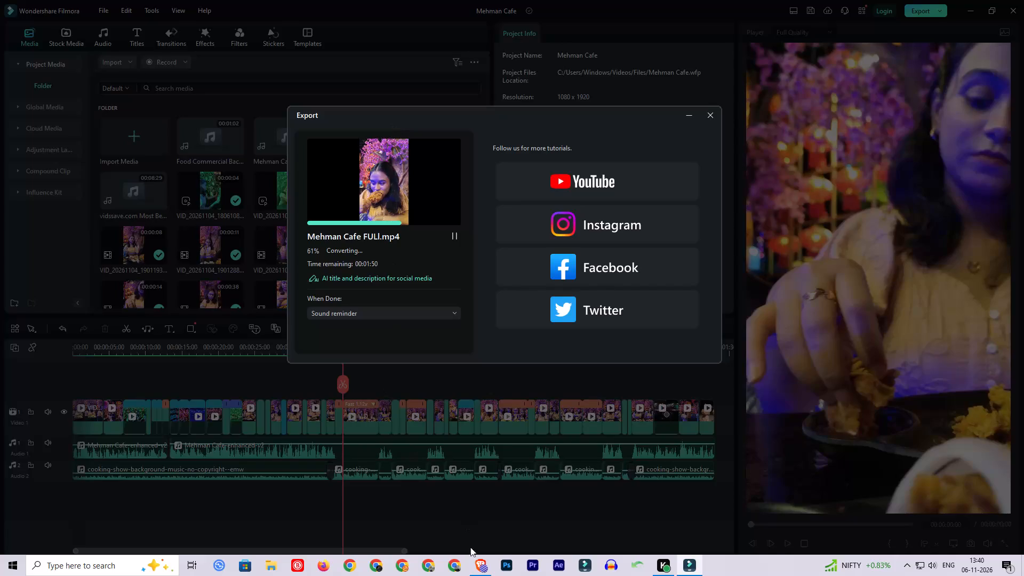
Switch to the YouTube mix in Brave and play Ami Mantro Tantro Kichhui Janine Ma from the playlist.
left_click(478, 572)
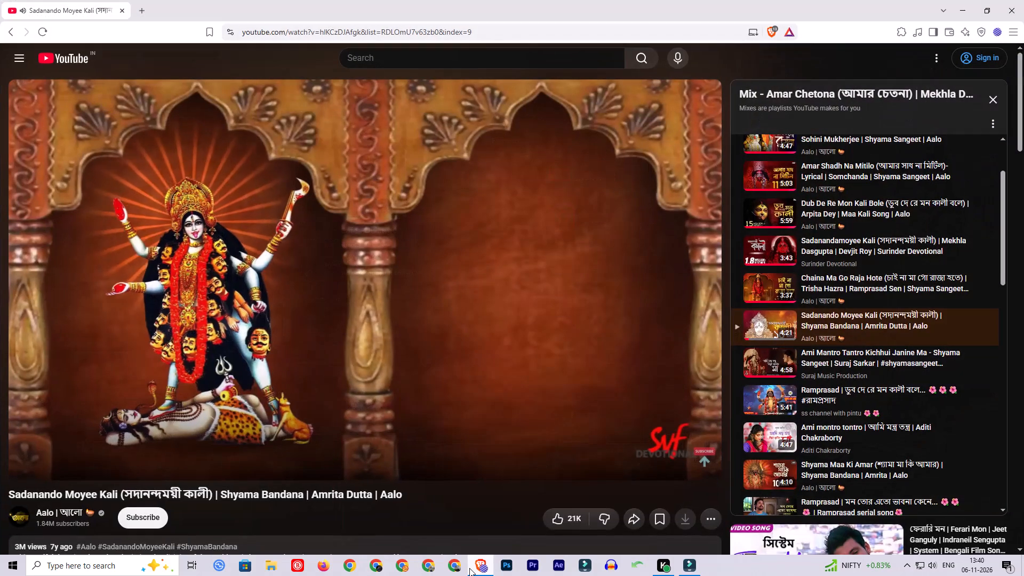
left_click(853, 370)
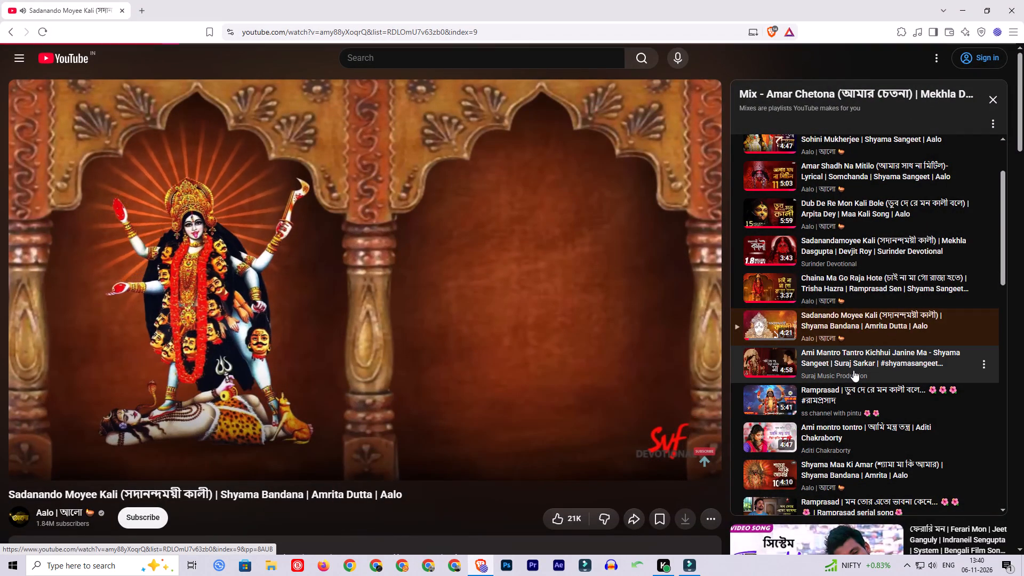
Browse the remaining songs in the YouTube mix, plus the comments and recommended videos below, while the export runs.
scroll(853, 370, "down", 2)
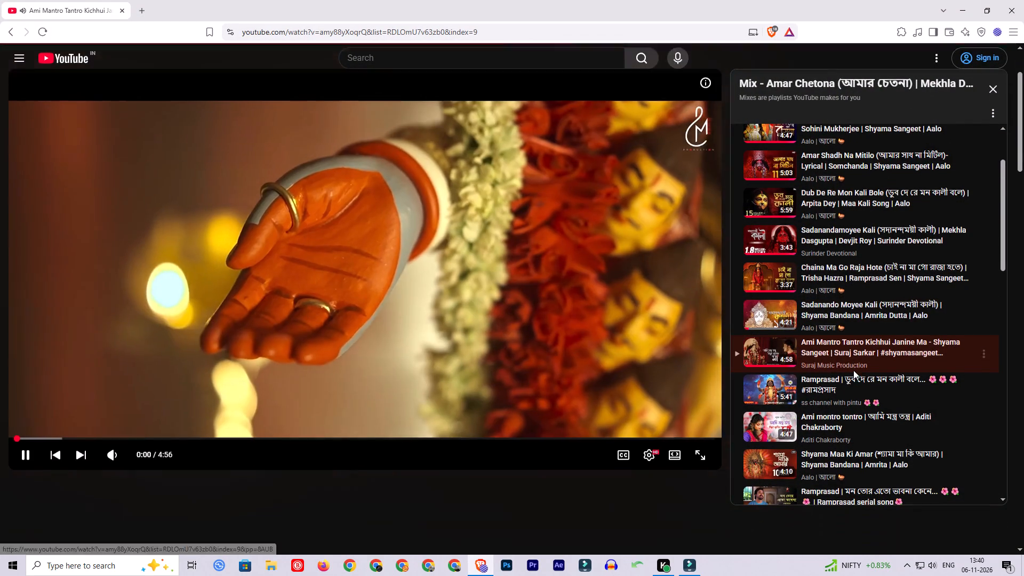
scroll(853, 370, "down", 2)
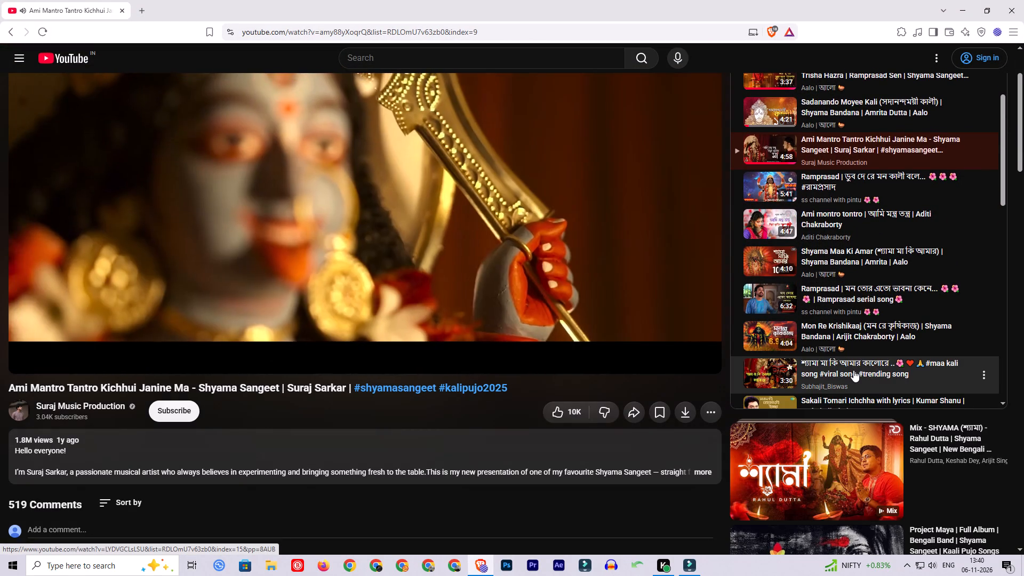
scroll(853, 370, "down", 1)
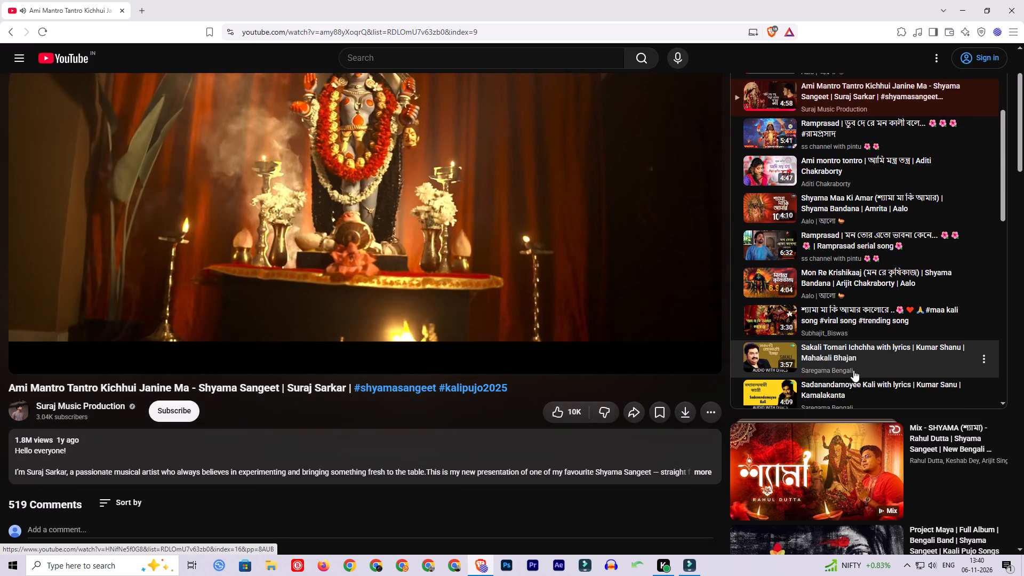
scroll(853, 370, "down", 2)
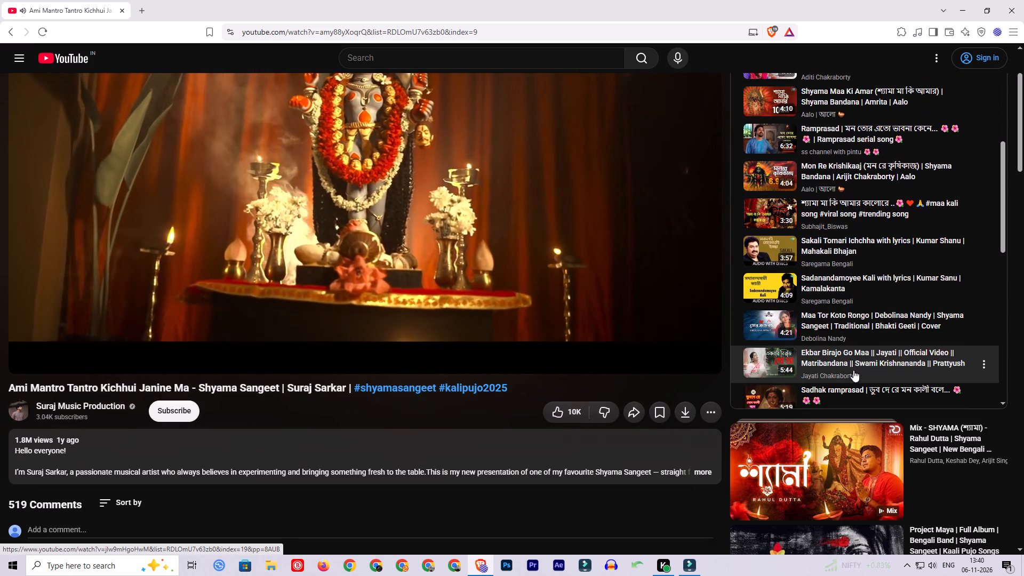
scroll(853, 370, "down", 1)
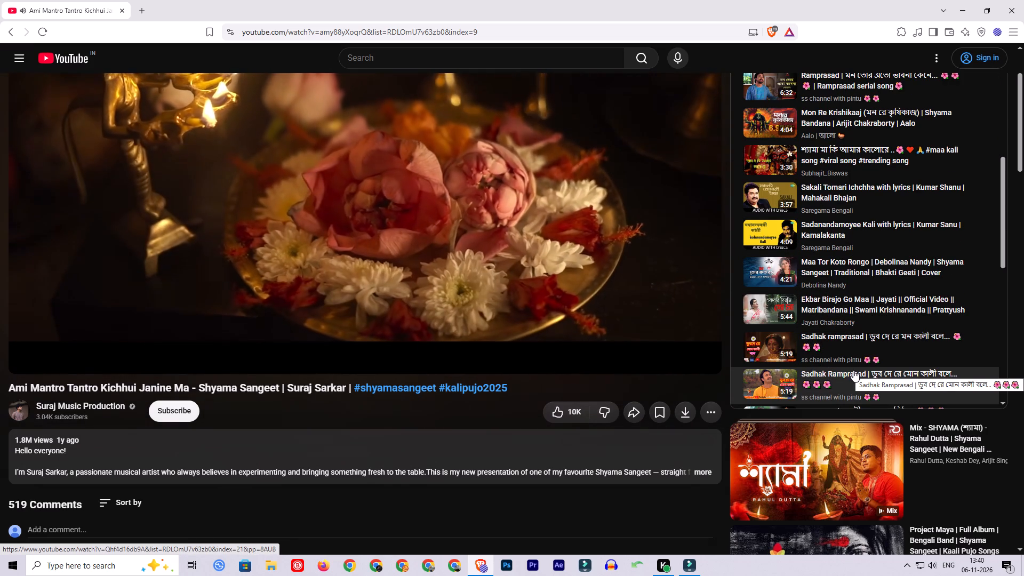
scroll(846, 412, "down", 8)
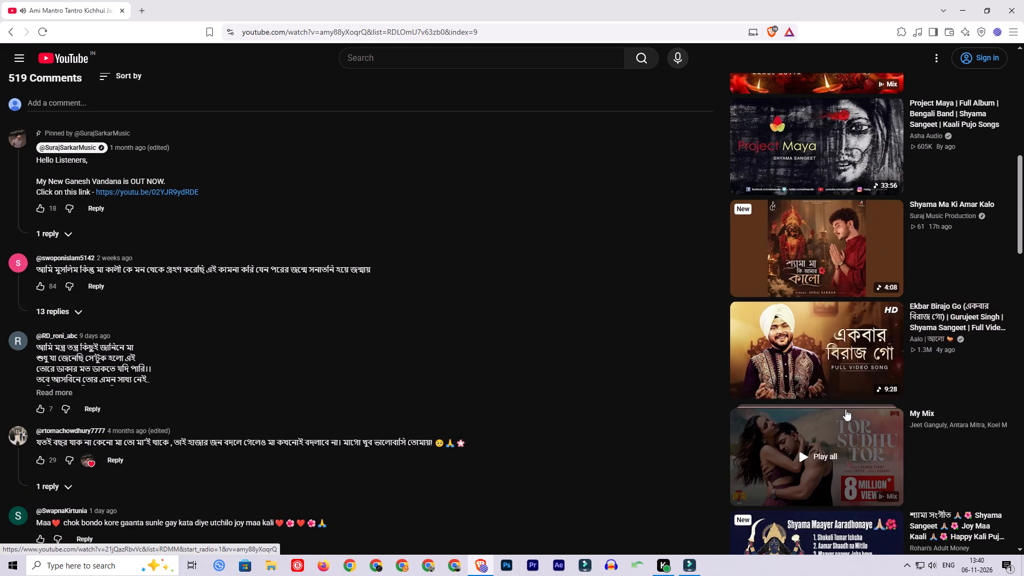
scroll(837, 351, "down", 4)
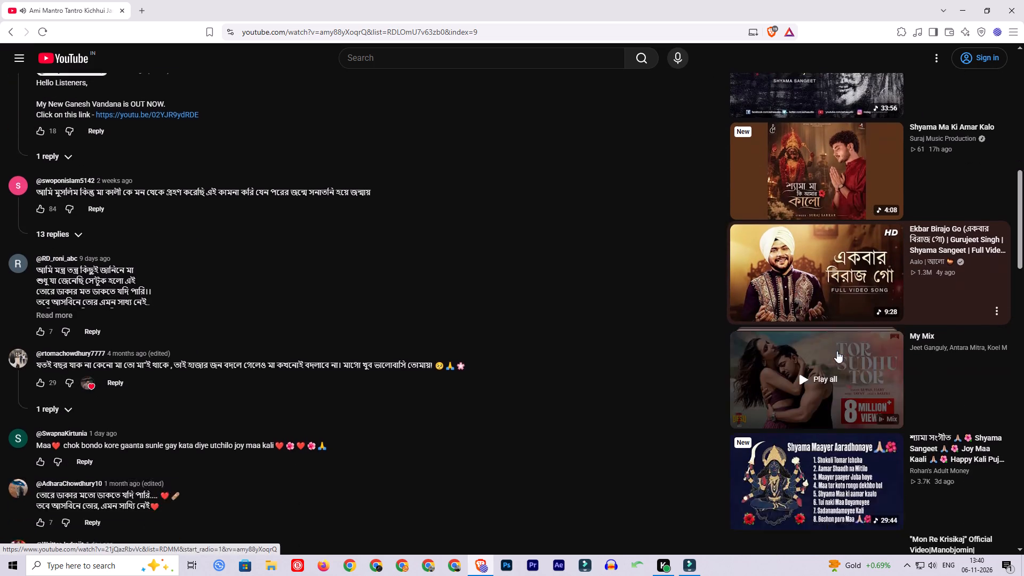
scroll(837, 351, "up", 3)
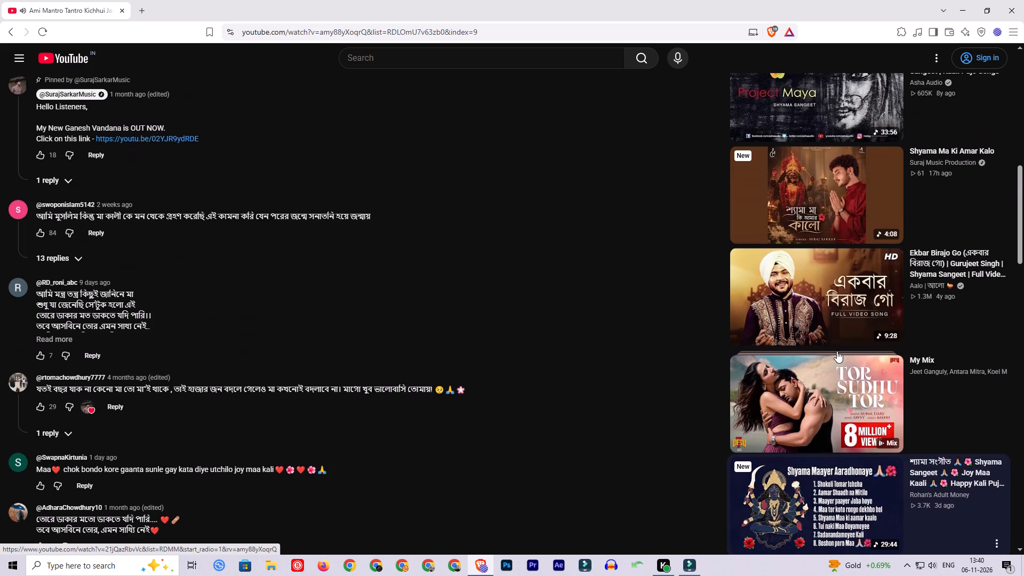
scroll(837, 351, "down", 5)
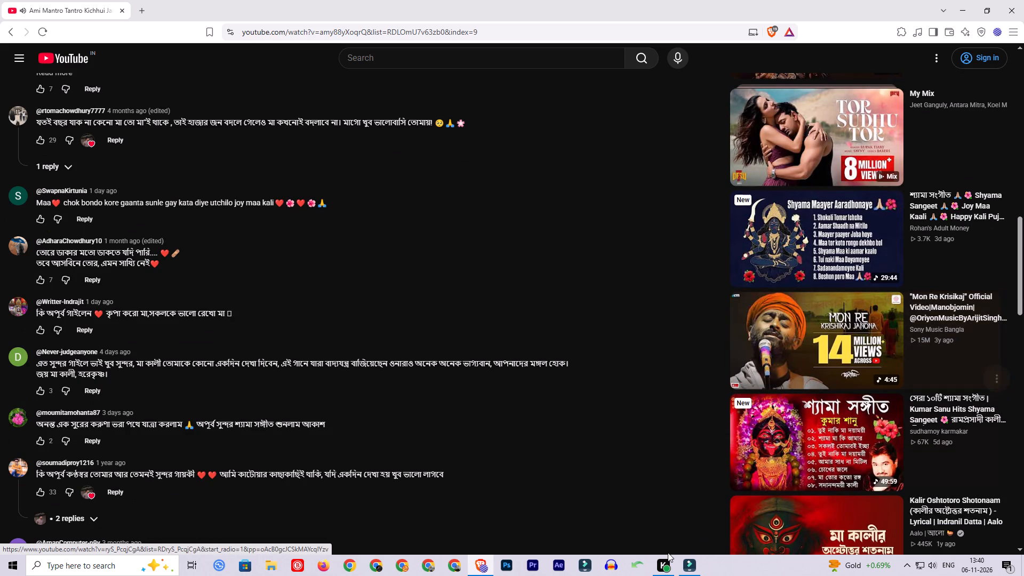
Switch back to Filmora and check the export progress of the Mehman Cafe video.
left_click(682, 566)
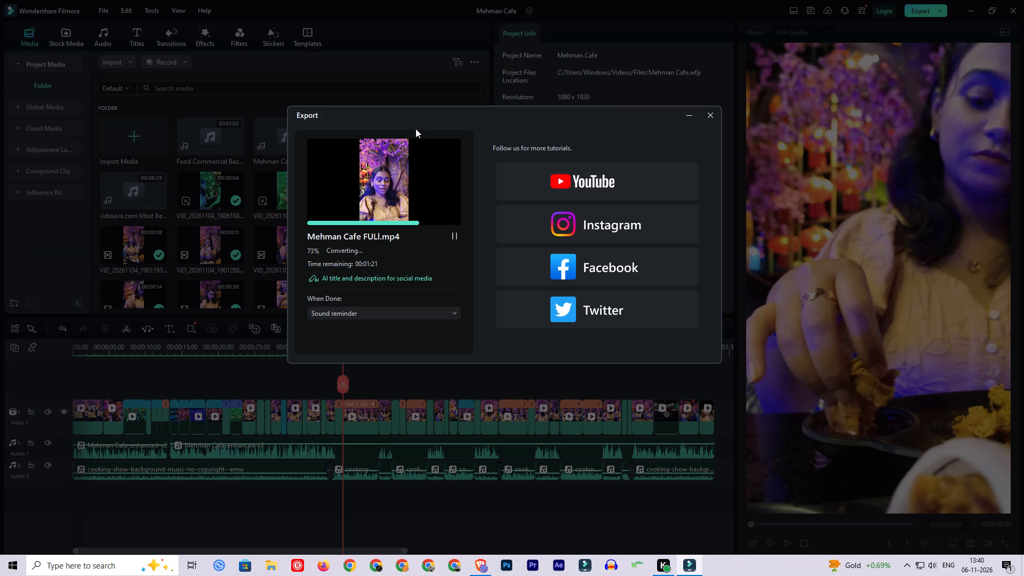
left_click(419, 113)
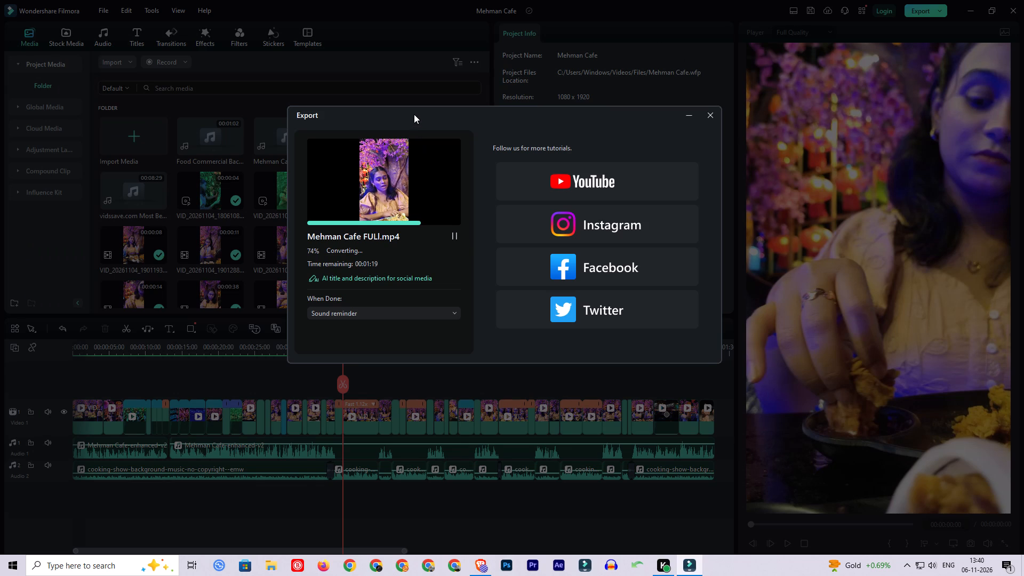
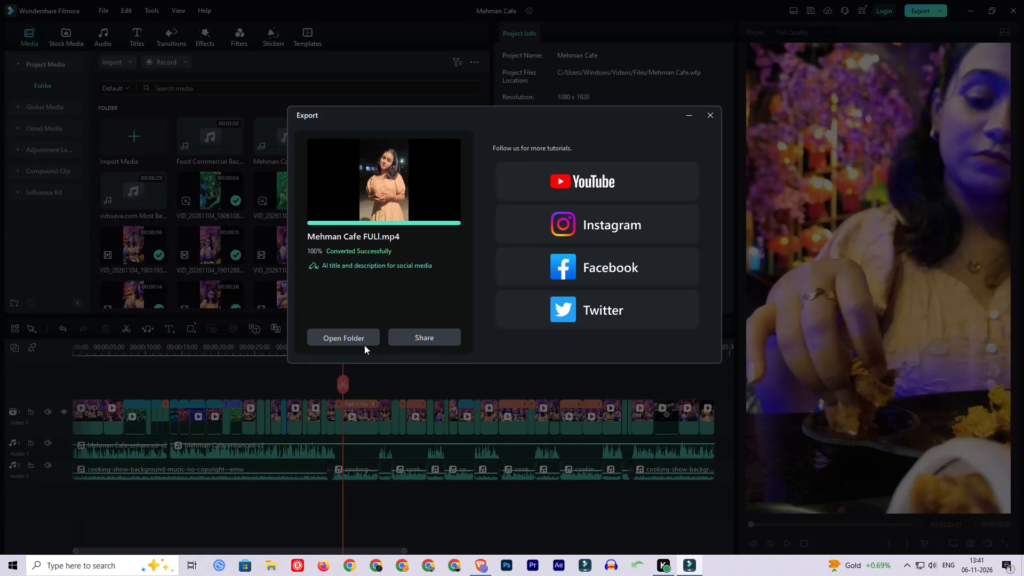
Close the export window of the finished Mehman Cafe FULI.mp4.
left_click(710, 115)
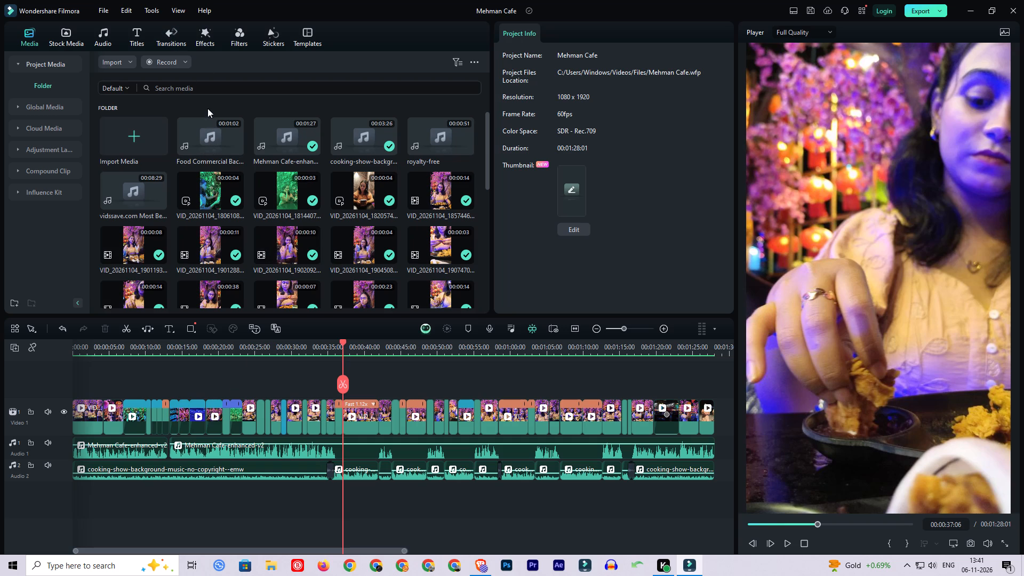
Delete the unused Food Commercial, vidssave.com and royalty-free audio files from the project media and save the project.
left_click_drag(205, 105, 222, 133)
left_click(221, 133)
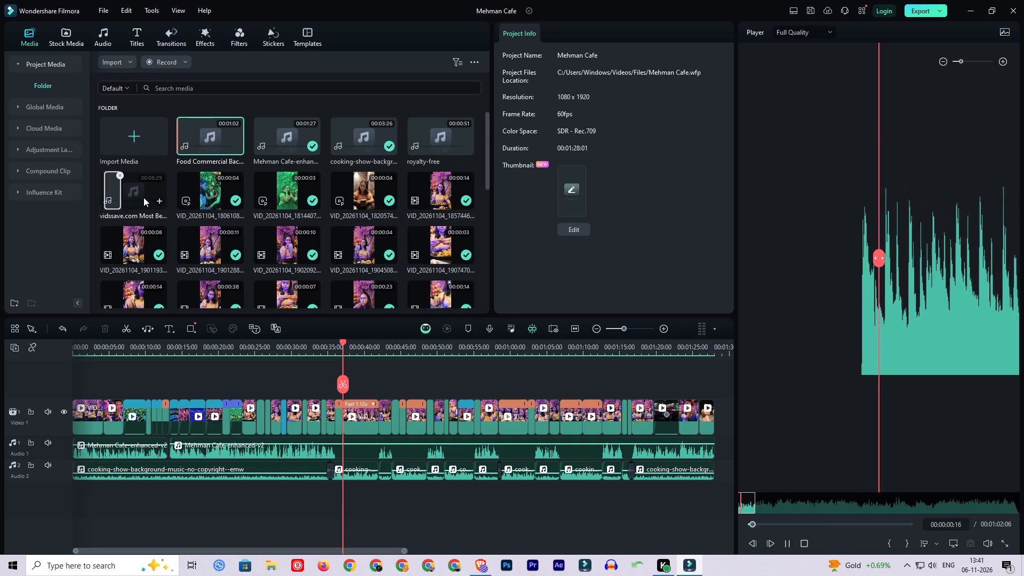
left_click(143, 197, "ctrl")
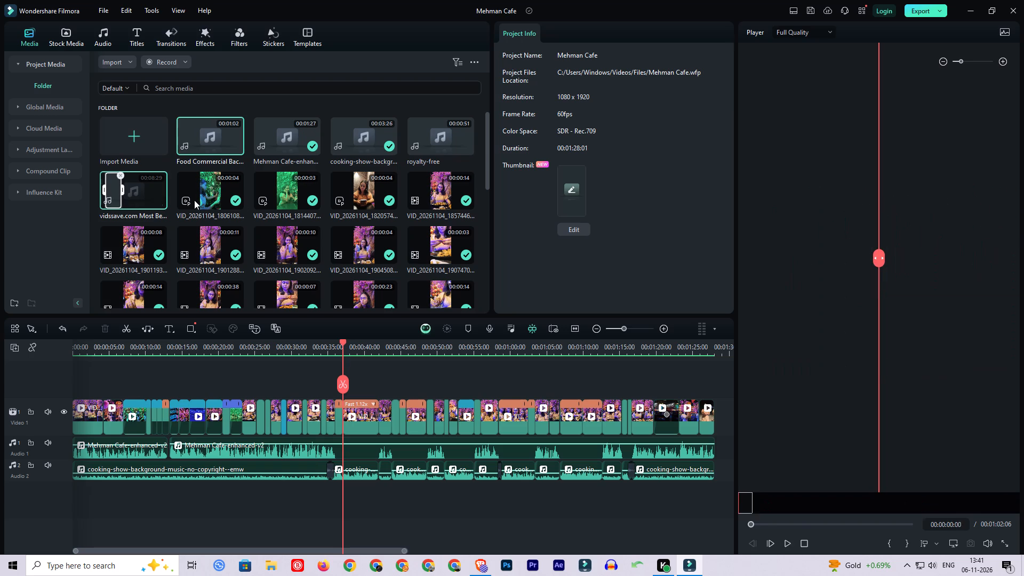
left_click(431, 135, "ctrl")
key("Delete")
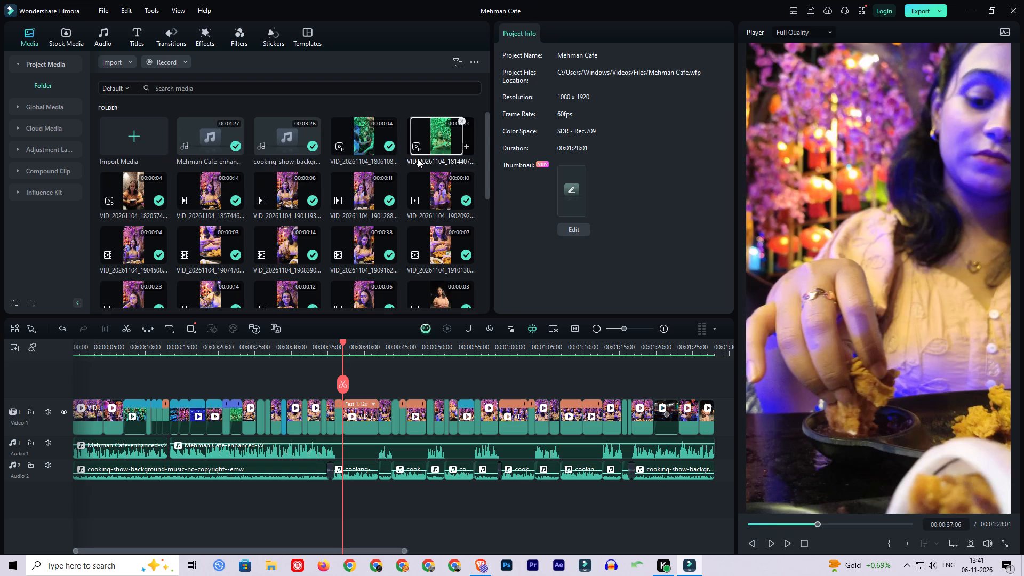
left_click(336, 92)
left_click(337, 100)
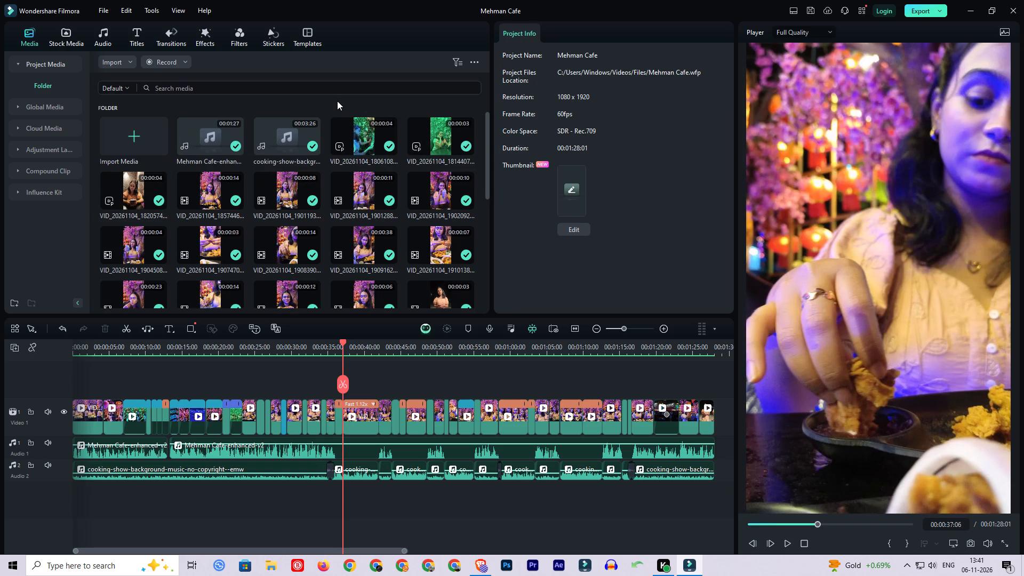
key("ctrl+s")
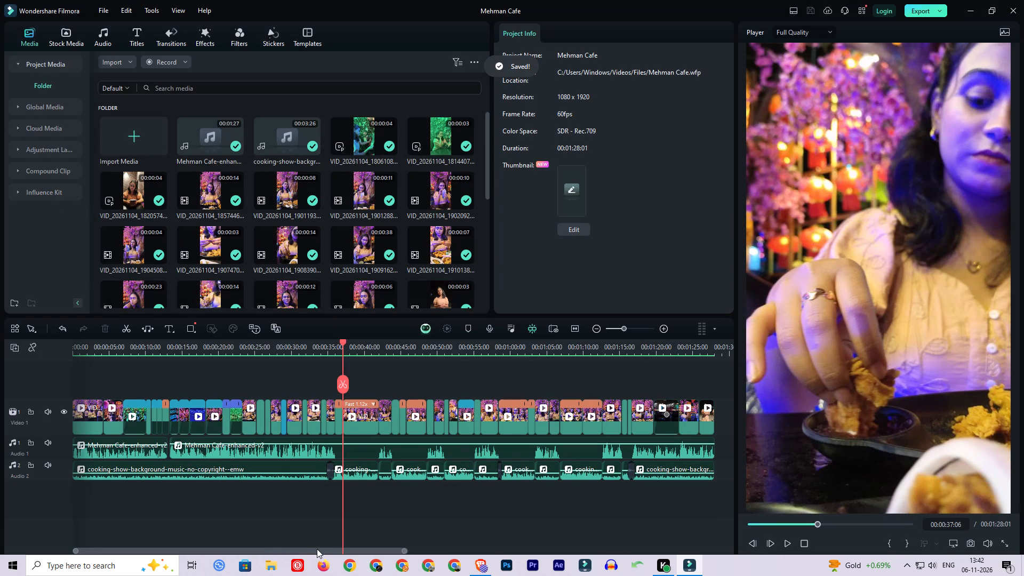
Import the exported Mehman Cafe FULI video into the project media.
left_click_drag(317, 549, 625, 539)
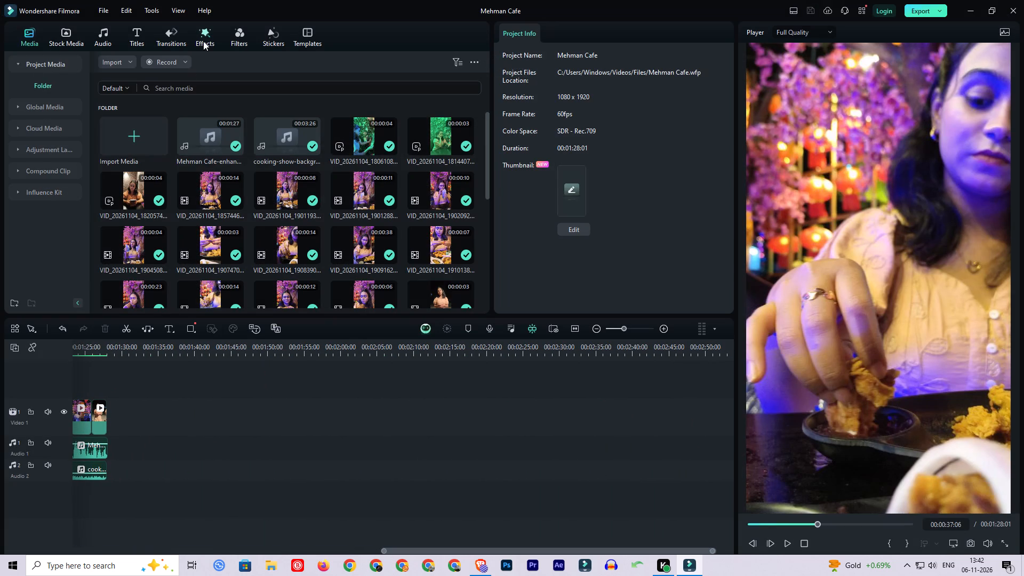
left_click(135, 135)
double_click(123, 92)
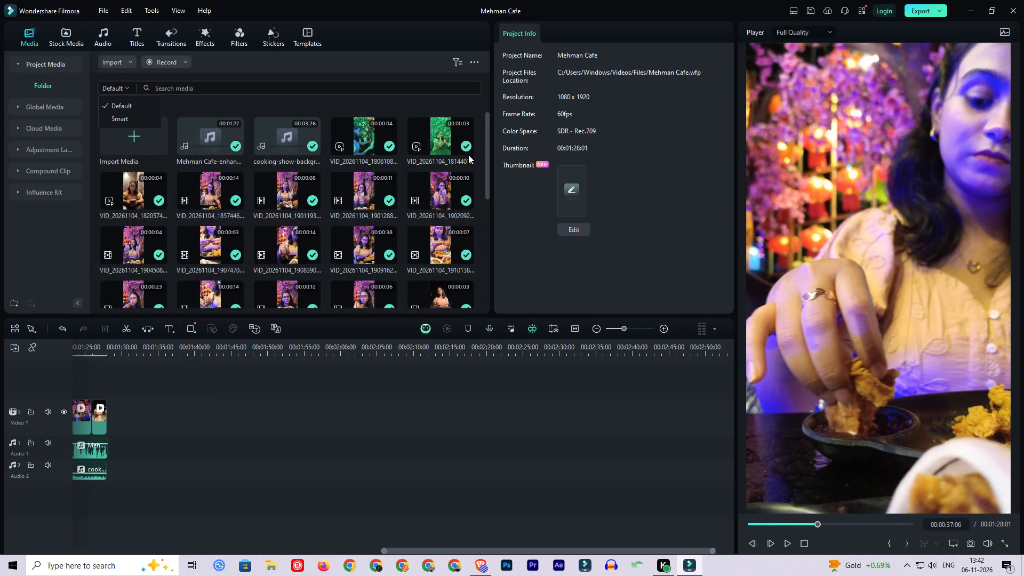
left_click(477, 142)
Place the Mehman Cafe FULI clip on Video 1 at about 00:01:40, after the edited sequence, and save the project.
scroll(353, 217, "down", 10)
scroll(351, 218, "up", 1)
scroll(351, 218, "down", 4)
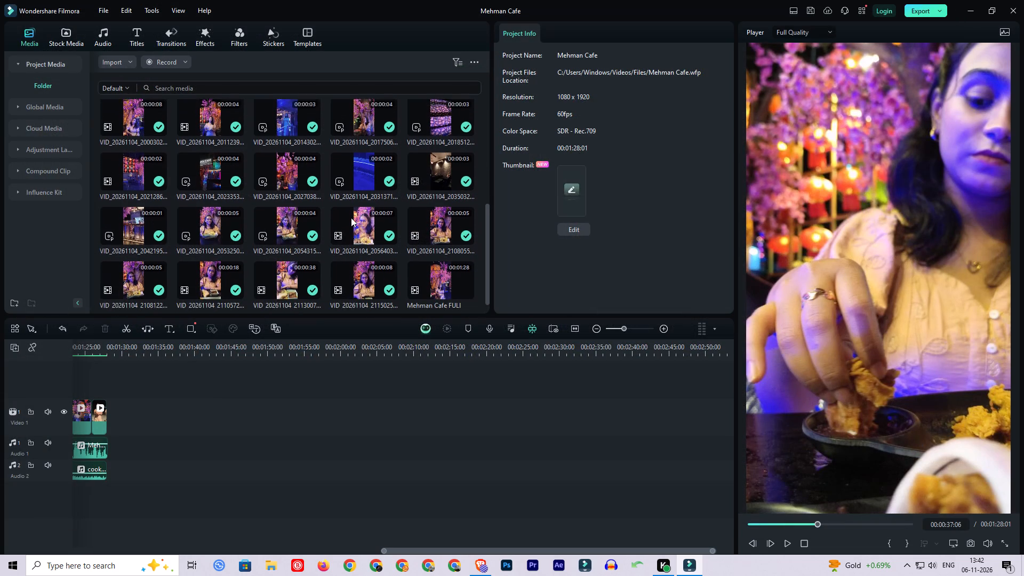
scroll(351, 218, "down", 5)
left_click_drag(444, 269, 245, 460)
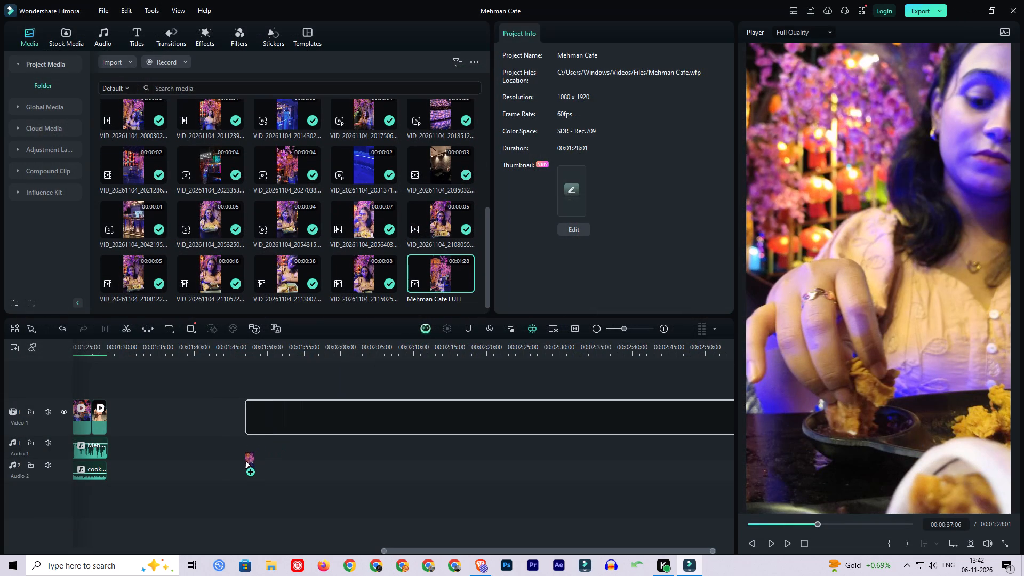
left_click_drag(245, 460, 198, 451)
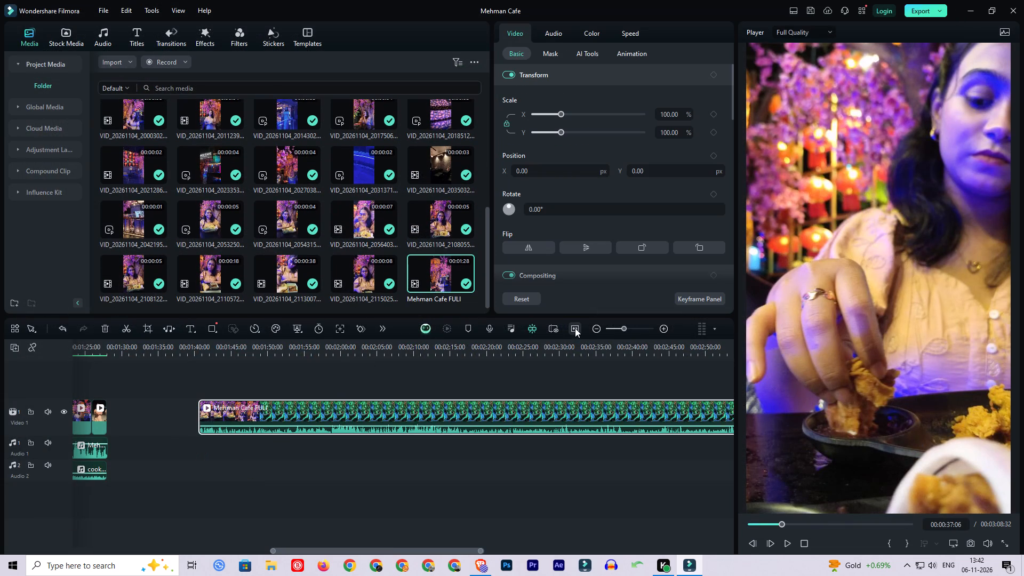
left_click_drag(377, 550, 445, 550)
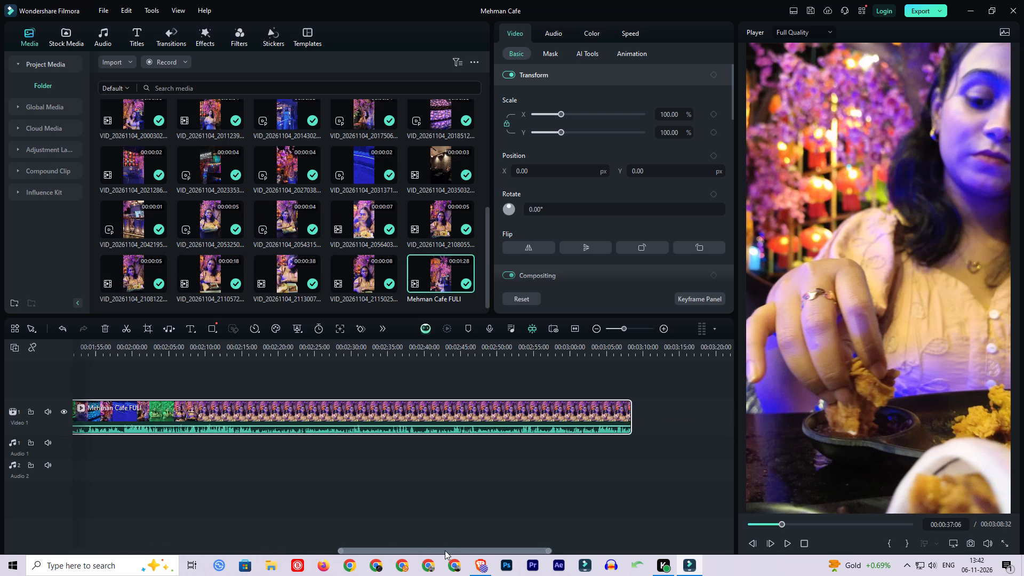
left_click_drag(445, 550, 414, 549)
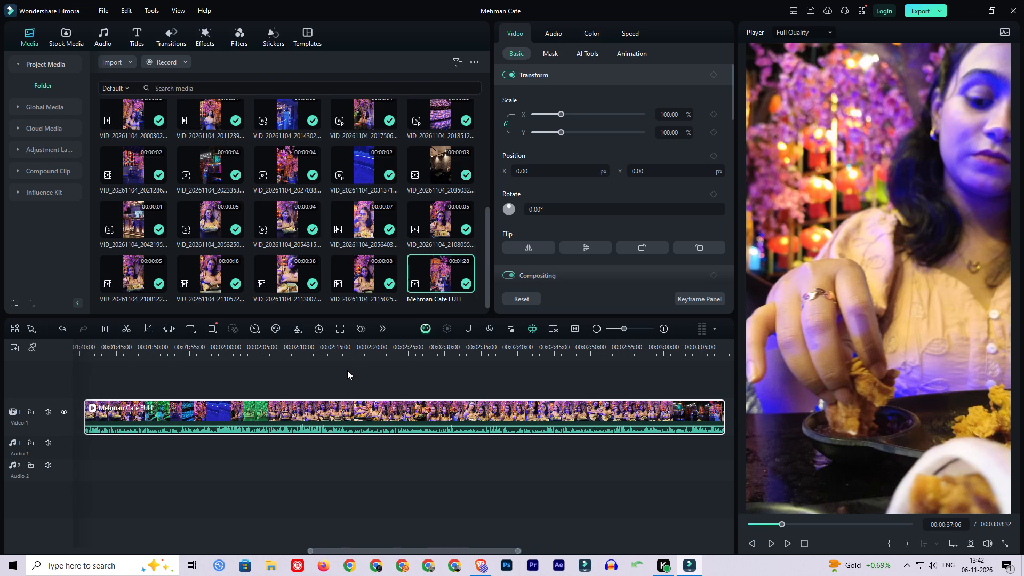
left_click(347, 370)
key("ctrl+s")
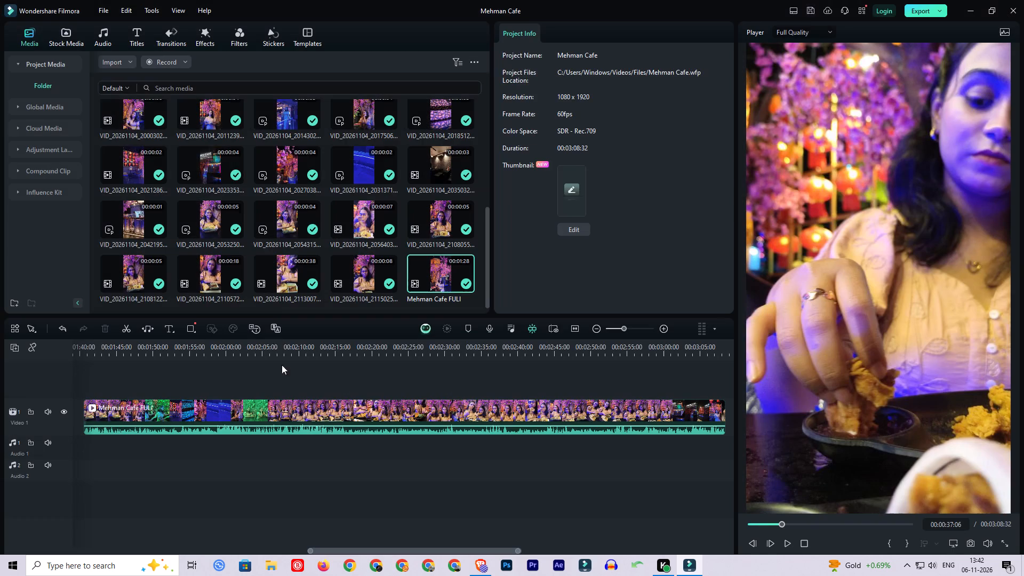
Add an adjustment layer above the Mehman Cafe FULI clip and extend it from the clip's start to its end at 00:03:08:32.
left_click(45, 157)
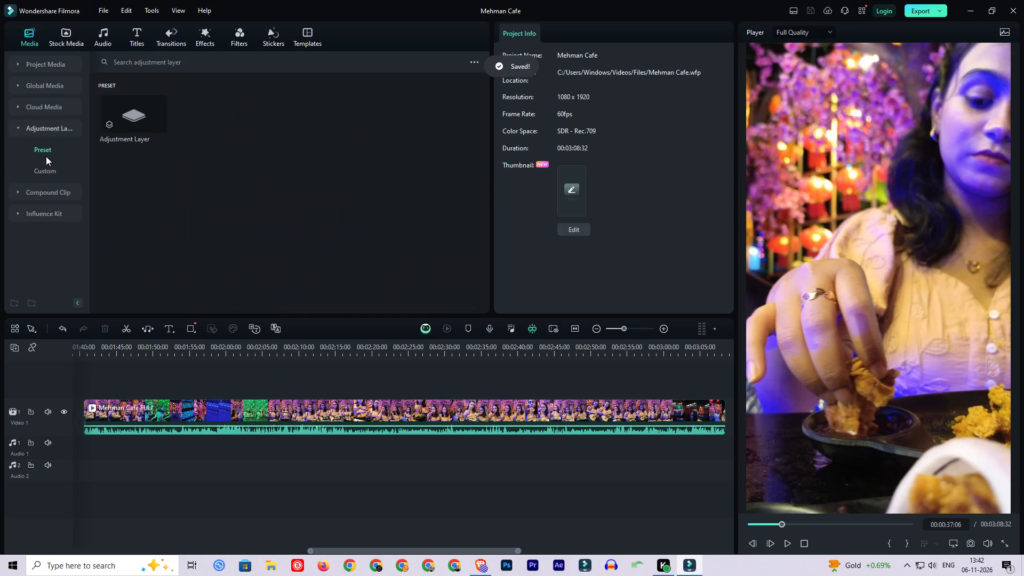
left_click_drag(118, 122, 186, 390)
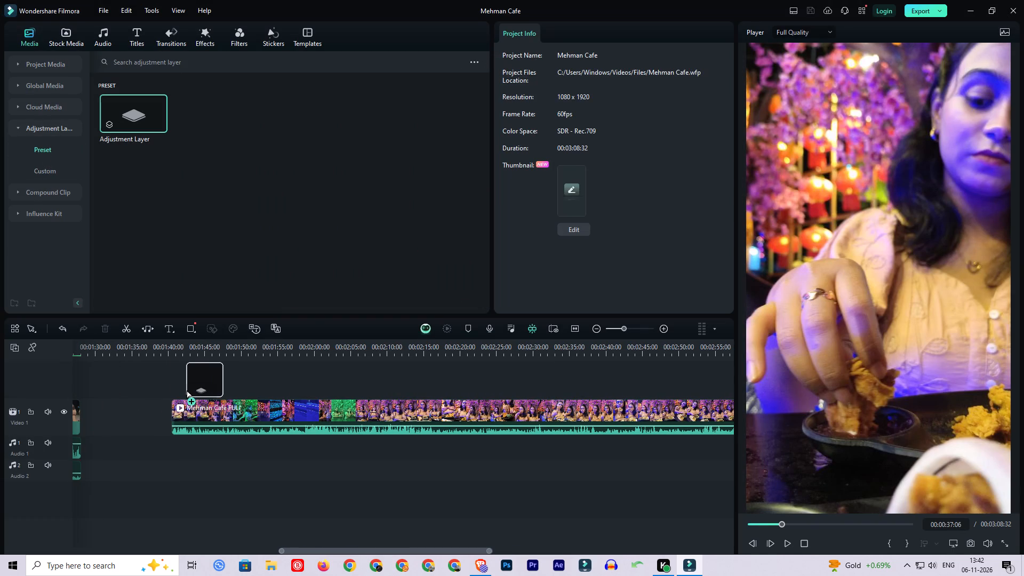
left_click_drag(186, 390, 174, 392)
left_click_drag(206, 403, 693, 406)
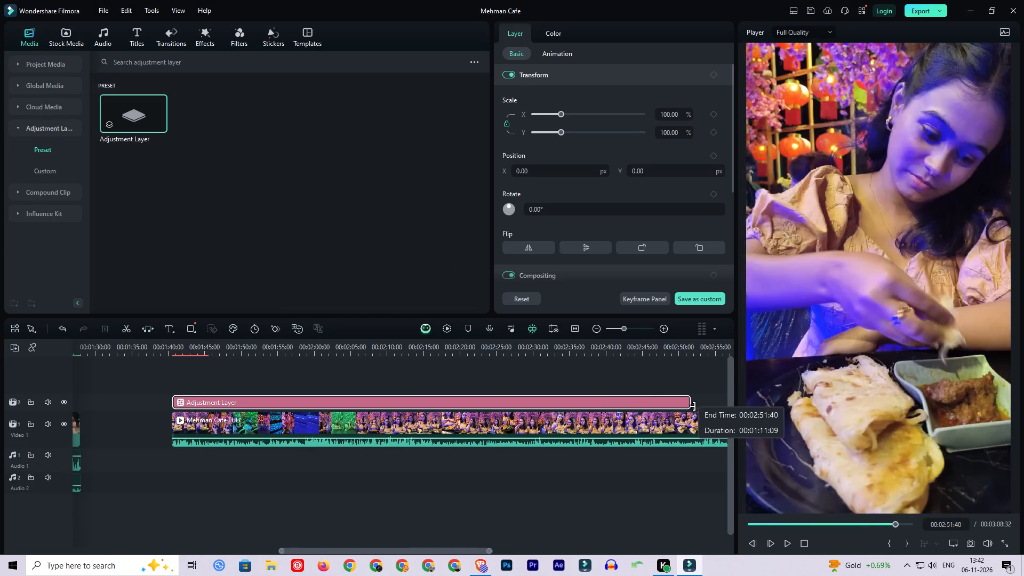
left_click_drag(693, 406, 699, 400)
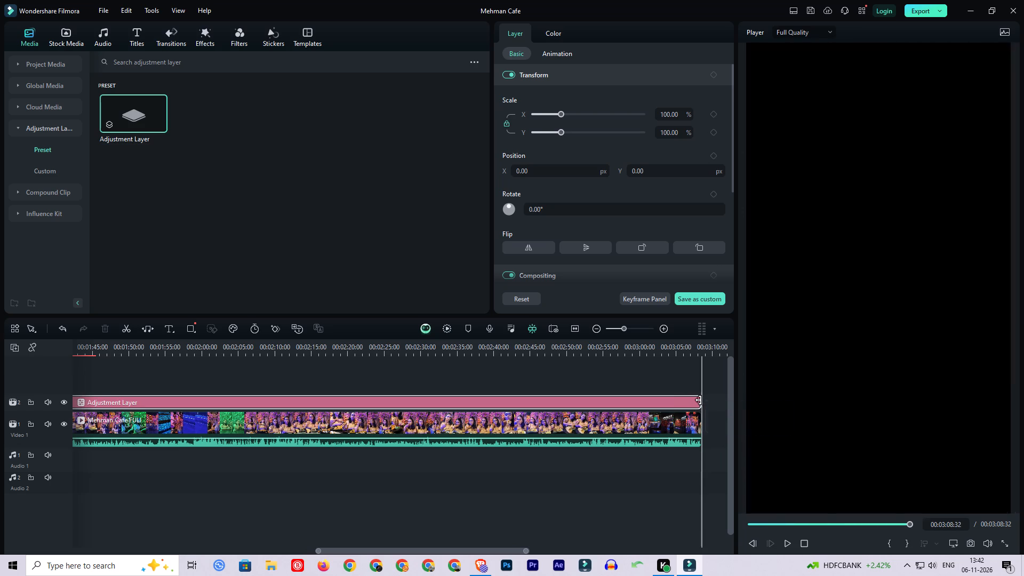
left_click_drag(699, 400, 700, 401)
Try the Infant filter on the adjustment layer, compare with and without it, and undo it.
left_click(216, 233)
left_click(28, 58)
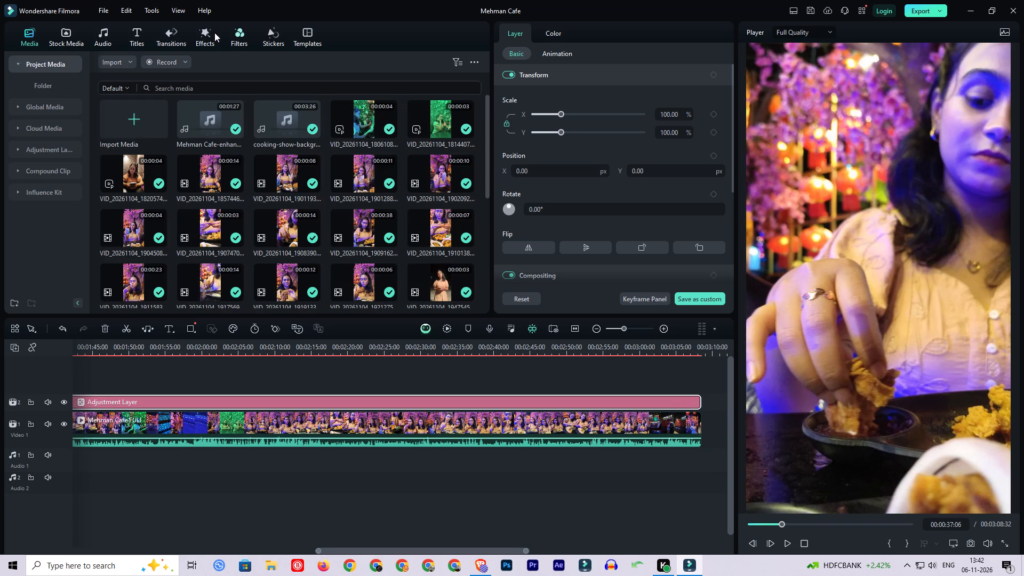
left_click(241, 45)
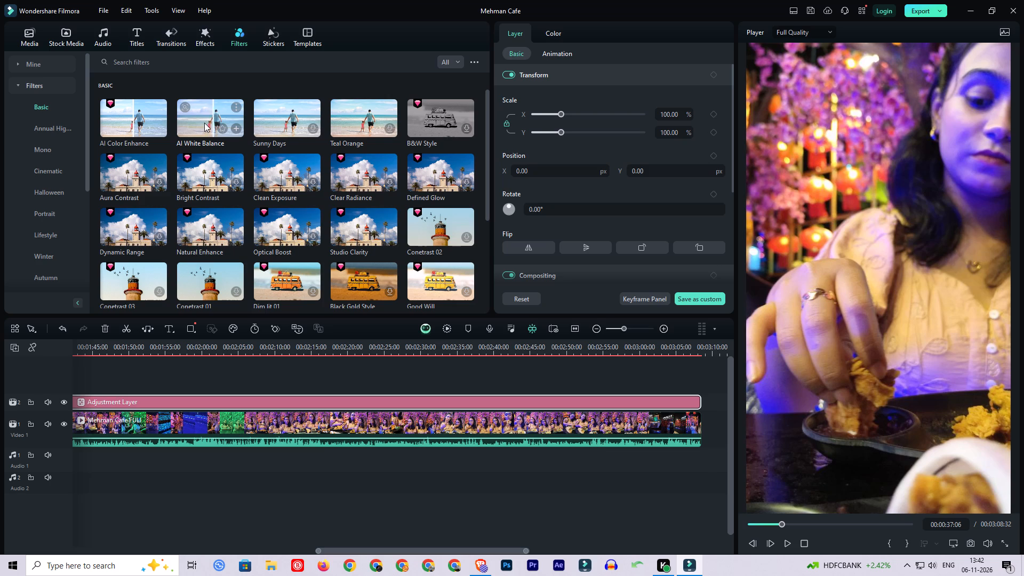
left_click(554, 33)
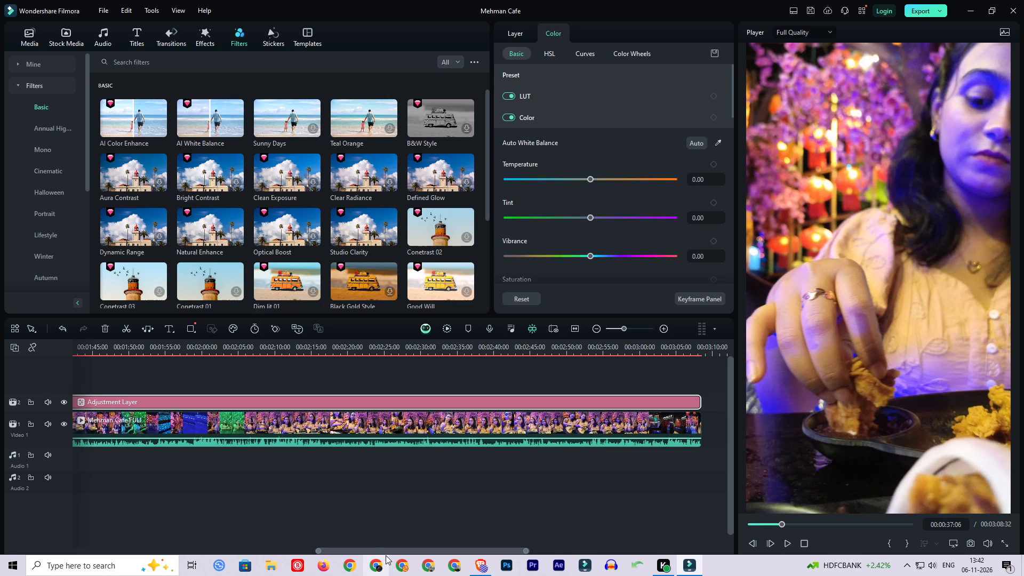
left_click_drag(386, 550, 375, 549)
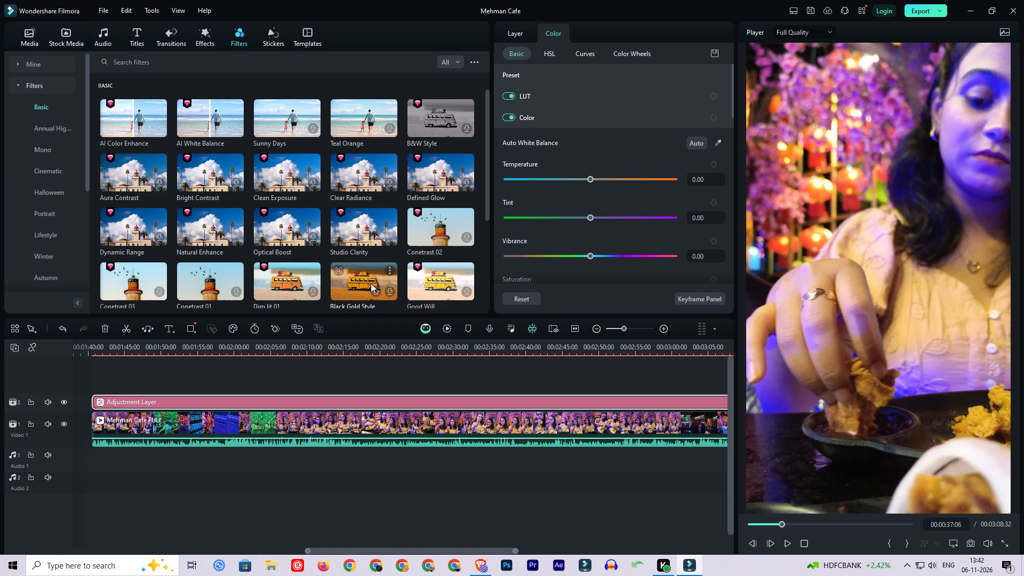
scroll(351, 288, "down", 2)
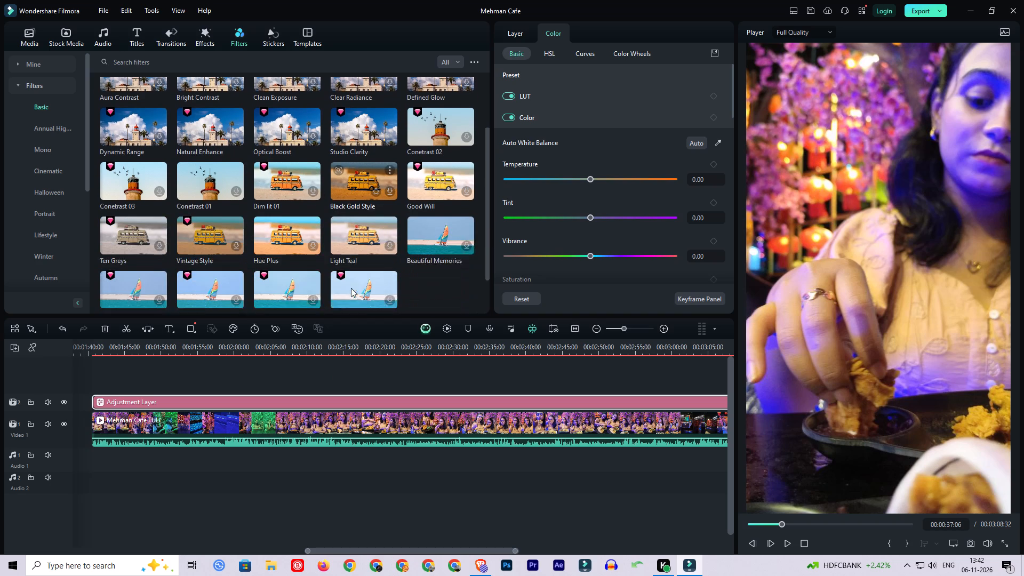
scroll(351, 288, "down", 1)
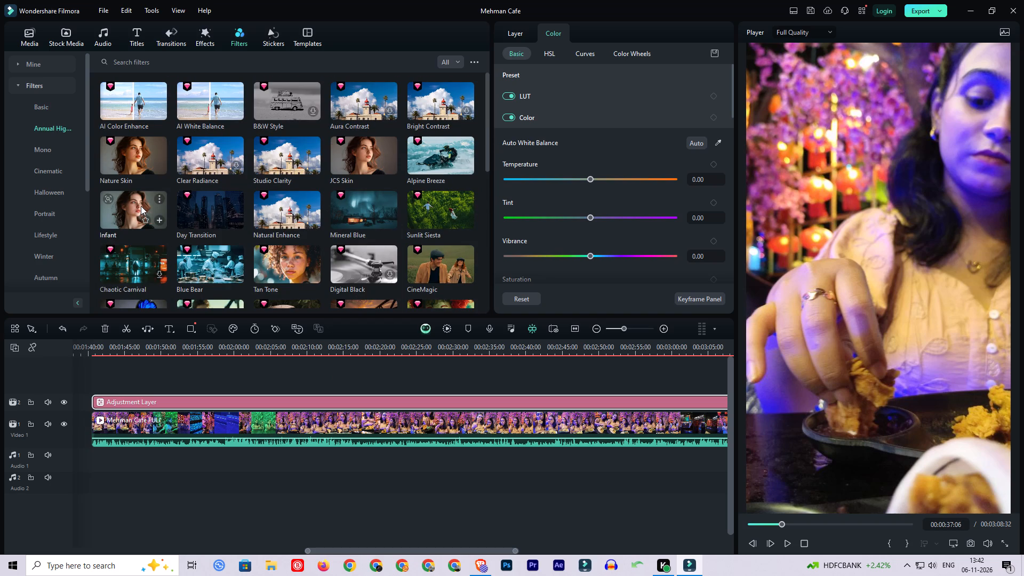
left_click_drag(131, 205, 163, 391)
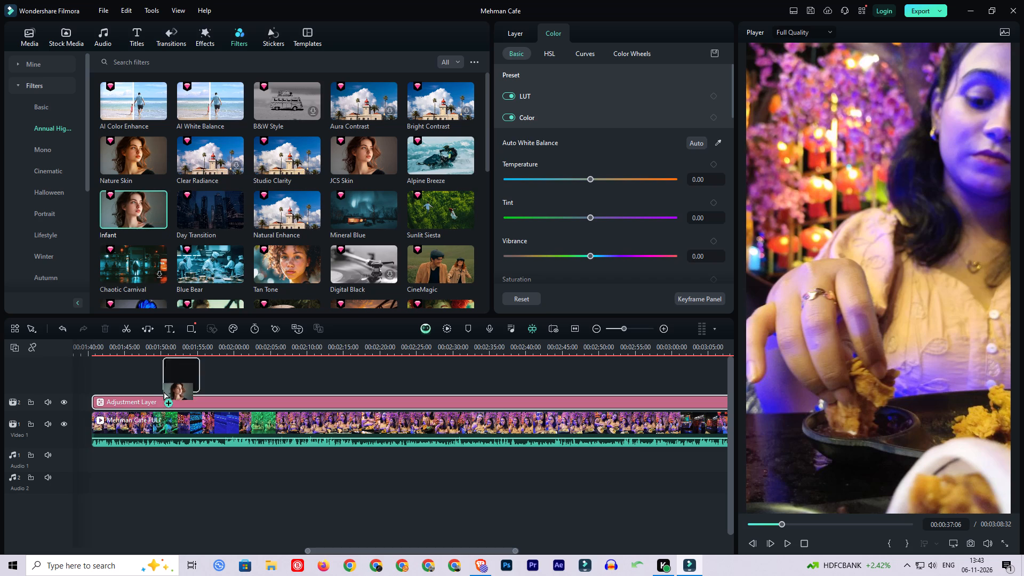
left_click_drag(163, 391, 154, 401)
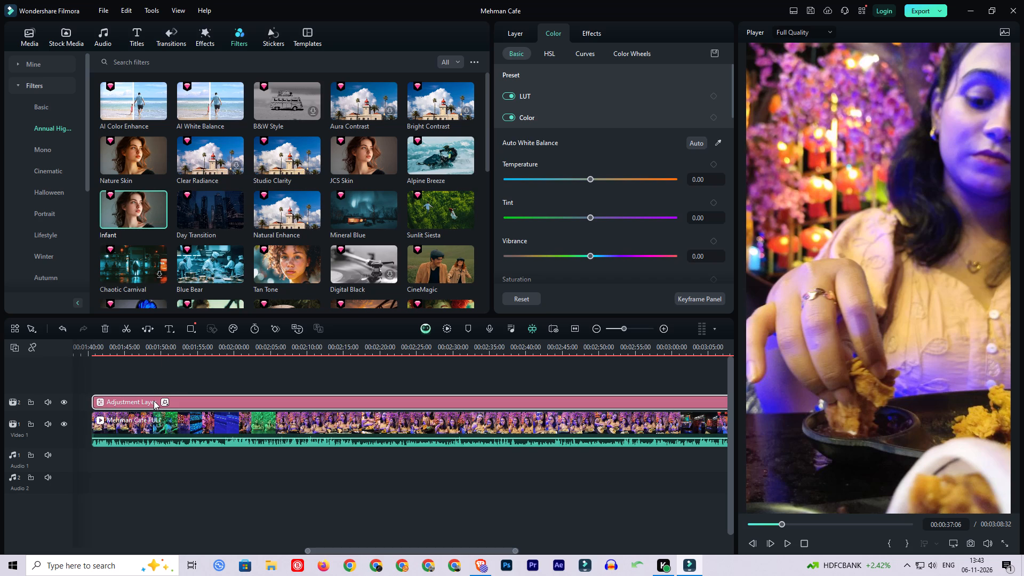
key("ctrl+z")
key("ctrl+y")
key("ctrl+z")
Save the project with the adjustment layer in place.
key("ctrl+s")
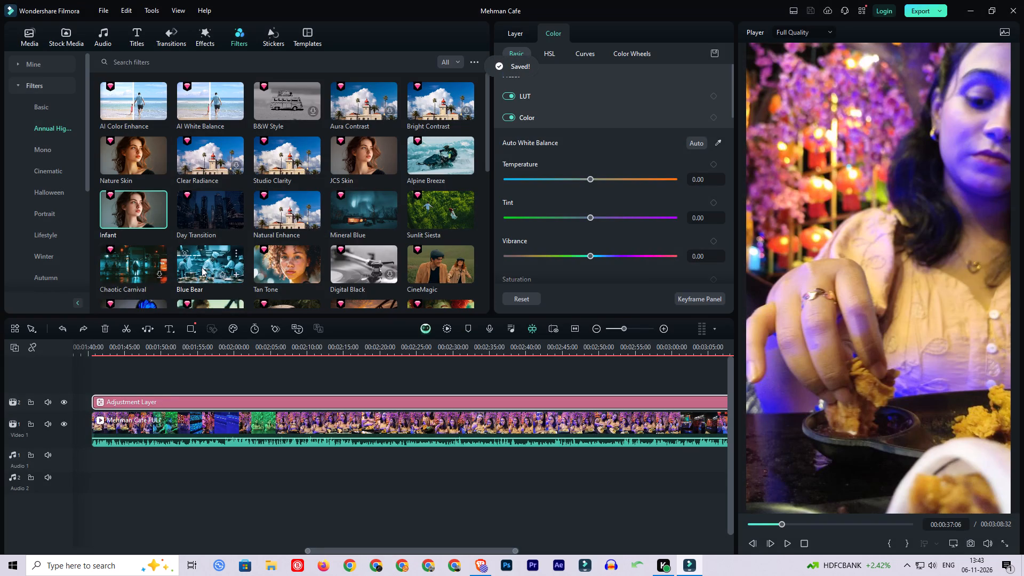
Browse more filters and preview the Space Station filter.
scroll(202, 267, "down", 3)
scroll(202, 267, "up", 1)
scroll(202, 267, "down", 1)
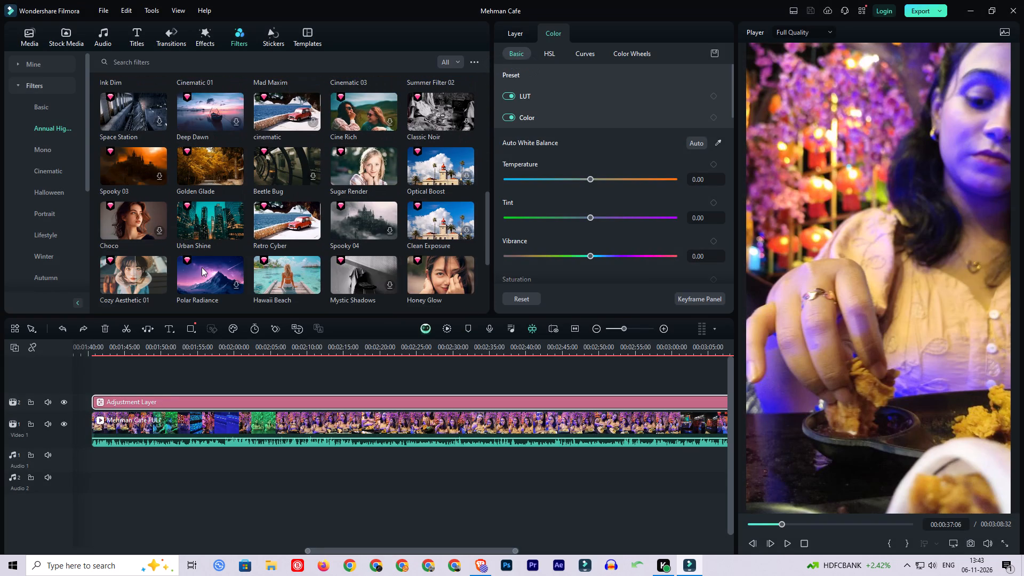
scroll(202, 267, "up", 2)
left_click(131, 244)
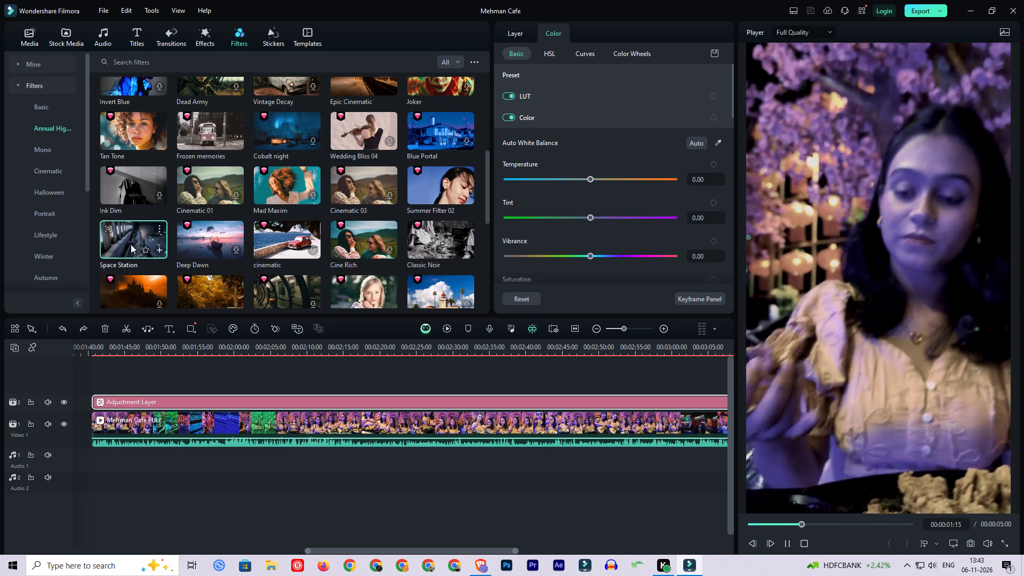
key("space")
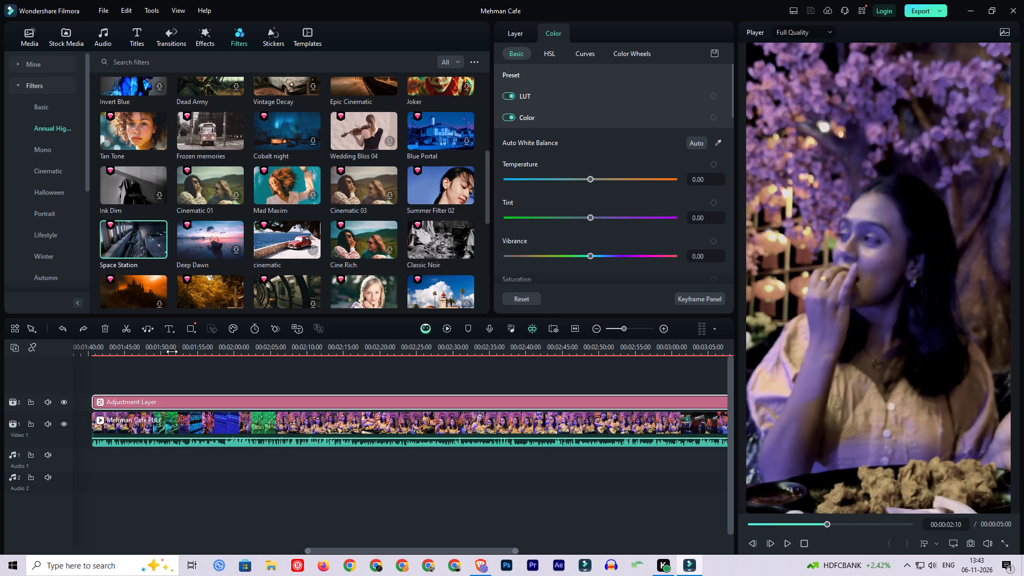
Mute the Video 1, Audio 1 and Audio 2 tracks, and lock both audio tracks.
left_click(47, 424)
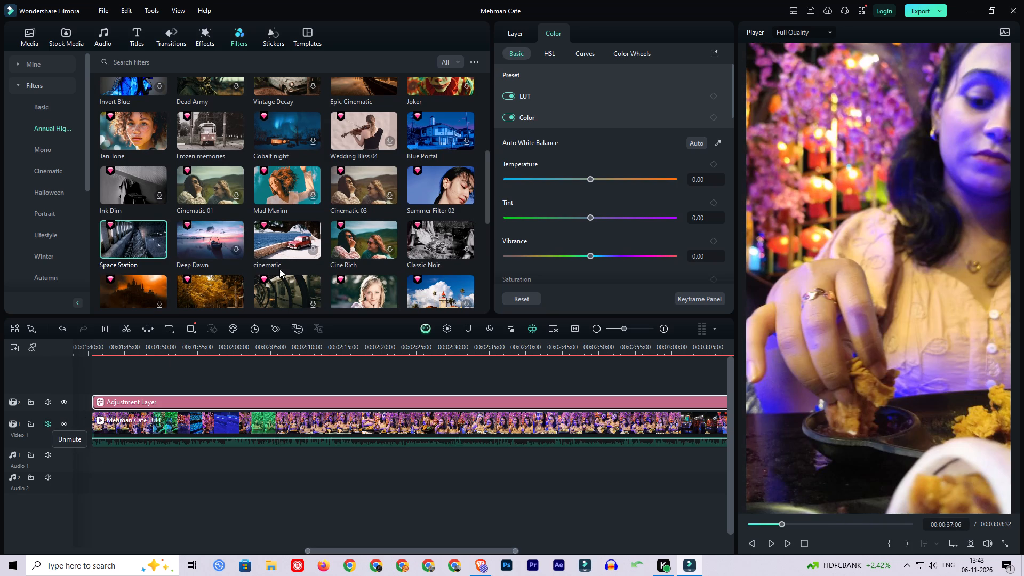
key("space")
key("space")
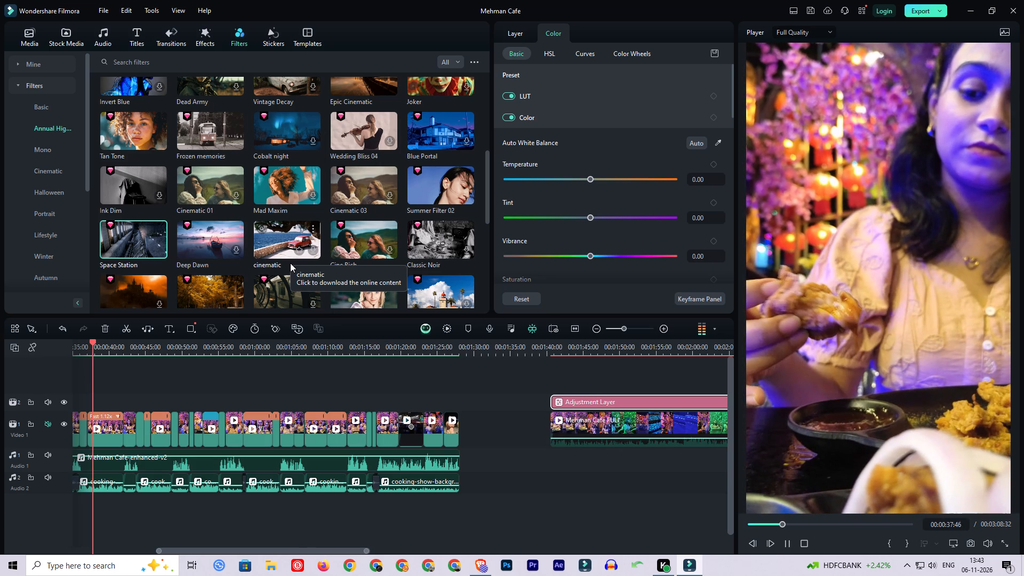
left_click(50, 455)
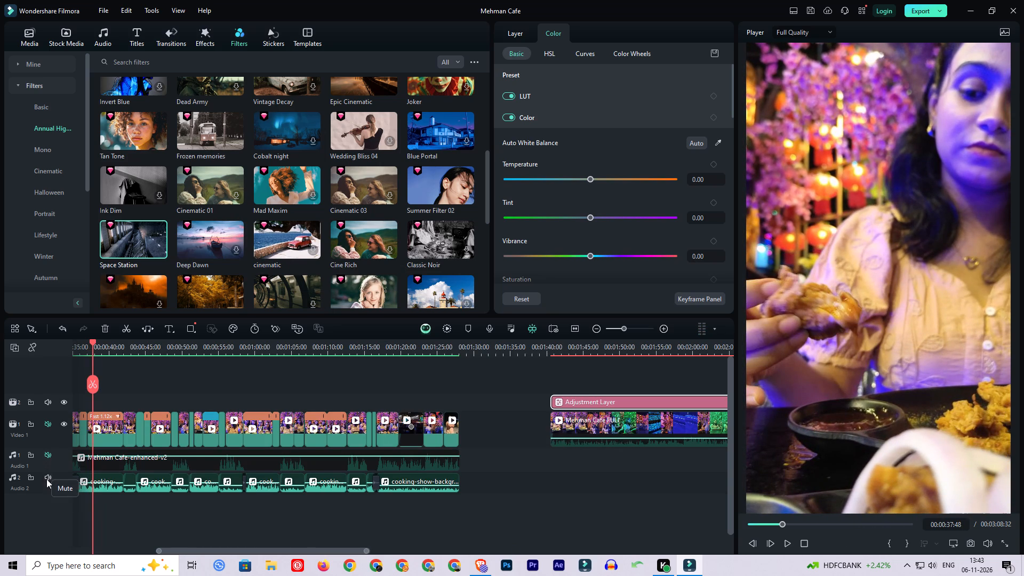
left_click(47, 475)
left_click(31, 476)
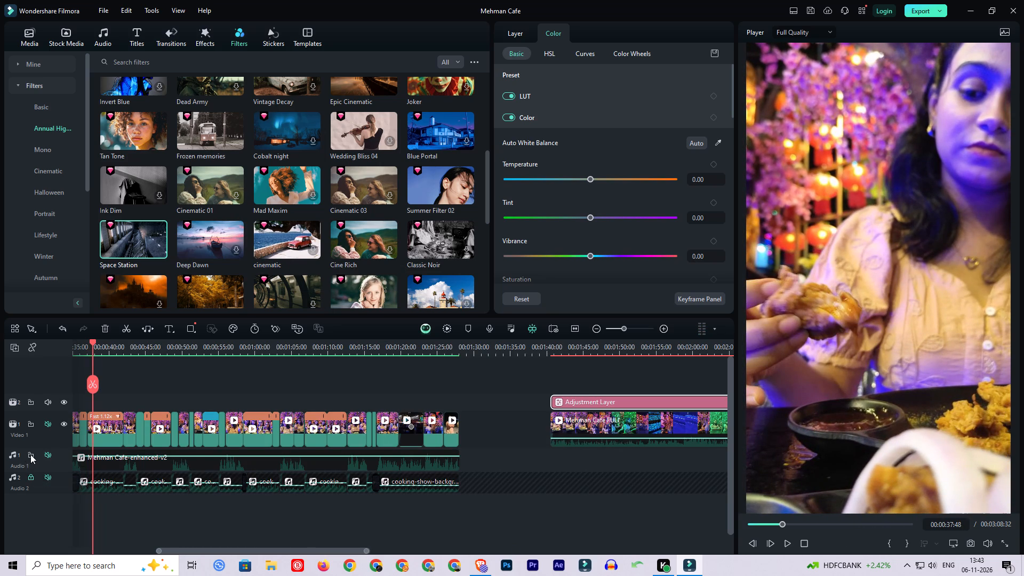
left_click(30, 454)
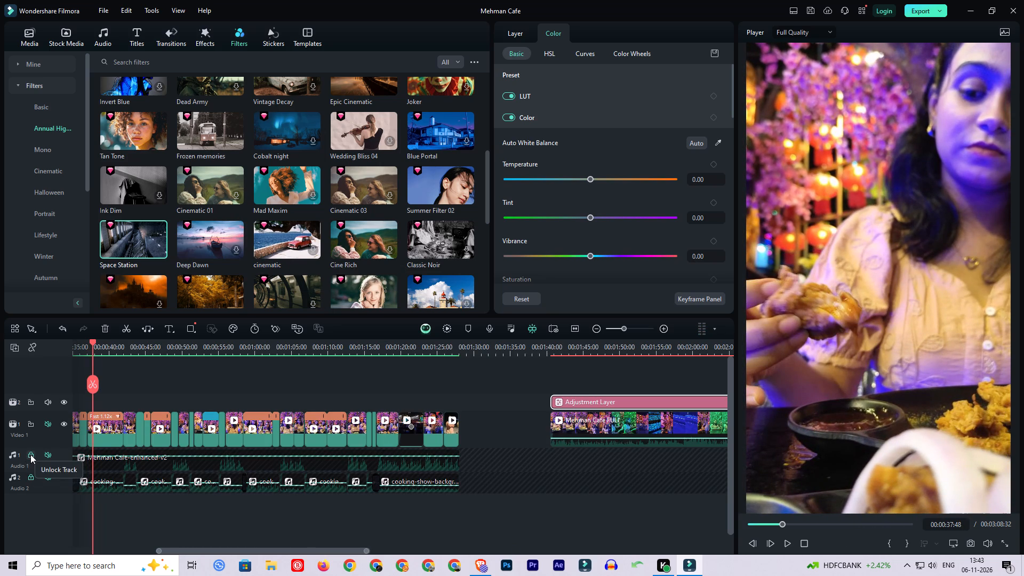
Move the Mehman Cafe FULl clip and its adjustment layer together up one track, onto Video 2 and Video 3.
left_click_drag(559, 383, 594, 440)
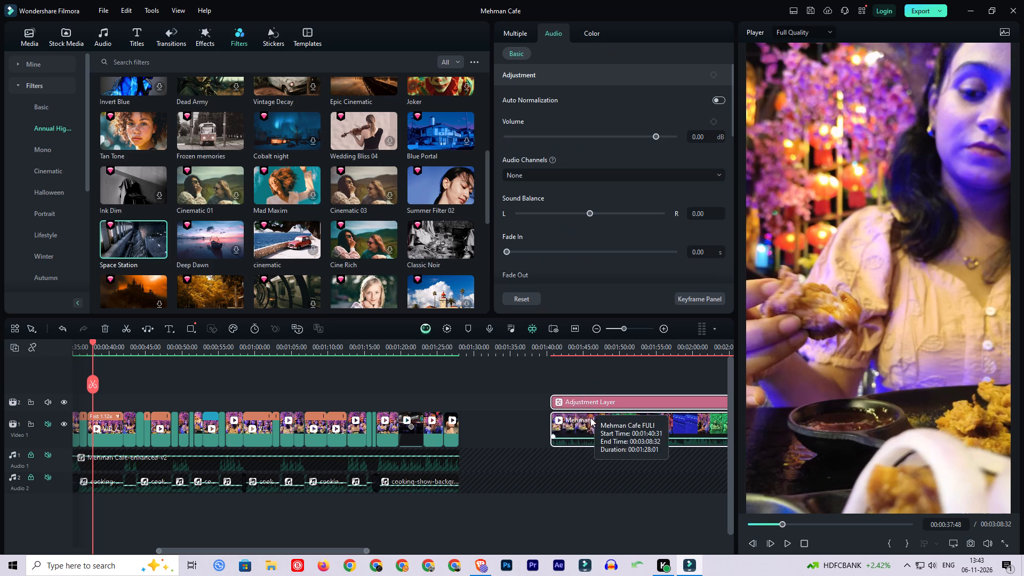
left_click_drag(592, 422, 590, 397)
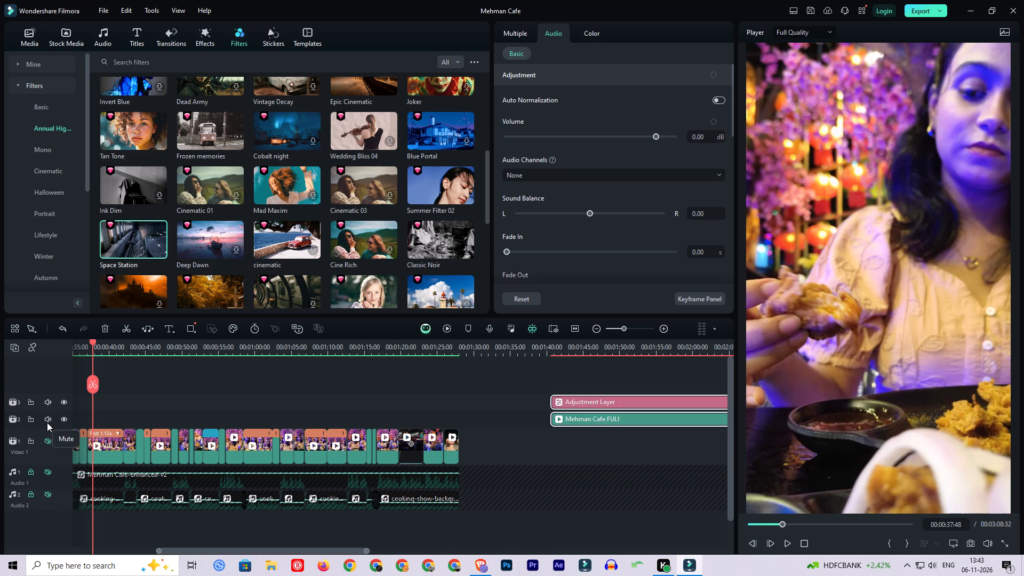
Lock the Video 1 track holding the original edit and save the project.
left_click(32, 441)
key("ctrl+s")
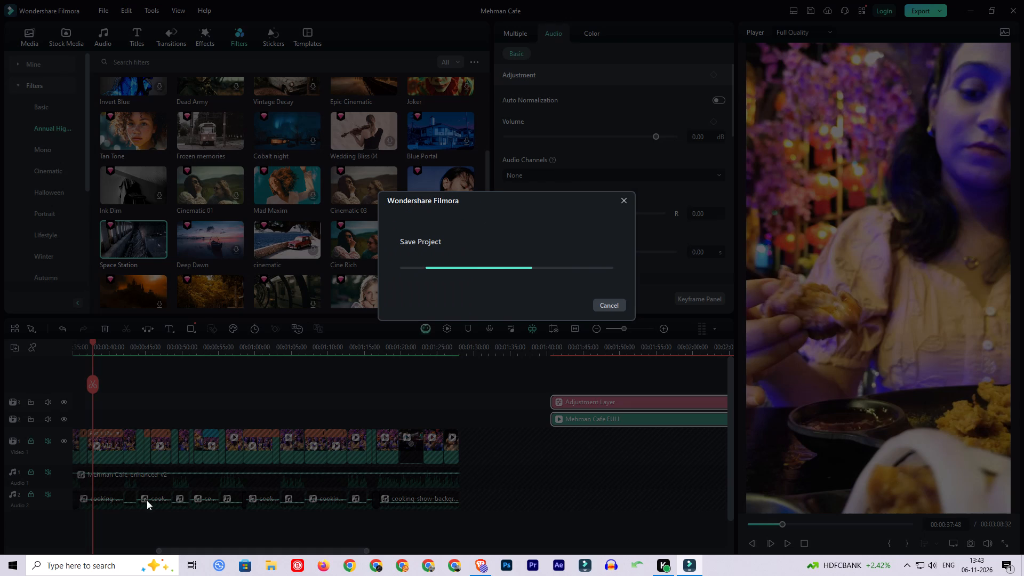
Put the playhead at 00:01:41:14 and enlarge the Video 2 and Video 3 track heights.
left_click(556, 351)
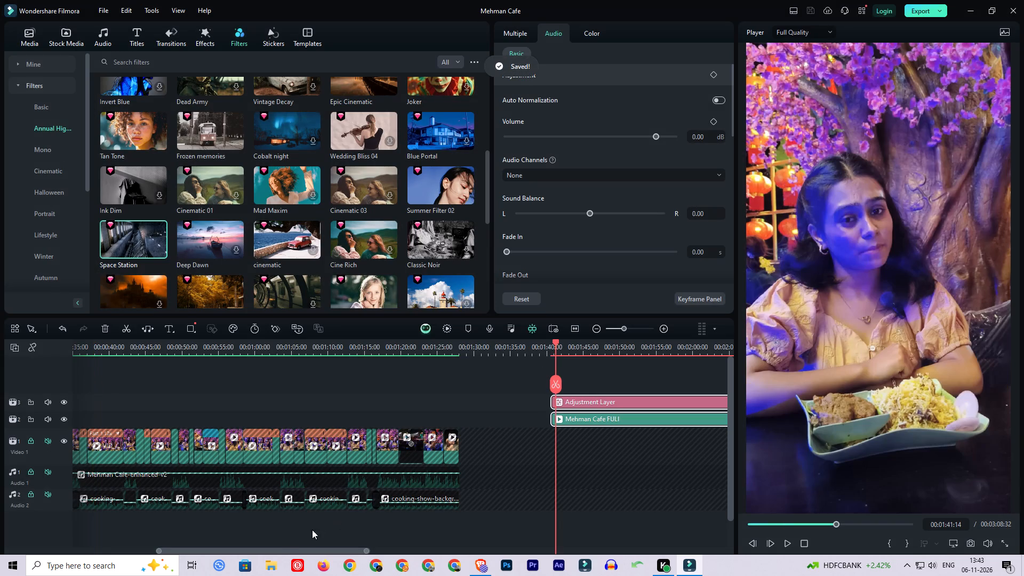
left_click_drag(278, 551, 412, 551)
left_click_drag(501, 553, 508, 553)
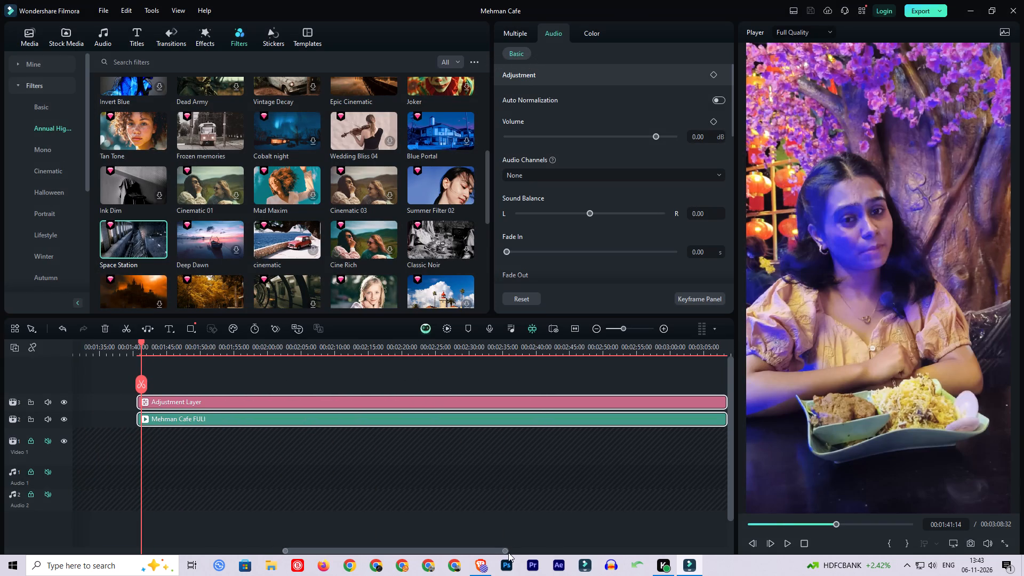
left_click(39, 415)
left_click_drag(39, 413, 38, 395)
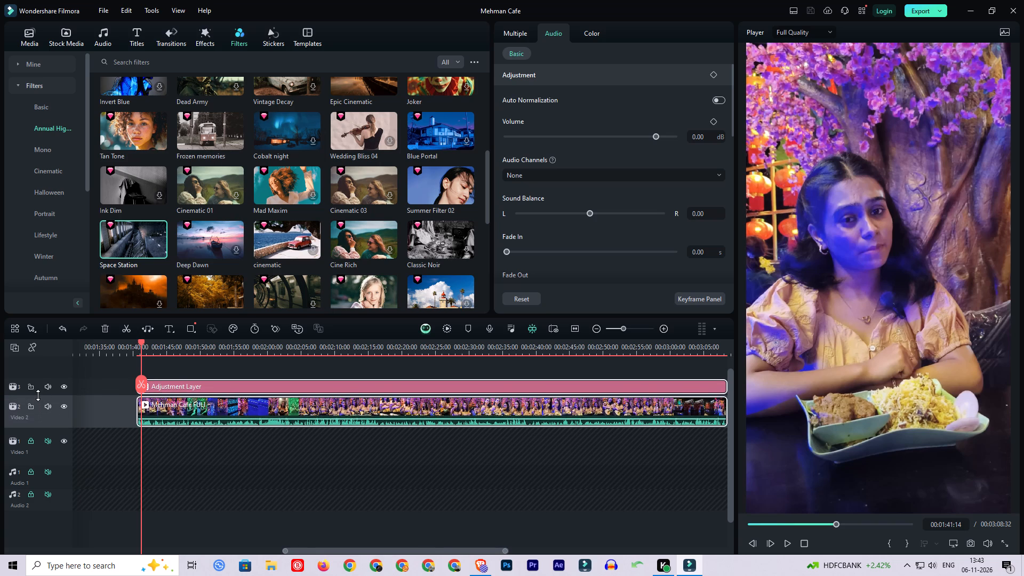
left_click_drag(38, 395, 37, 398)
left_click_drag(39, 380, 39, 373)
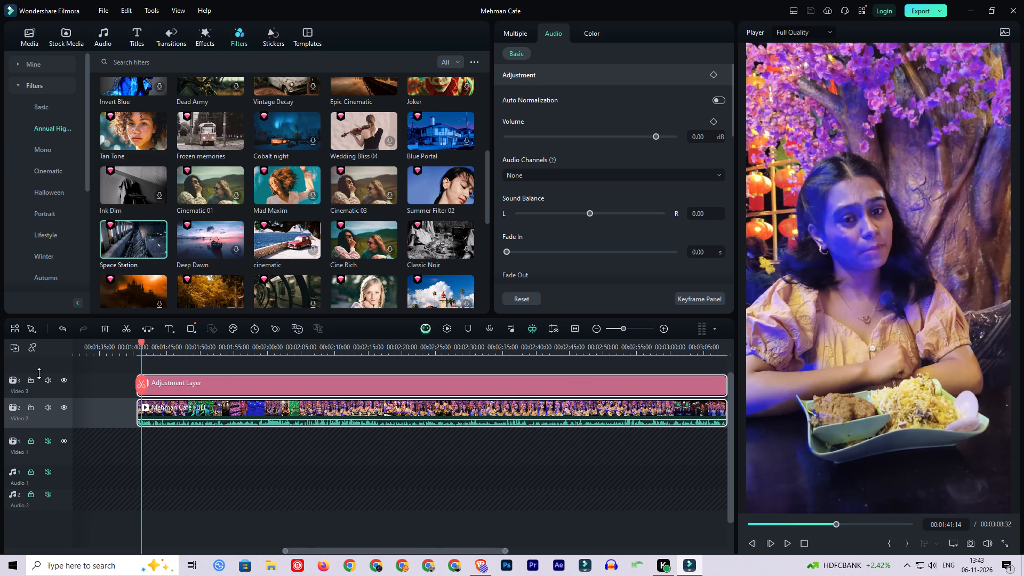
left_click_drag(39, 373, 38, 375)
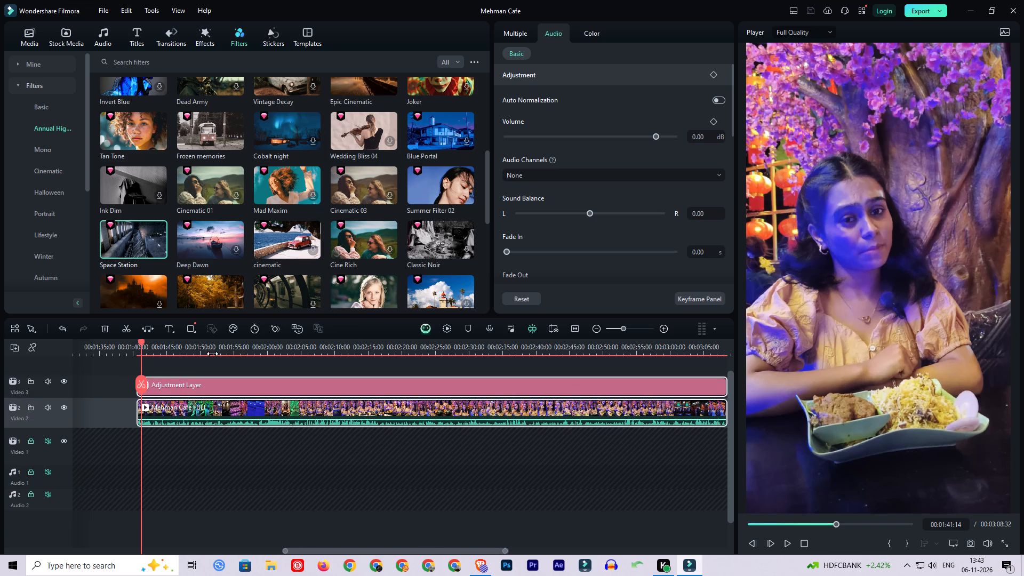
Preview the Polar Radiance, Sugar Render, Optical Boost and Summer Filter 02 filters.
scroll(155, 281, "down", 2)
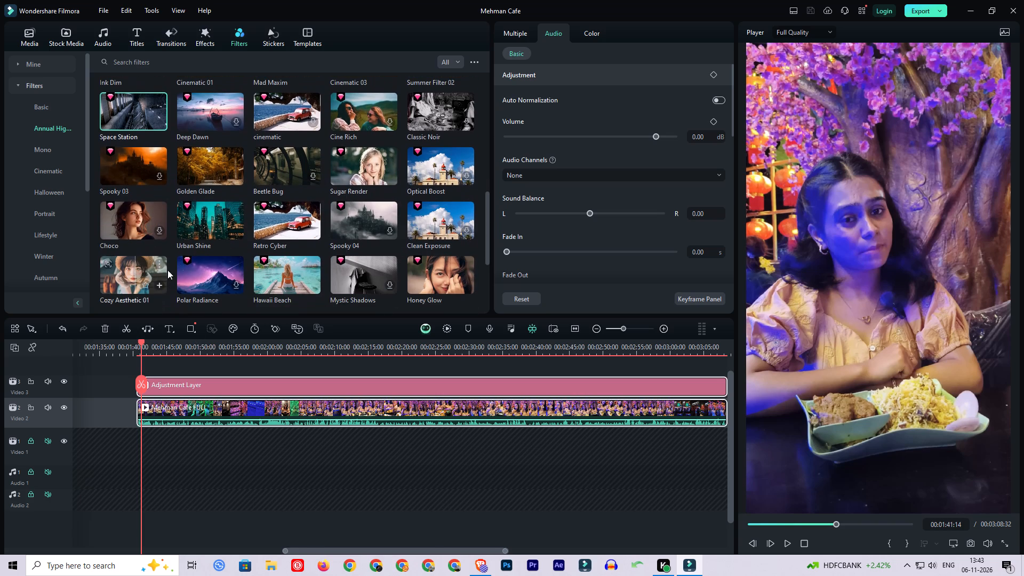
left_click(196, 285)
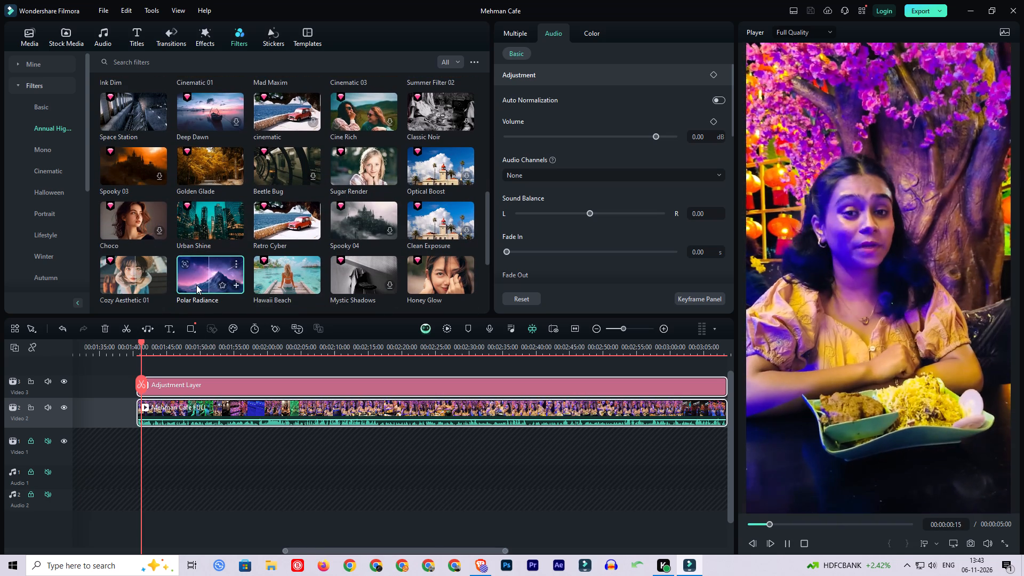
key("space")
scroll(196, 285, "up", 2)
left_click(362, 286)
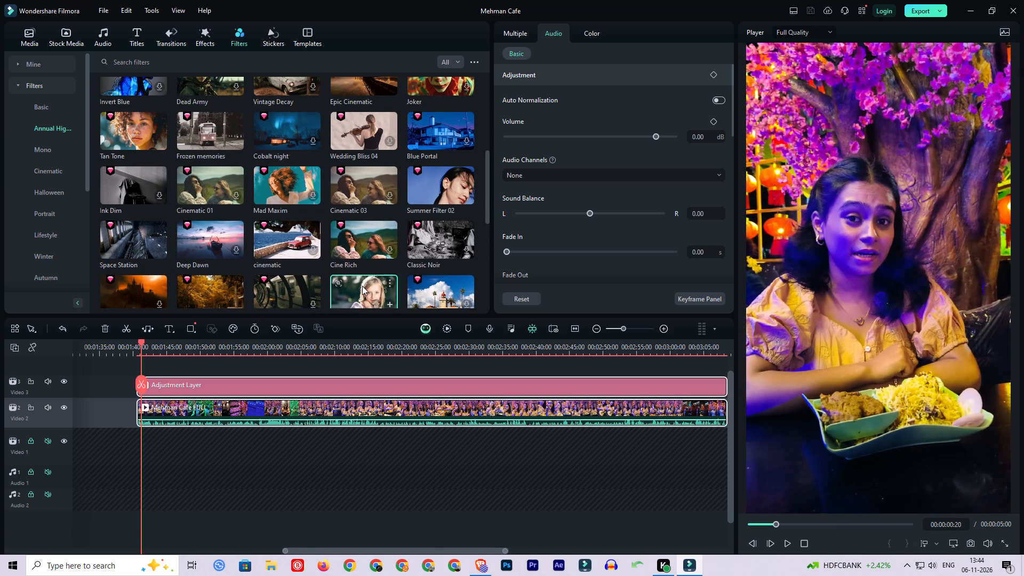
key("space")
left_click(441, 257)
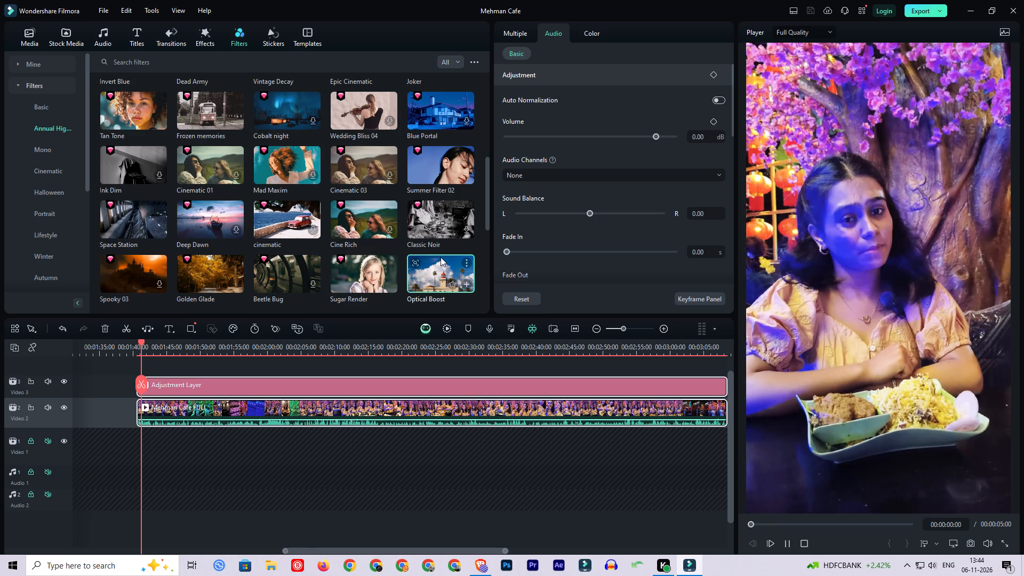
key("space")
left_click(444, 172)
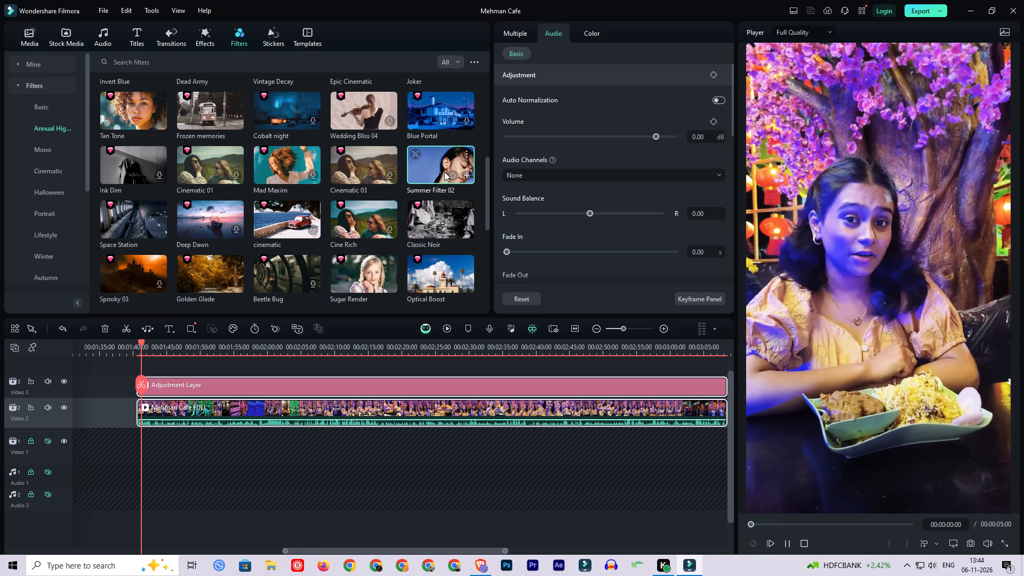
key("space")
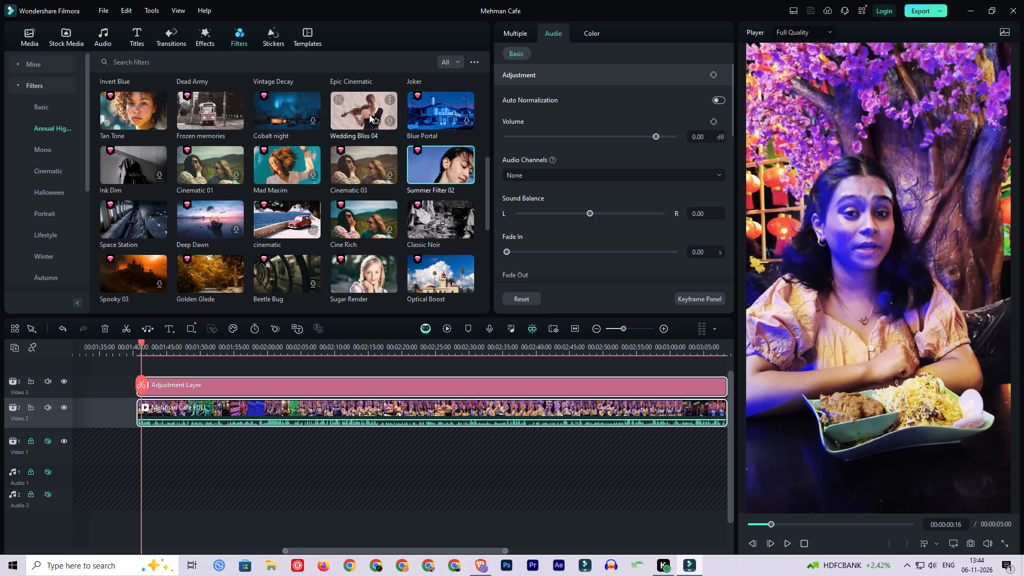
Preview the Wedding Bliss 04, Blue Portal, Mad Maxim, Cinematic 01 and Ink Dim filters.
left_click(369, 114)
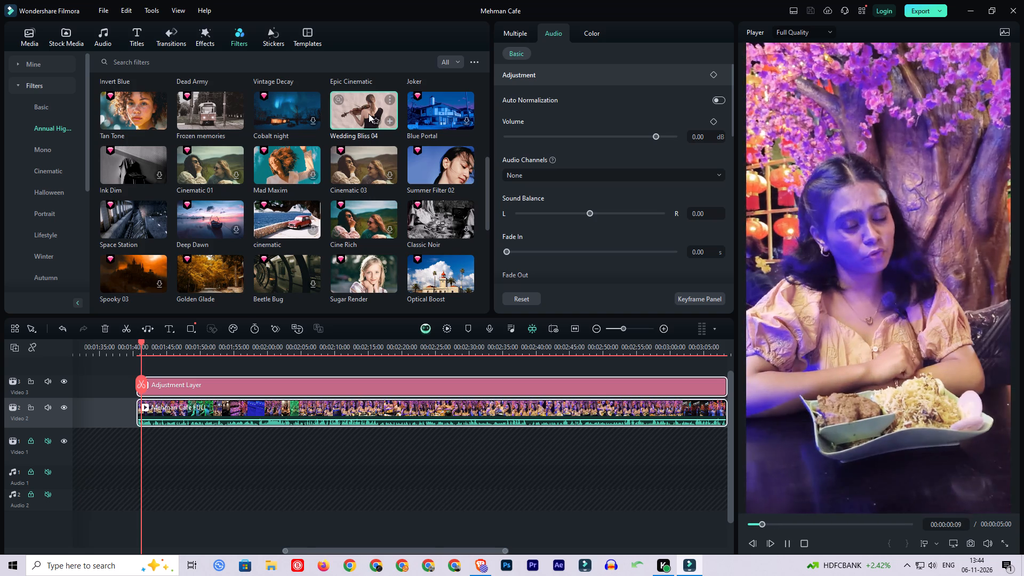
left_click(437, 109)
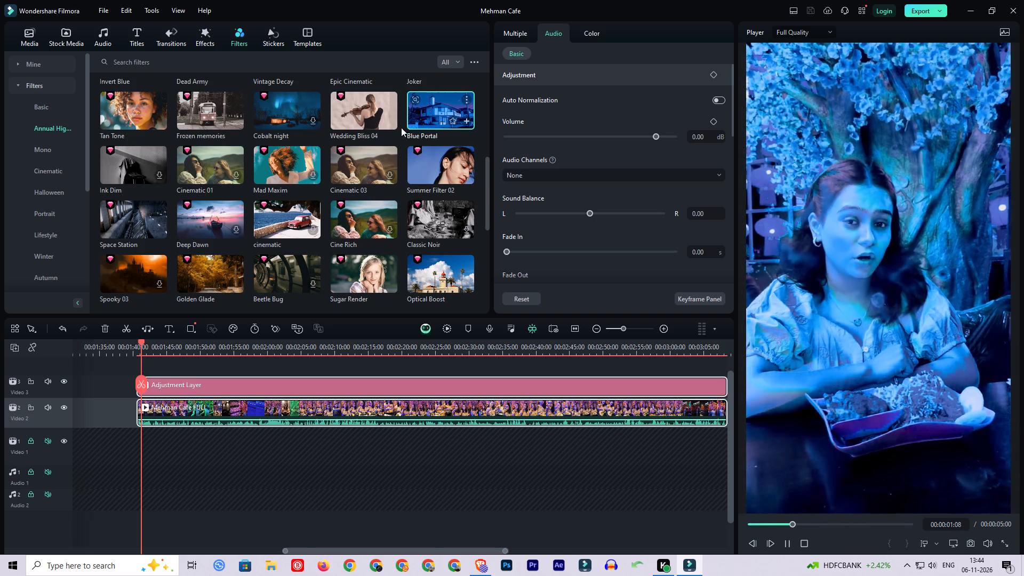
key("space")
left_click(274, 173)
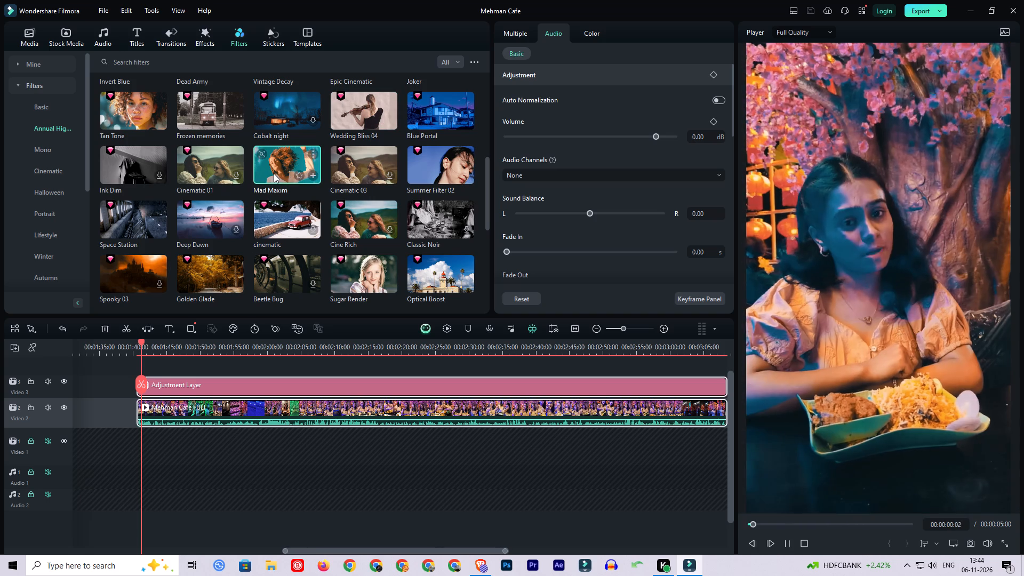
key("space")
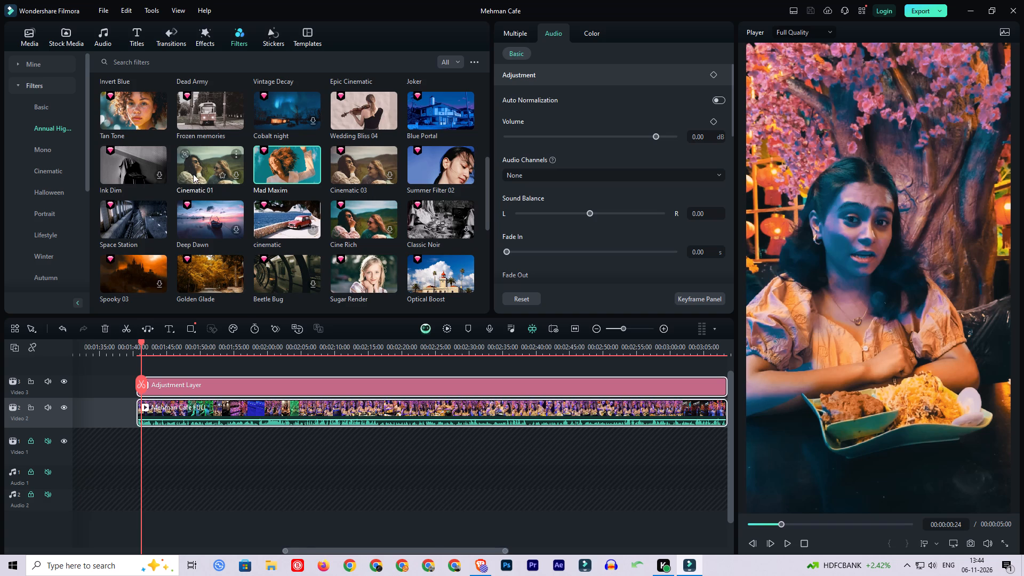
left_click(193, 174)
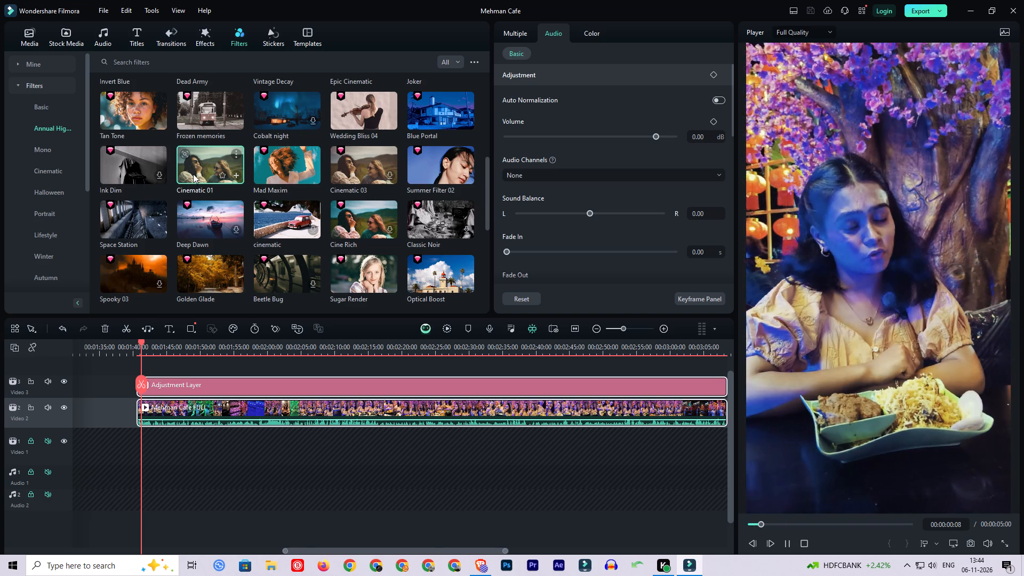
key("space")
left_click(133, 173)
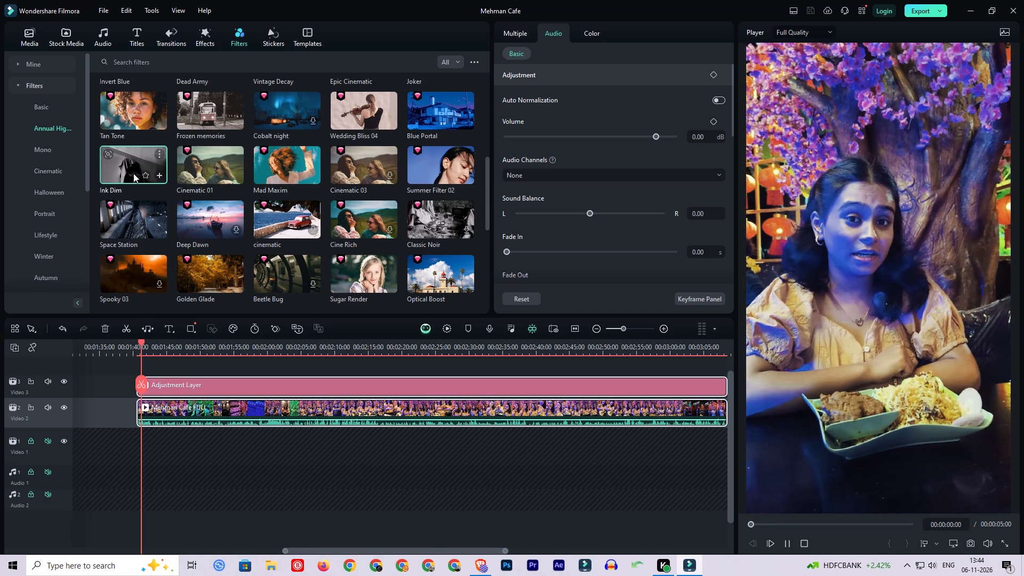
key("space")
Save the project with the playhead at 00:01:42:43 and return to the project media library.
left_click(151, 349)
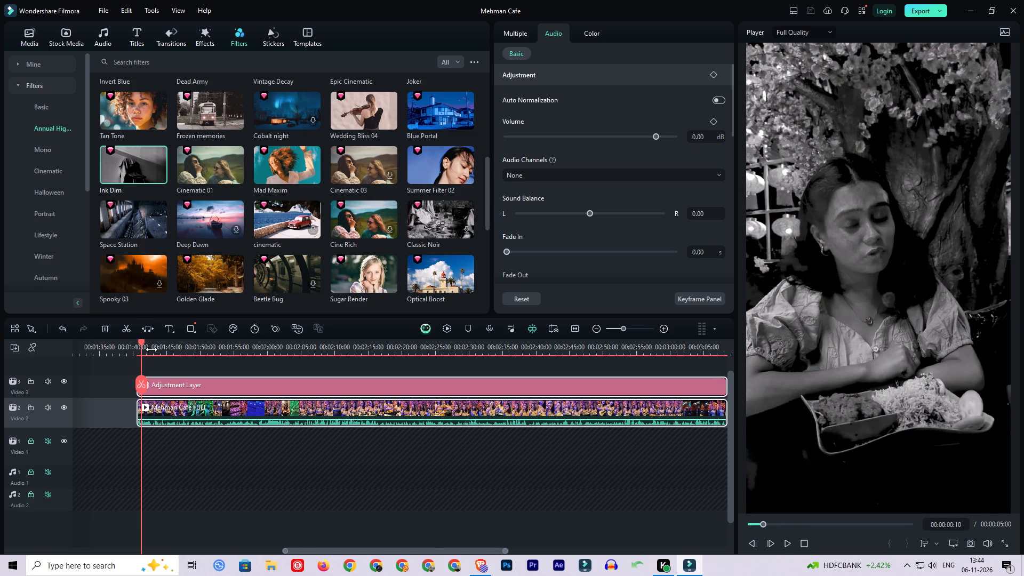
left_click(169, 358)
key("ctrl+s")
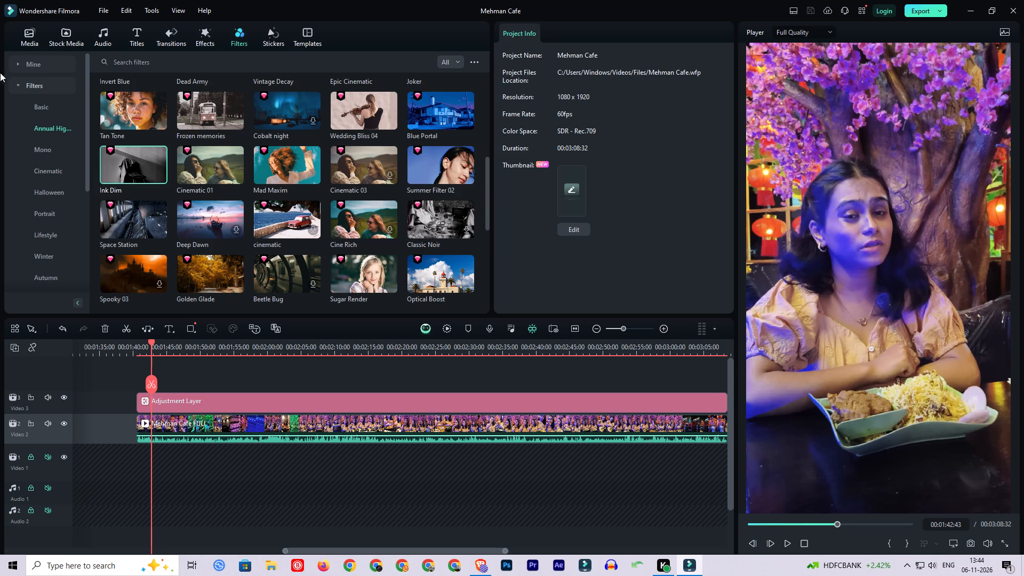
left_click(24, 37)
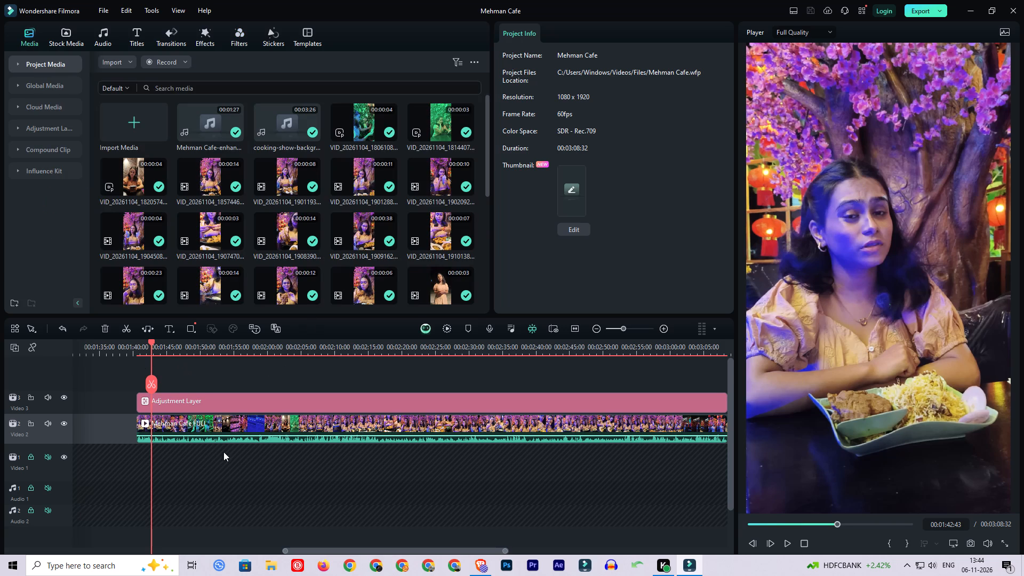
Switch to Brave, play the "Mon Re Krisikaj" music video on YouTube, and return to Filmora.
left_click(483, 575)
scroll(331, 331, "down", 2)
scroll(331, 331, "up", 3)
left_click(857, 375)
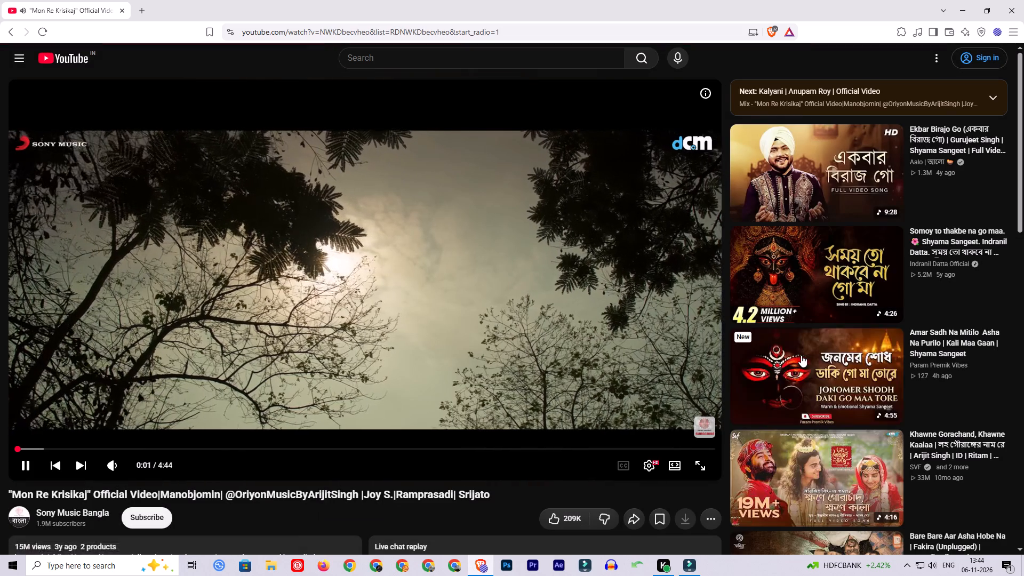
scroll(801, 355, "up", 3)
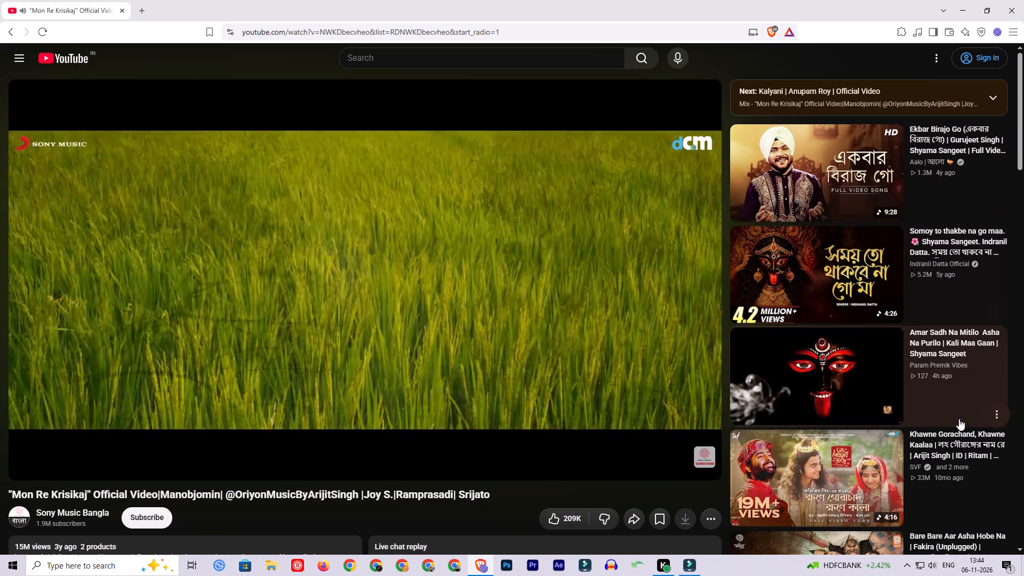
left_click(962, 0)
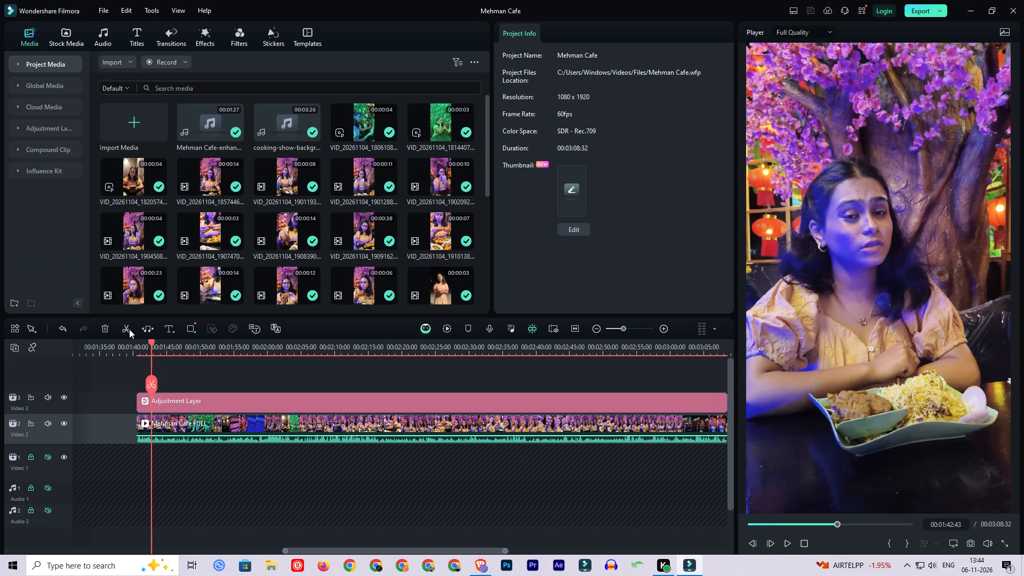
Lock the Video 2 track and save the project with the adjustment layer selected.
left_click(30, 422)
left_click(170, 398)
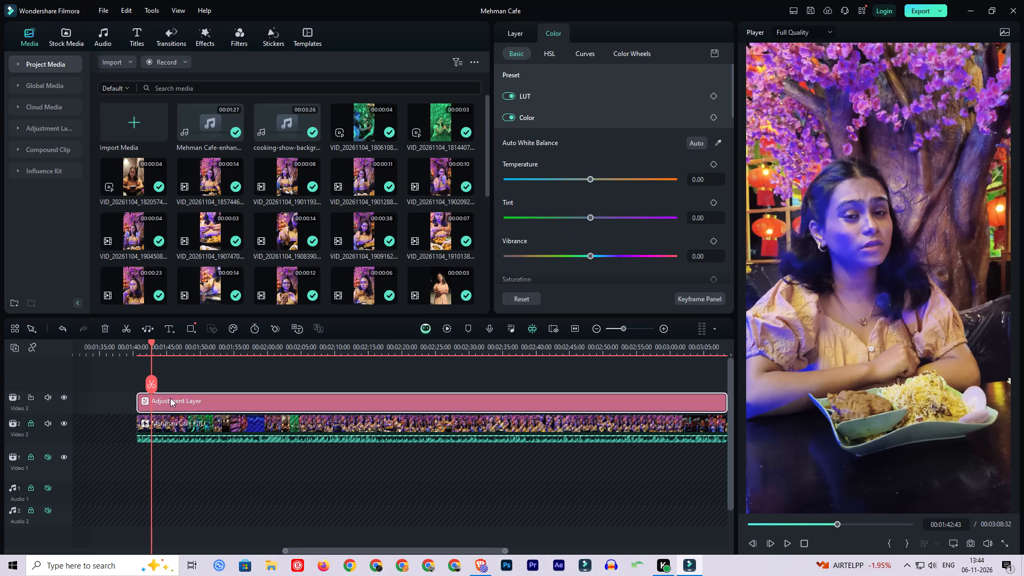
key("ctrl+s")
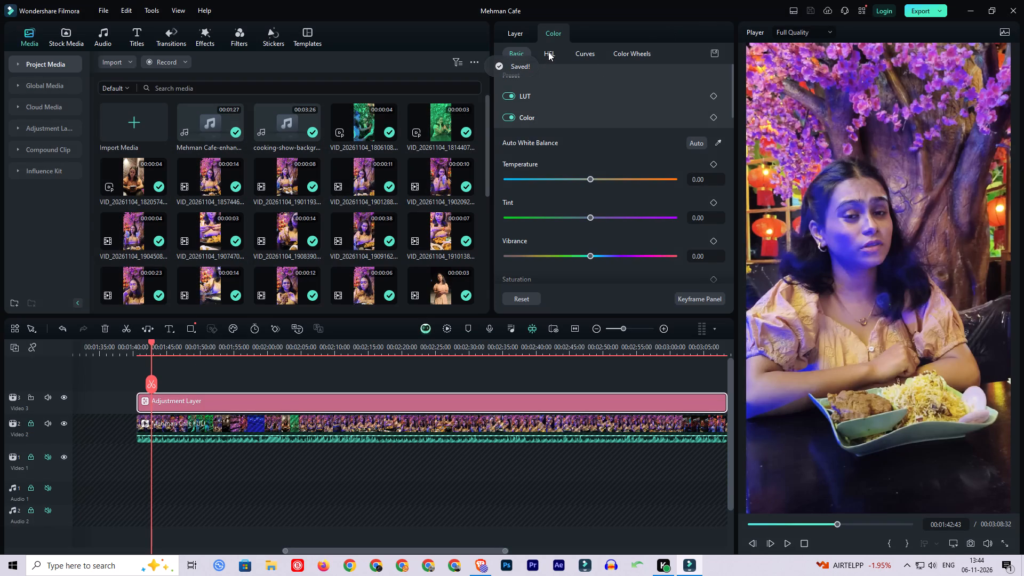
Scrub the graded video and place the playhead on the seated wide shot at 00:01:45:45.
left_click_drag(151, 344, 143, 347)
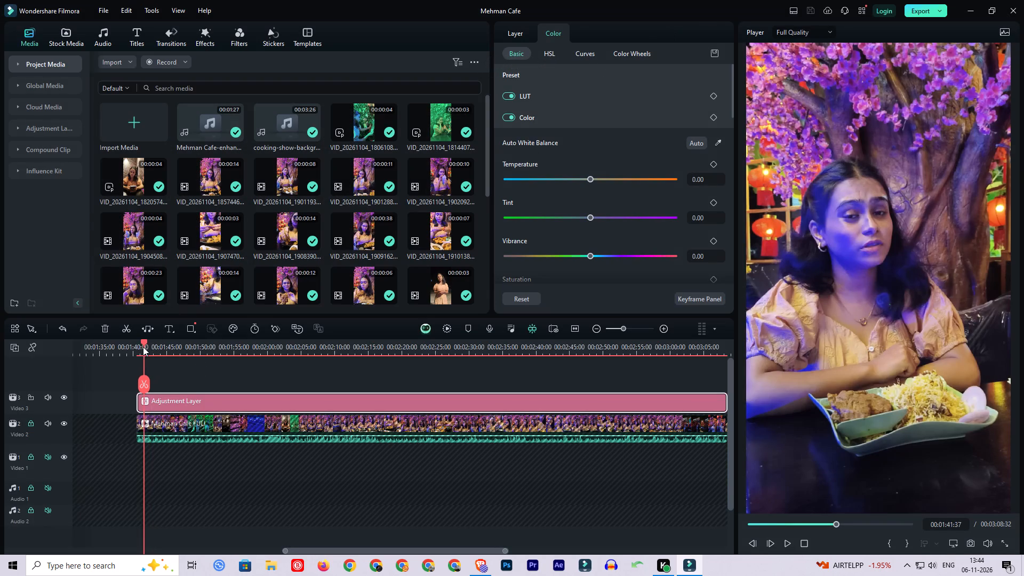
left_click_drag(143, 347, 161, 350)
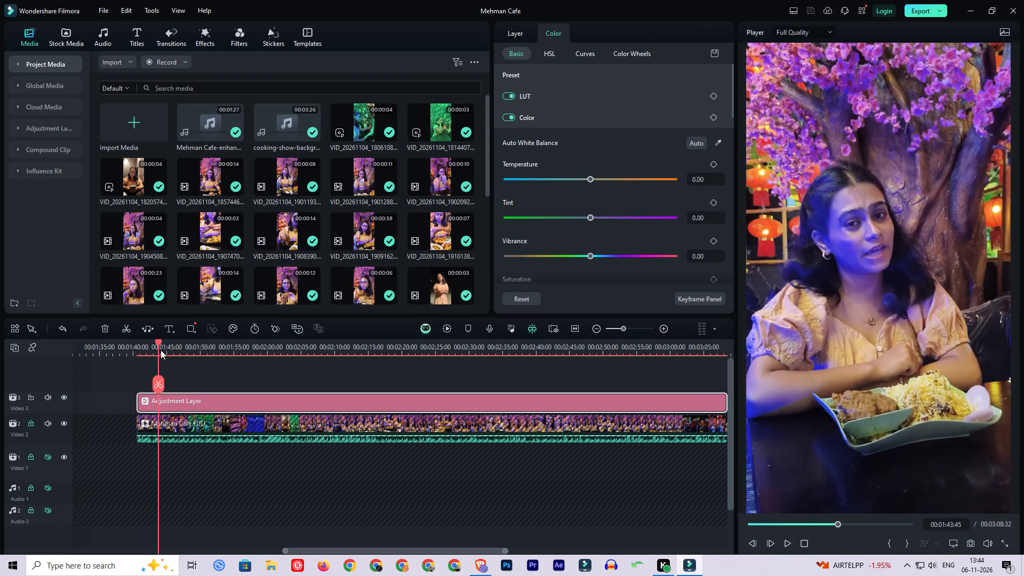
left_click_drag(161, 350, 174, 353)
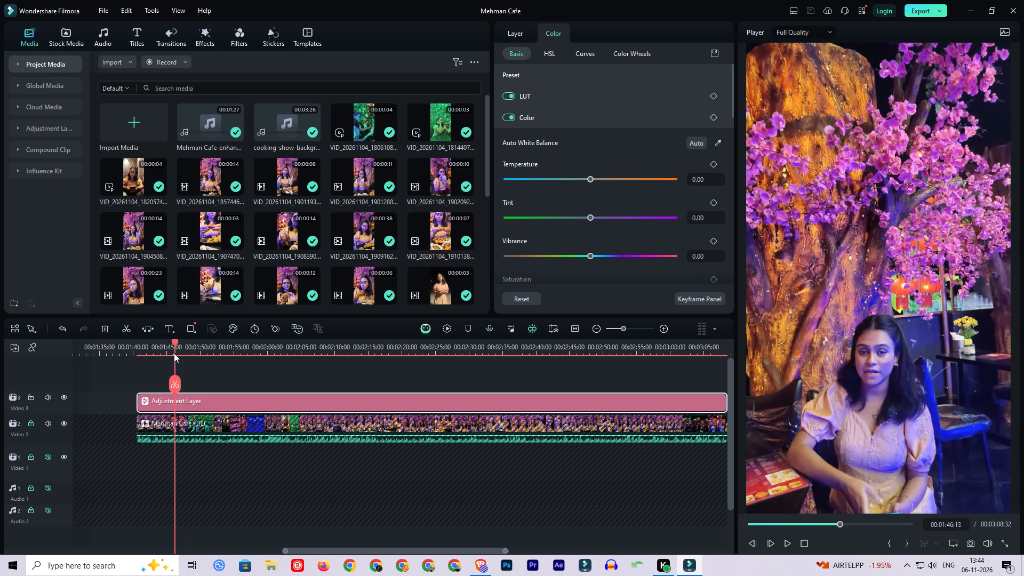
left_click_drag(174, 353, 169, 355)
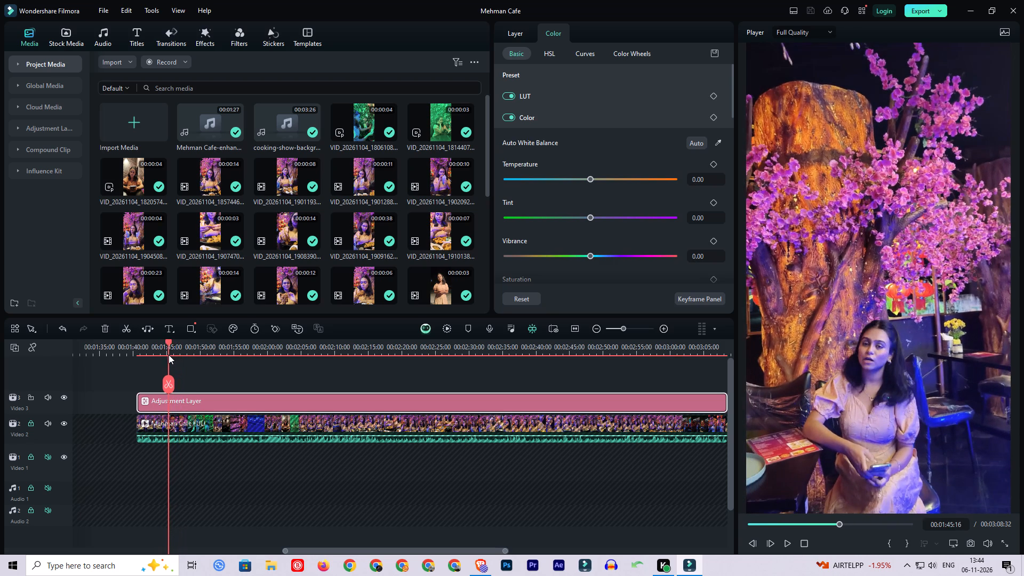
left_click_drag(169, 355, 167, 355)
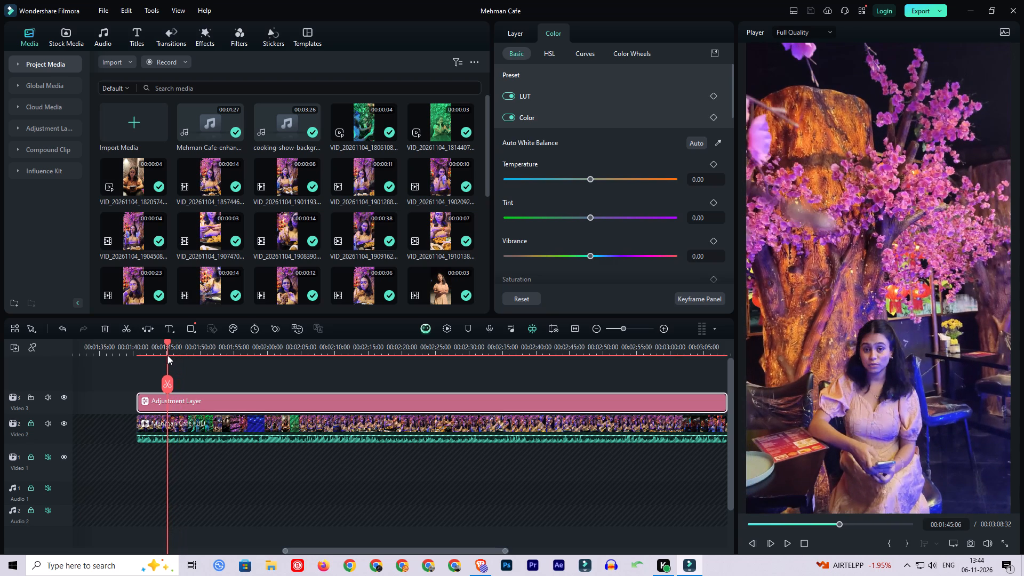
left_click(168, 353)
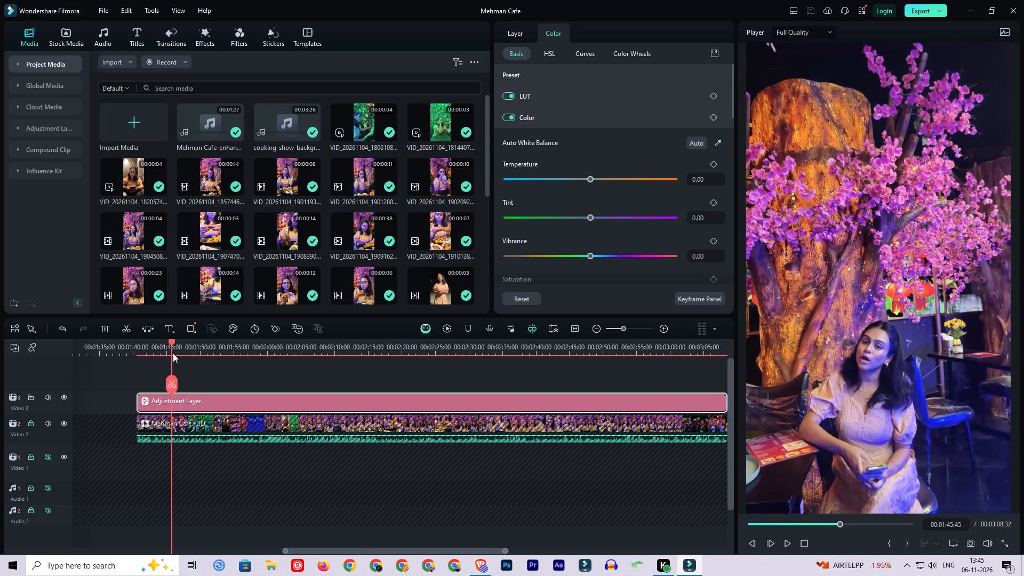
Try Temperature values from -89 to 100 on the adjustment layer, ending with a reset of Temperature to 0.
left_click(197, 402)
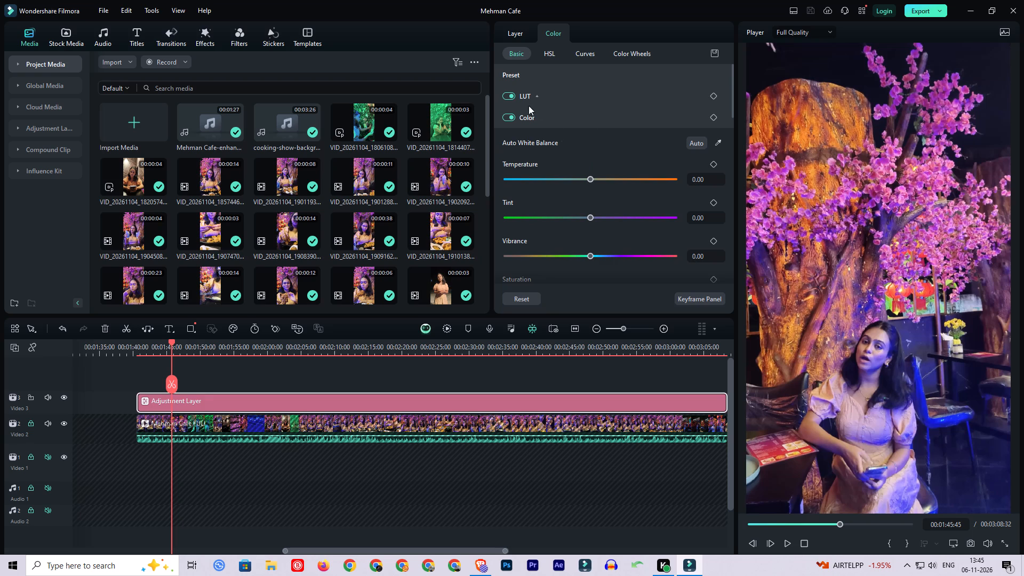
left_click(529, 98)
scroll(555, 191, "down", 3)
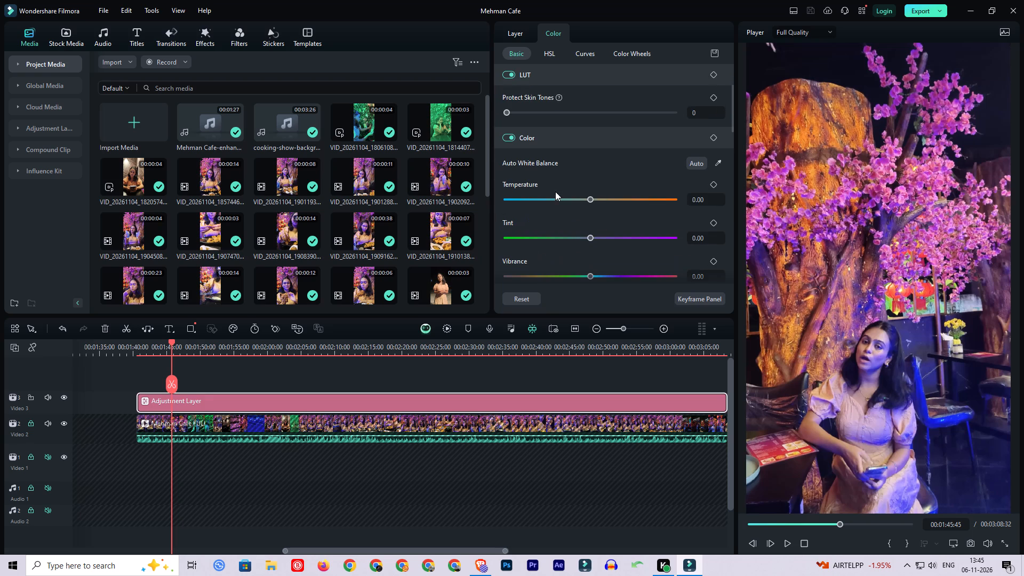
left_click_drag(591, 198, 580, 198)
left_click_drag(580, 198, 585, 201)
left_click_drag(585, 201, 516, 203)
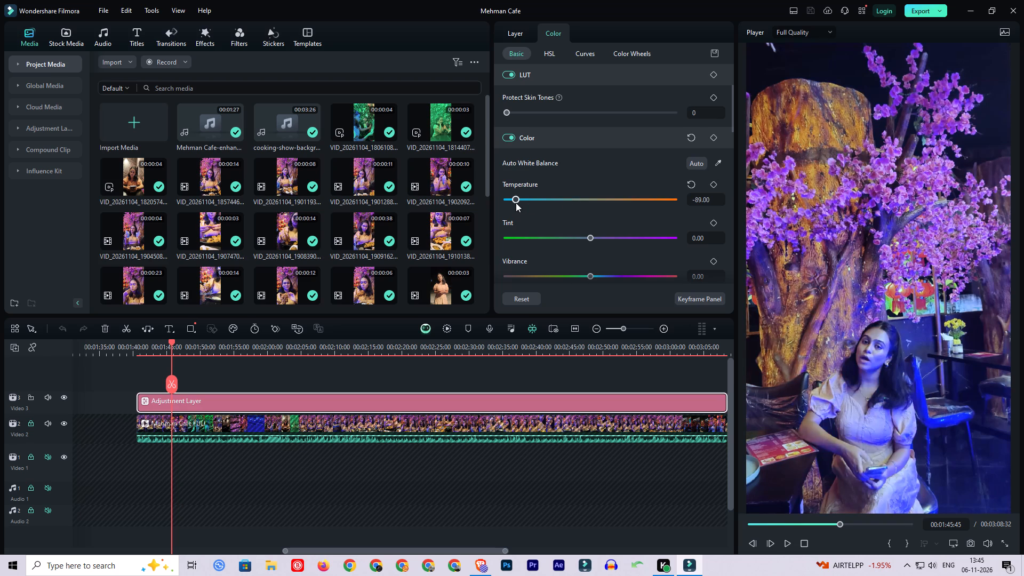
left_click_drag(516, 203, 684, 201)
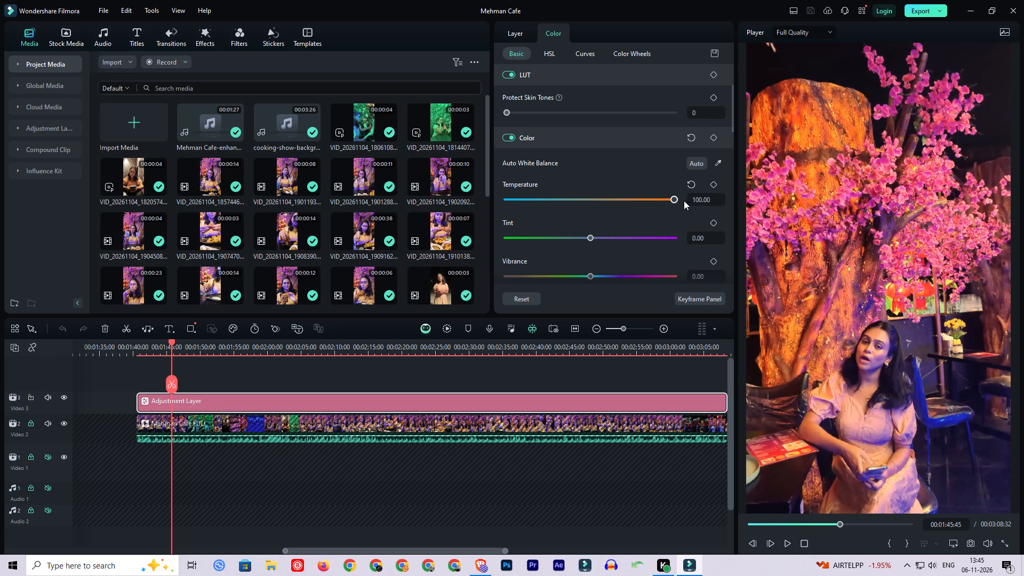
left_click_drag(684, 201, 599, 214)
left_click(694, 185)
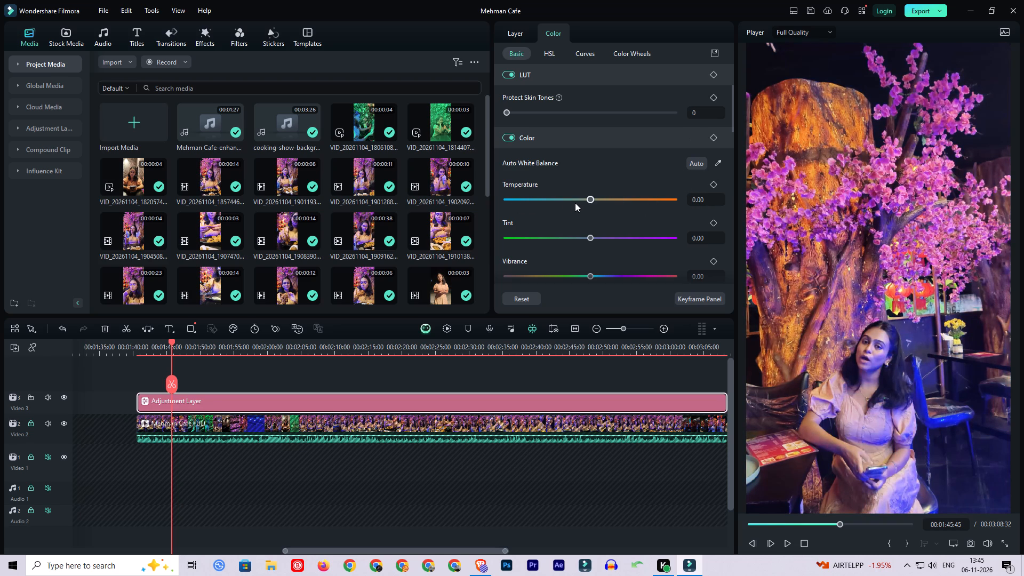
Set the adjustment layer's Temperature to -18, Tint to 6, Vibrance to 8 and Saturation to 16.
left_click_drag(588, 198, 575, 199)
left_click_drag(591, 237, 596, 237)
scroll(584, 220, "down", 2)
left_click_drag(594, 251, 612, 252)
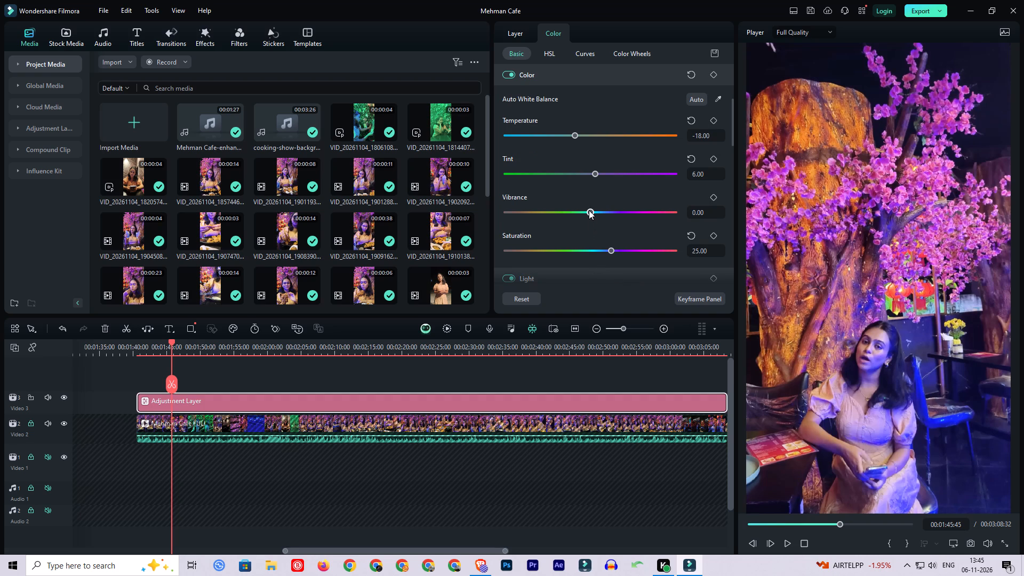
left_click_drag(590, 210, 597, 212)
left_click(607, 251)
Add a timeline marker at 00:01:45:45 with no clip selected.
left_click(225, 372)
key("m")
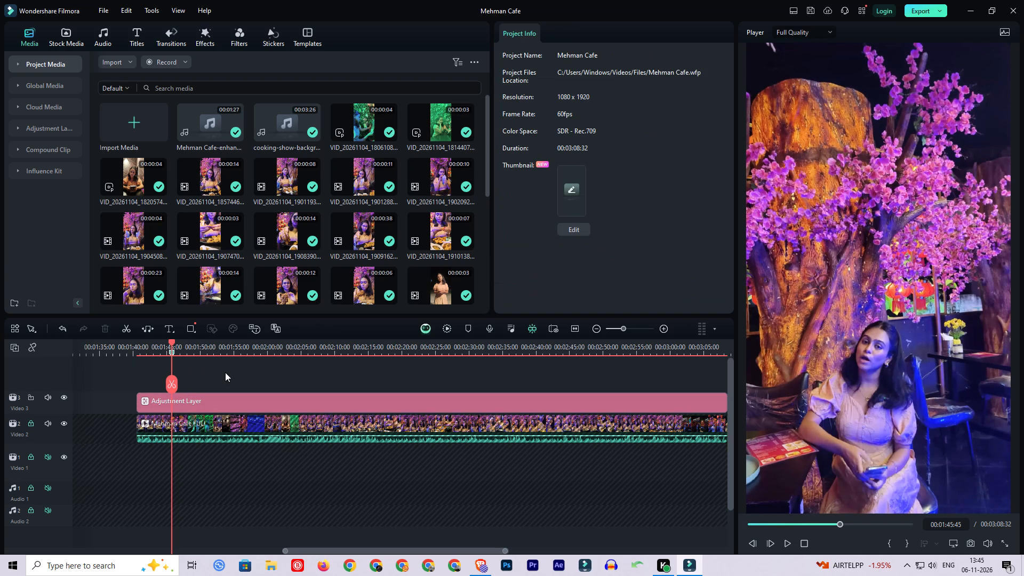
Using the marked frame as reference, set the adjustment layer's Exposure to 6, Brightness to 5 and Contrast to 8.
left_click(149, 348)
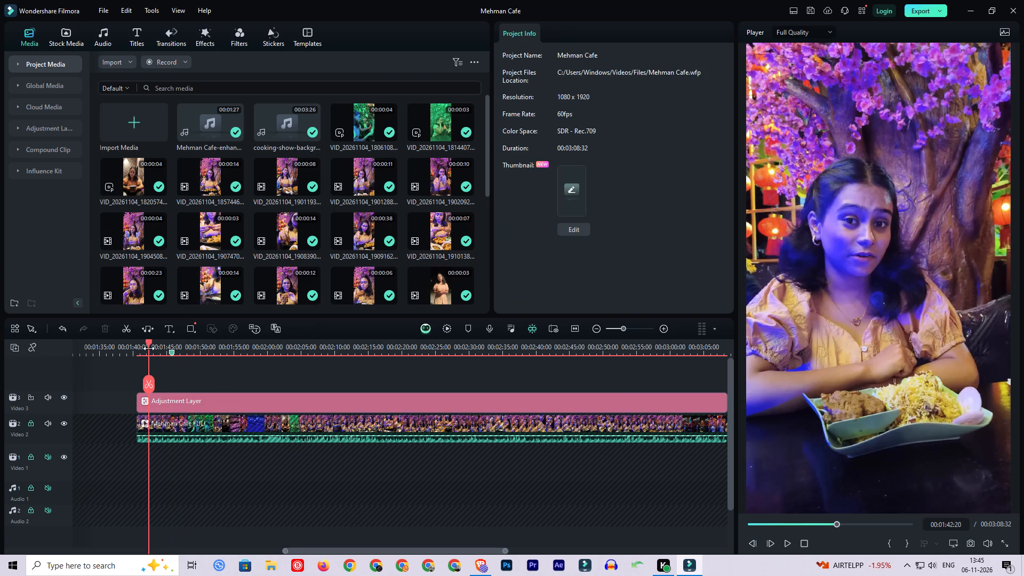
left_click(188, 398)
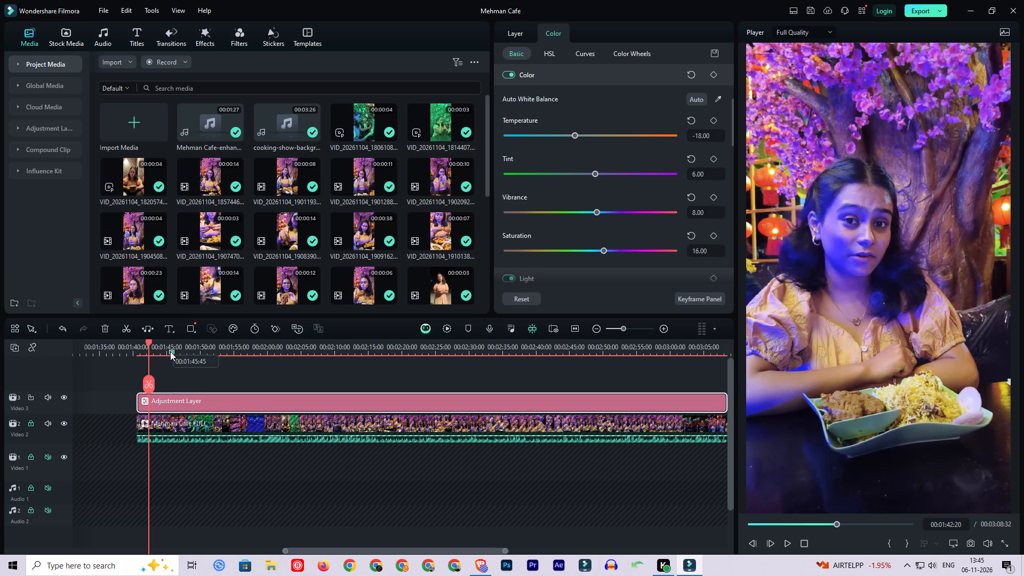
left_click(171, 351)
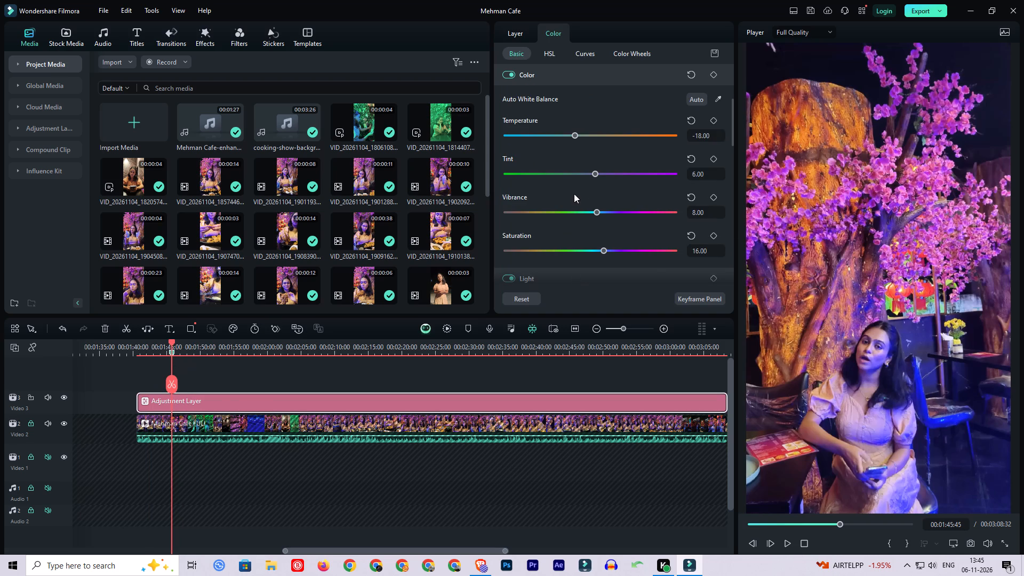
scroll(531, 218, "down", 4)
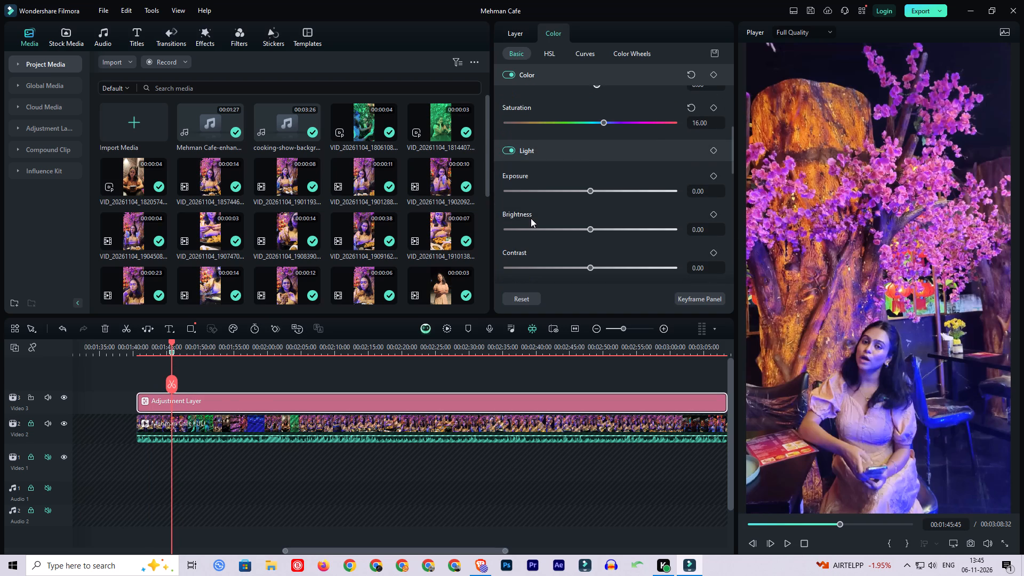
left_click(591, 187)
left_click_drag(588, 226, 596, 228)
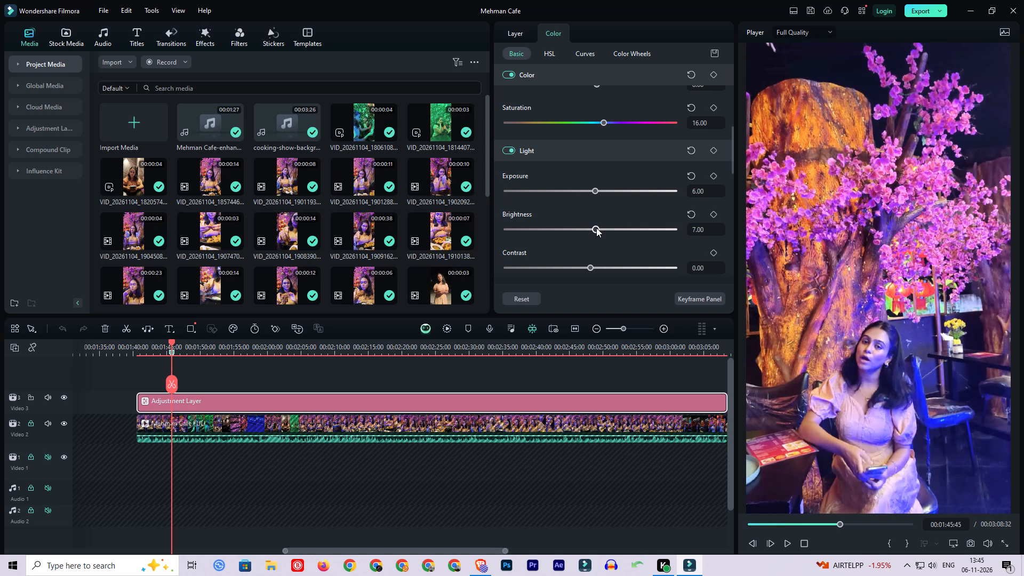
left_click_drag(596, 228, 595, 228)
scroll(569, 228, "down", 1)
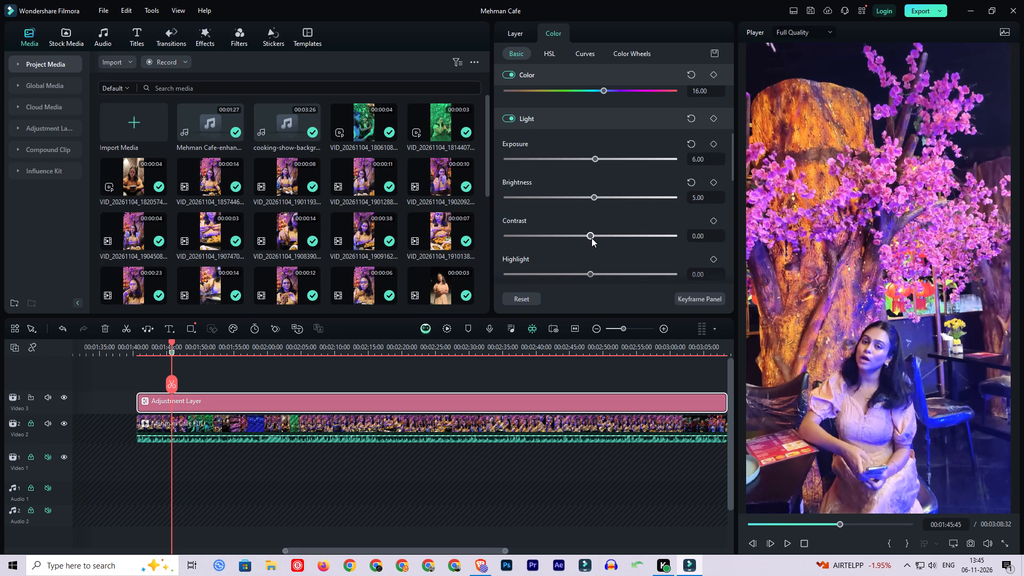
left_click_drag(591, 235, 597, 235)
Set the adjustment layer's Highlight to 4, Shadow to -7, Black to -10 and White to 6.
scroll(572, 234, "down", 1)
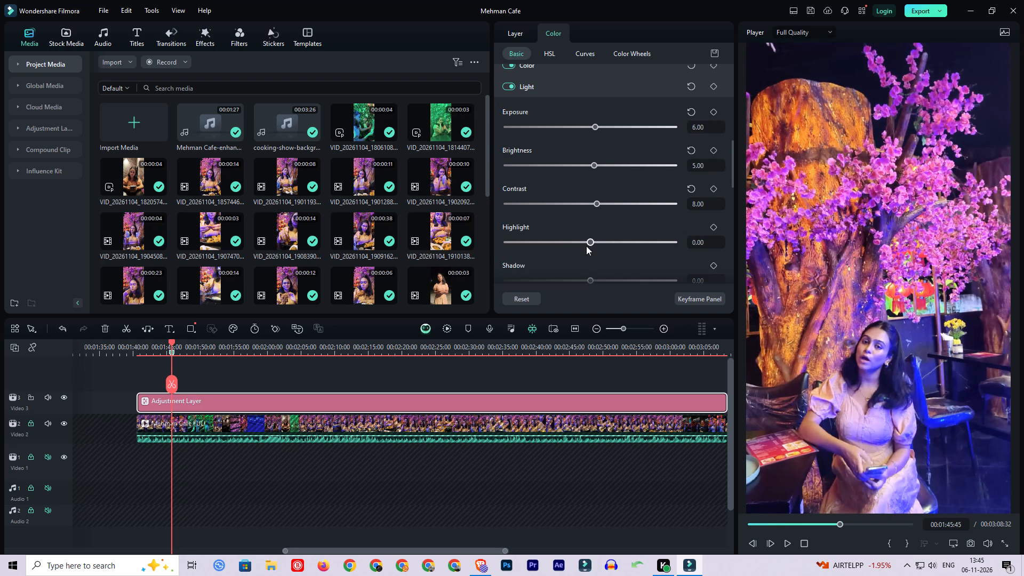
left_click(591, 242)
scroll(580, 234, "down", 1)
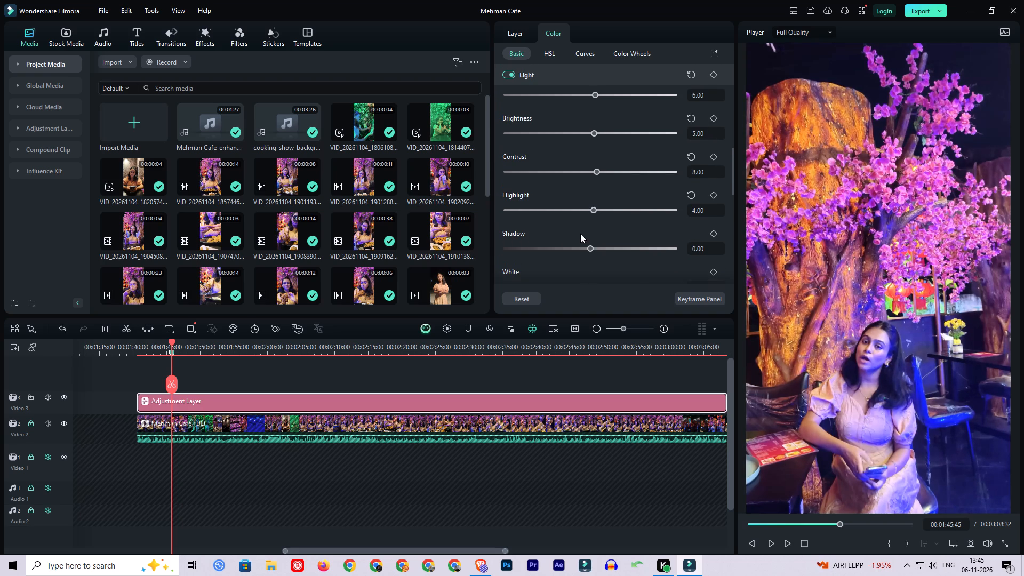
left_click_drag(592, 250, 585, 249)
scroll(578, 229, "down", 4)
left_click_drag(588, 196, 585, 196)
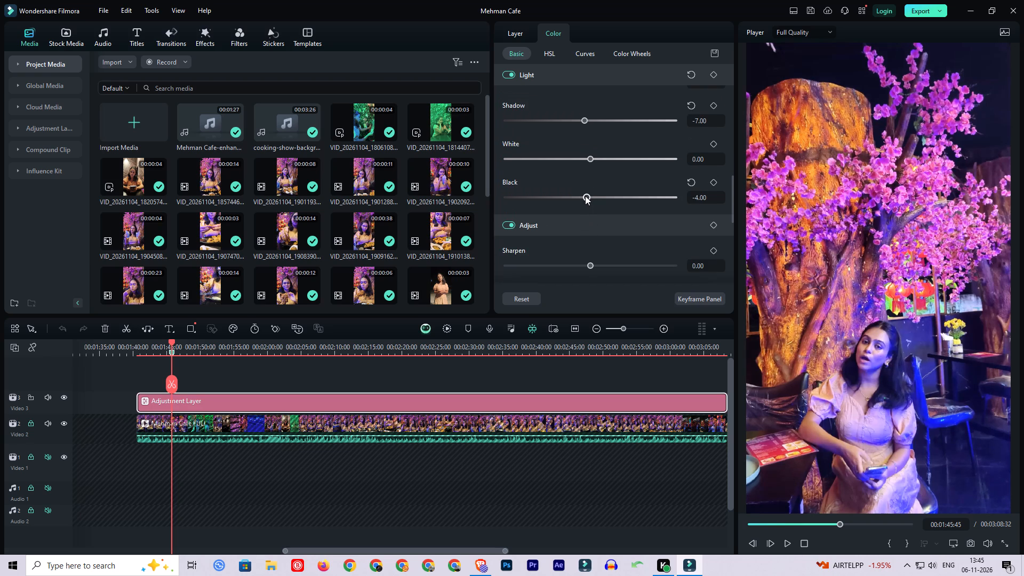
left_click_drag(585, 196, 582, 196)
left_click(593, 159)
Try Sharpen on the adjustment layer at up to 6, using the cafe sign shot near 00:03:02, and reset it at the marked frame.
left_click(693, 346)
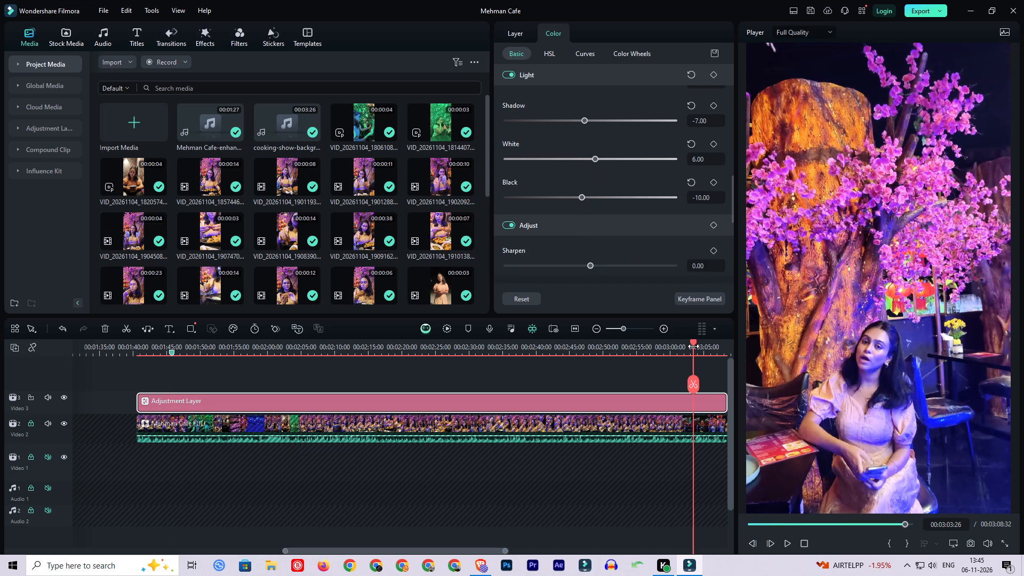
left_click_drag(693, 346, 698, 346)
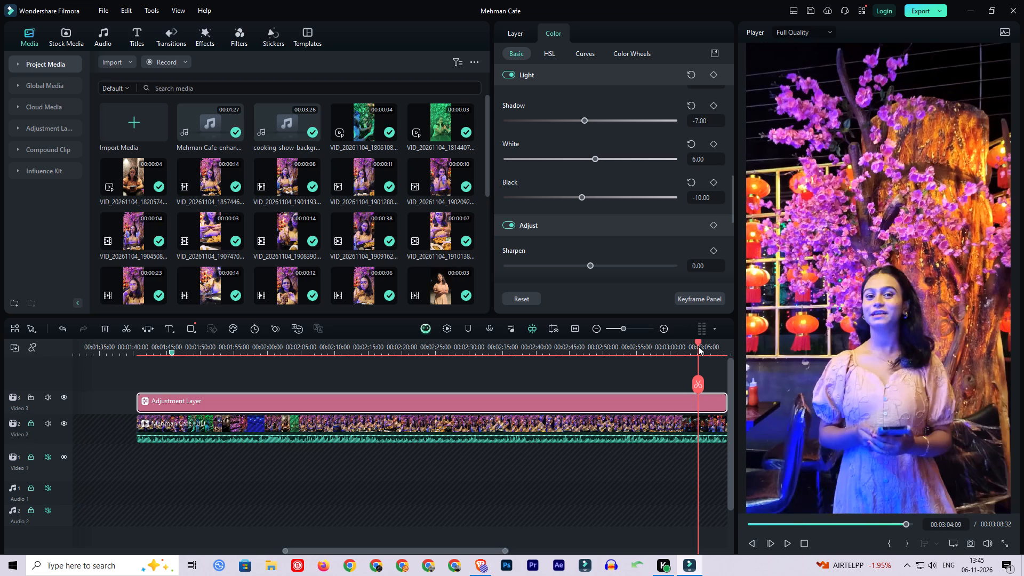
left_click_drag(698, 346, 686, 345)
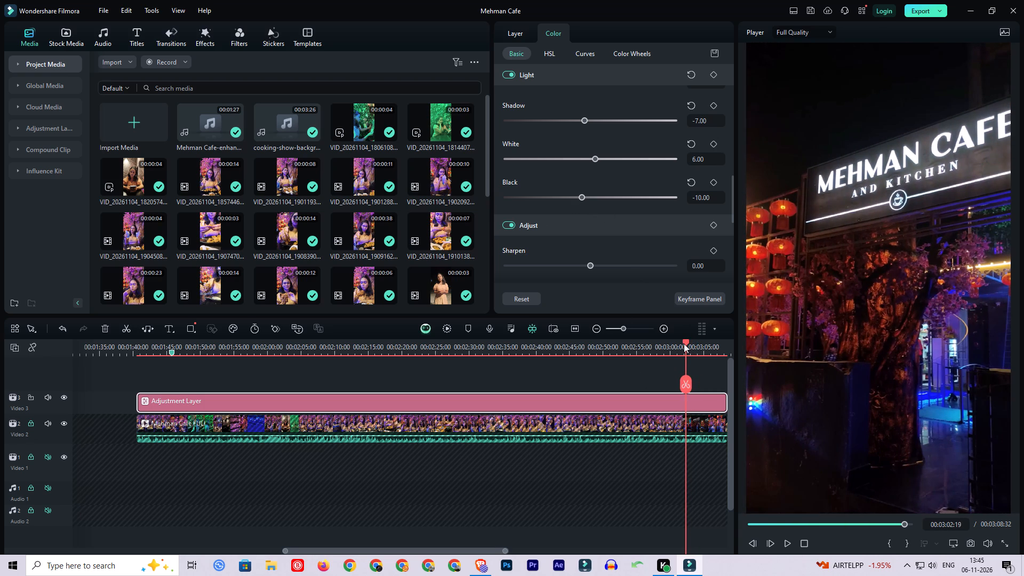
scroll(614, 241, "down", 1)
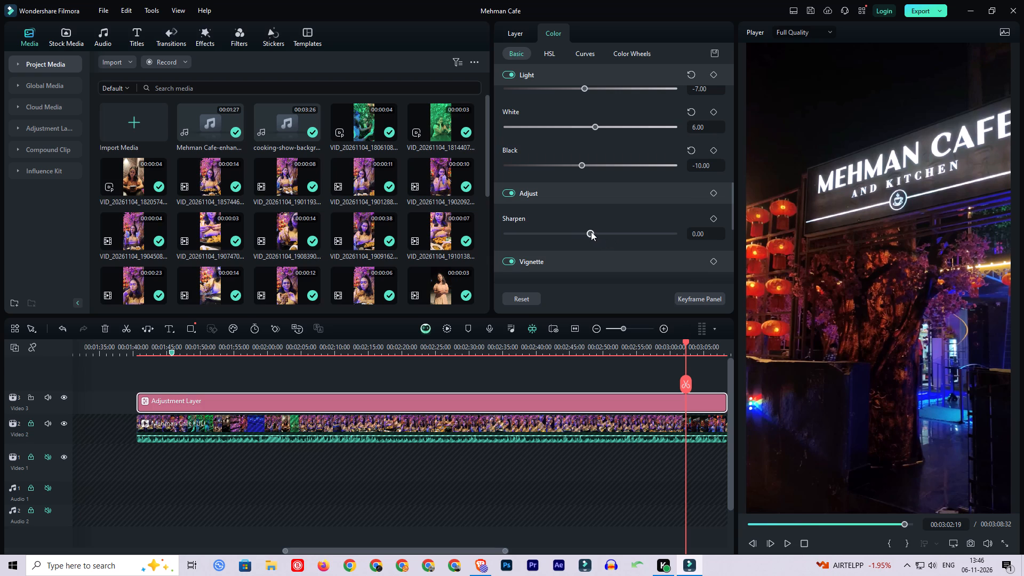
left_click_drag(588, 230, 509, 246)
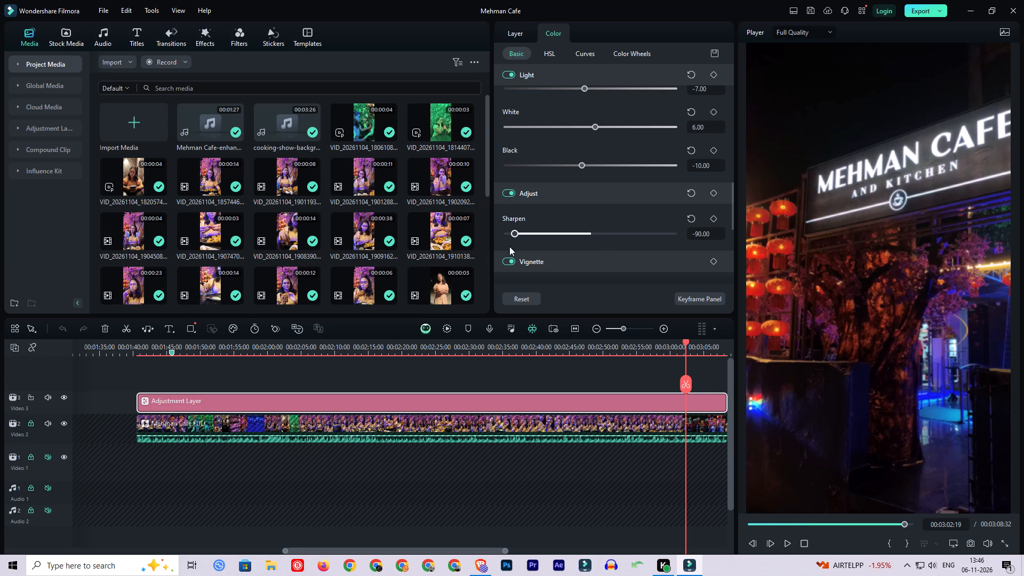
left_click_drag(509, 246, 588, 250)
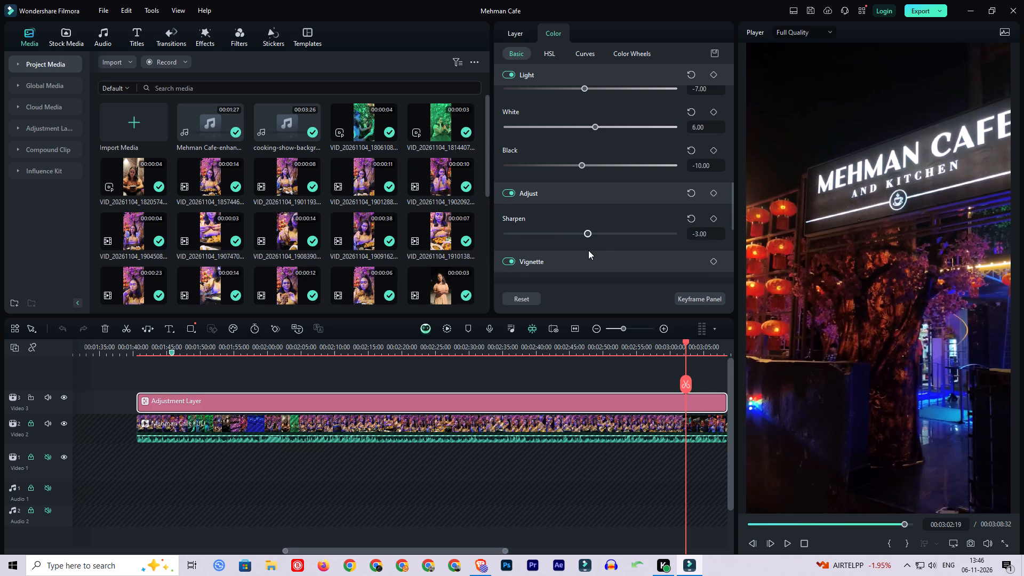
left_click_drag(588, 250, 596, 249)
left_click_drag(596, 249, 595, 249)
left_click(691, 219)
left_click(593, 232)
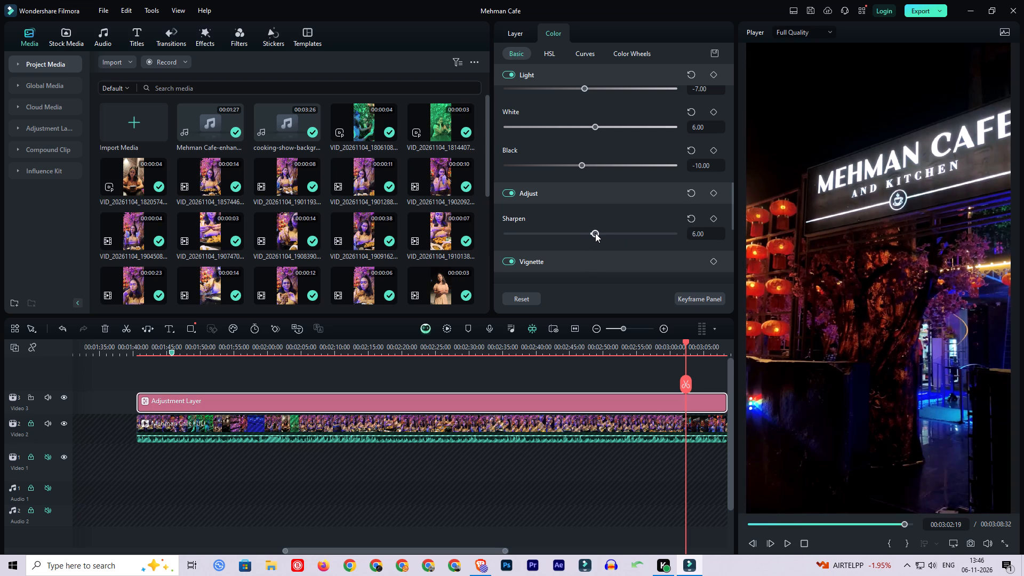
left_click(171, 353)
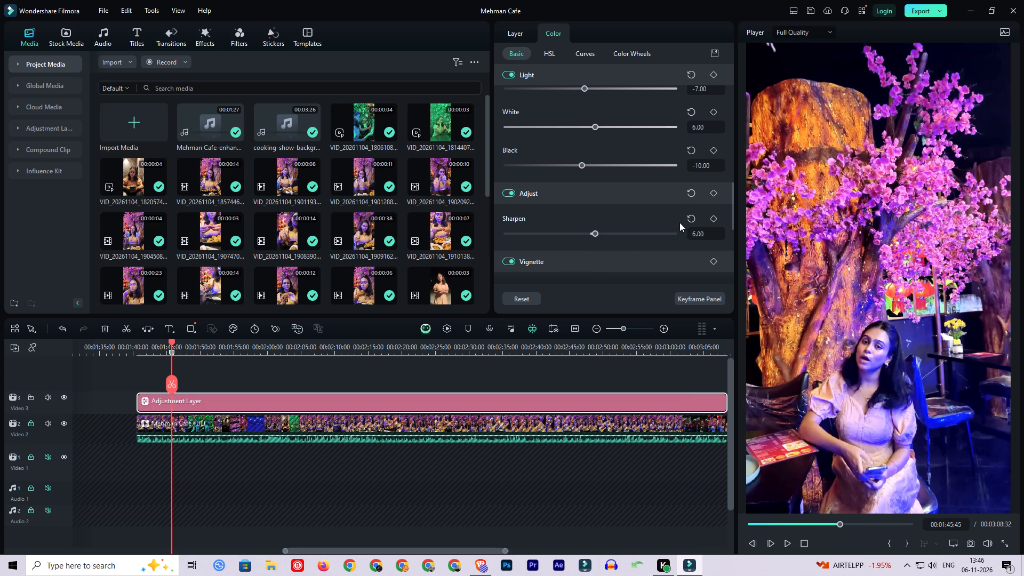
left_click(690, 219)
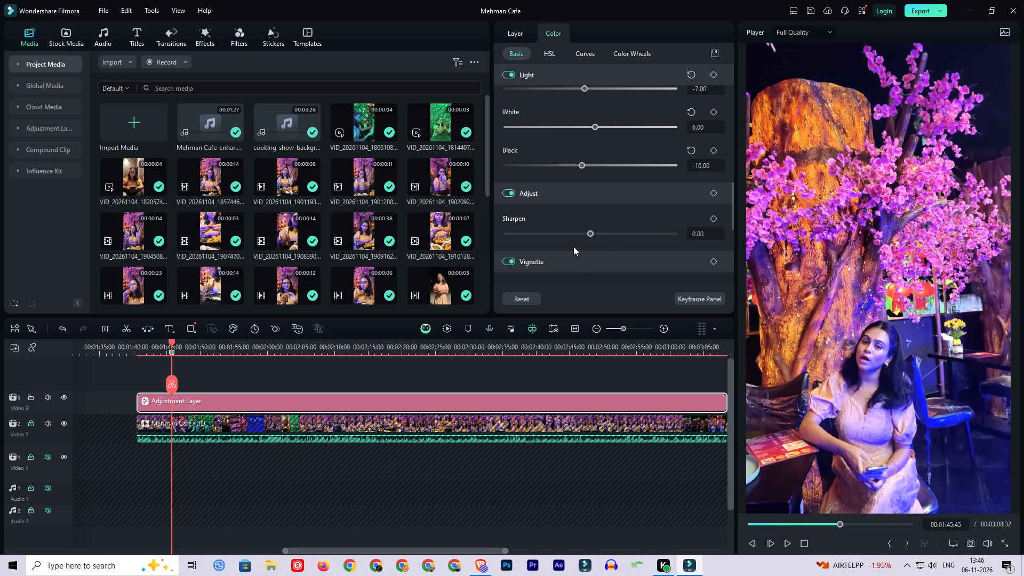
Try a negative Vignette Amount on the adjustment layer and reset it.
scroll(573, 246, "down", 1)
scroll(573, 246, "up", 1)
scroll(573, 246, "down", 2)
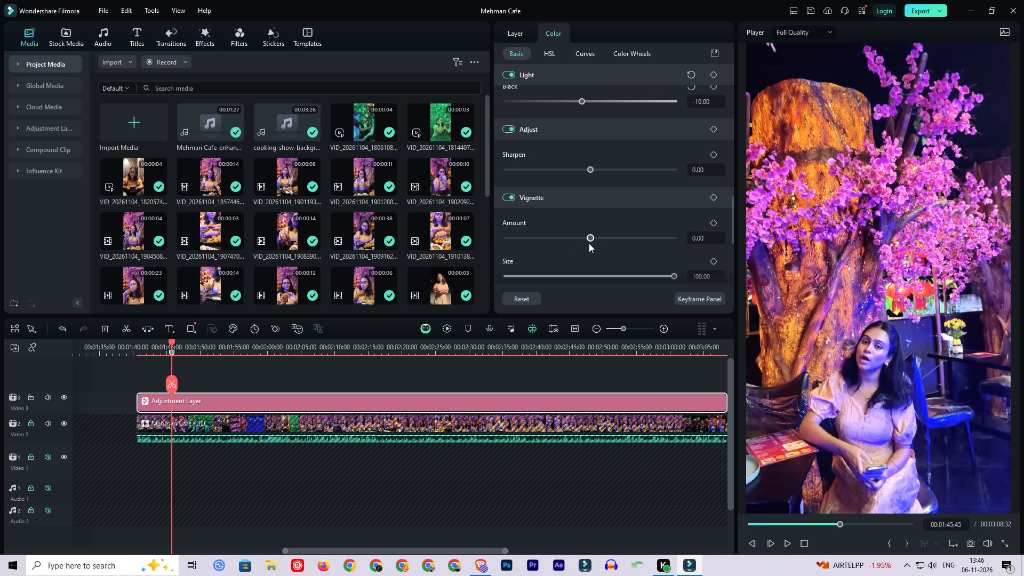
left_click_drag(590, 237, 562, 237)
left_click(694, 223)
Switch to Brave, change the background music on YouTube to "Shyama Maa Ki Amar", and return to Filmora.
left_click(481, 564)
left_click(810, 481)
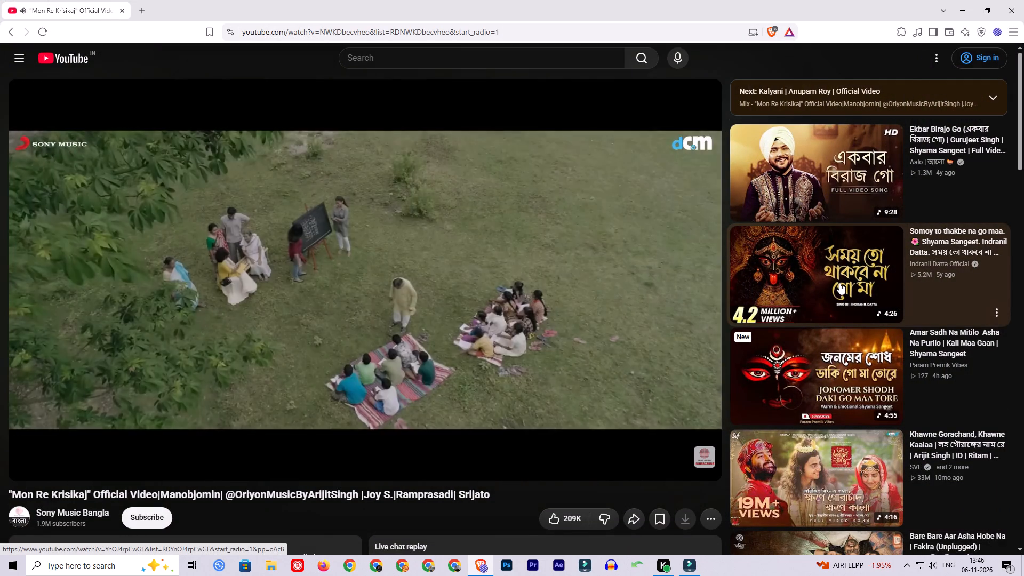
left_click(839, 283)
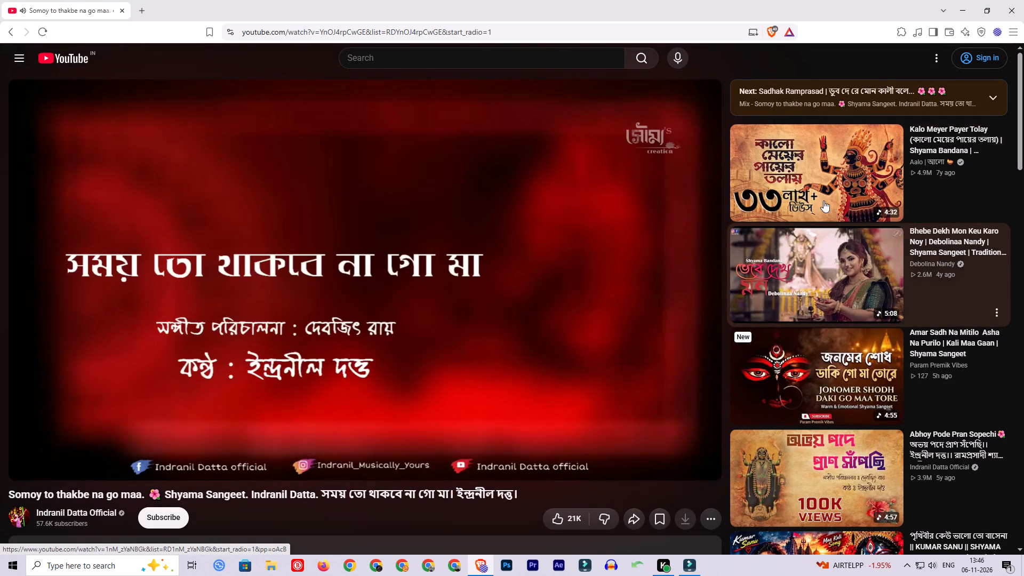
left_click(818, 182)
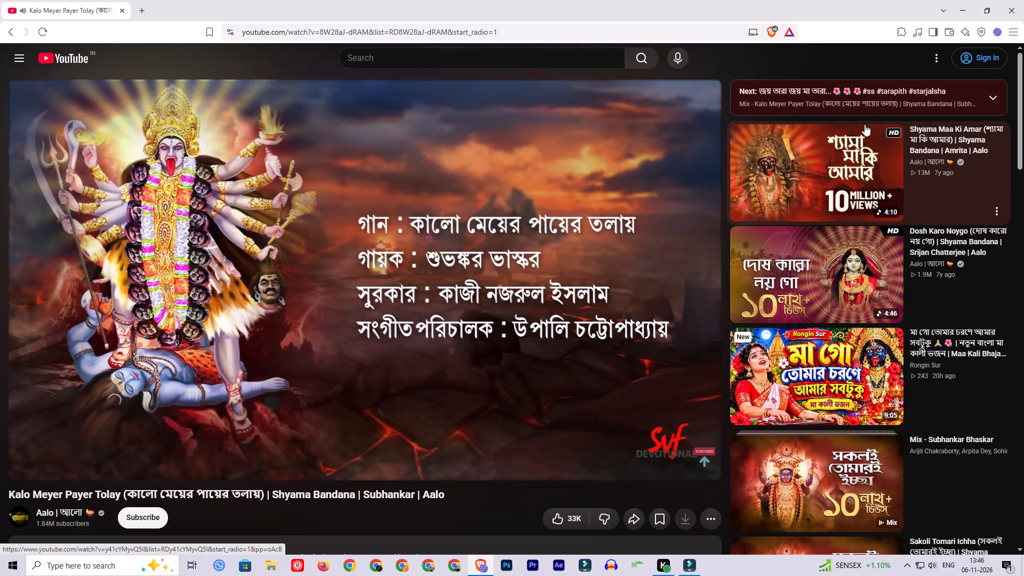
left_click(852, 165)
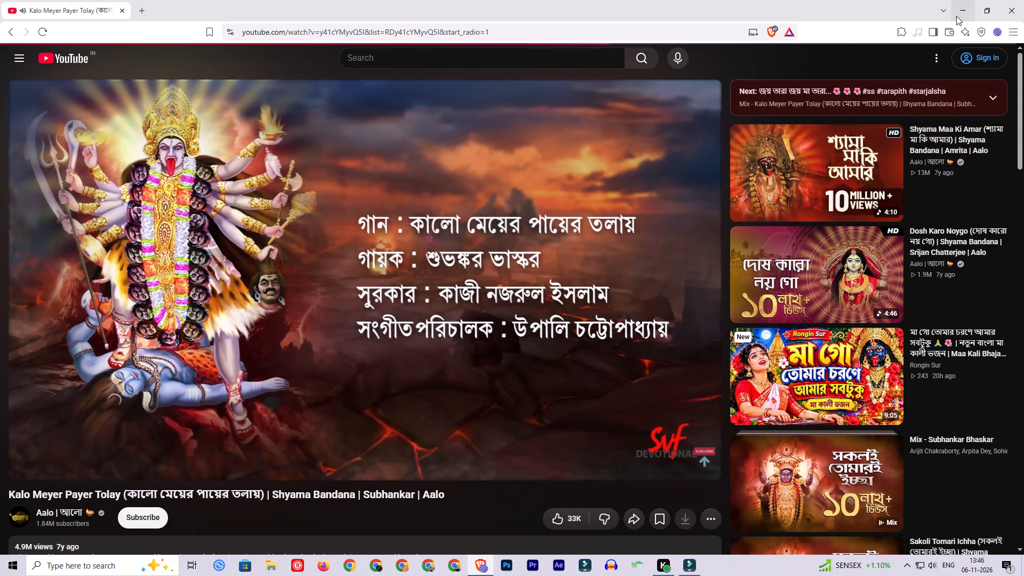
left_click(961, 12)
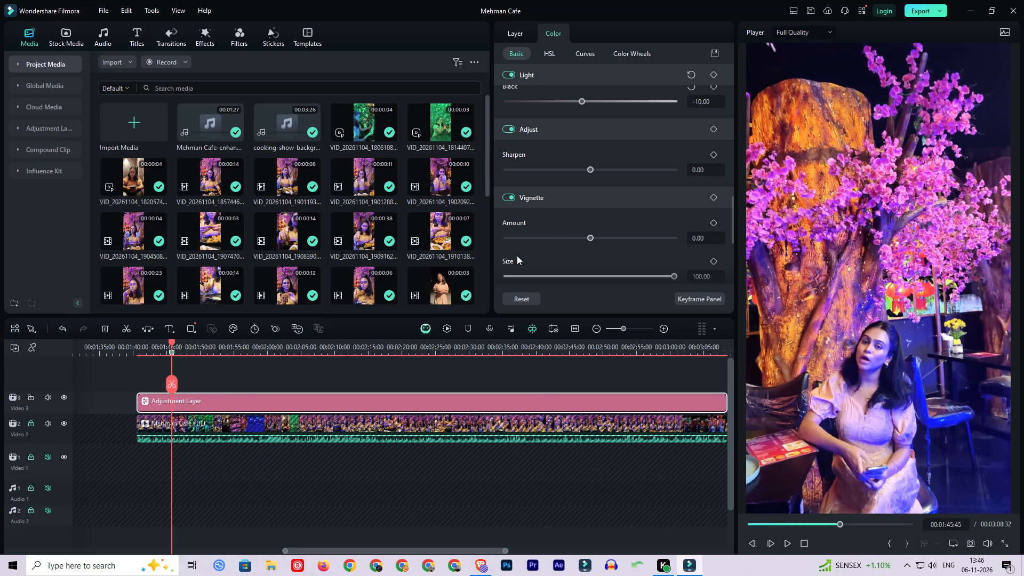
Add three points to the adjustment layer's white curve, at its lower quarter, middle and upper quarter.
scroll(582, 238, "down", 11)
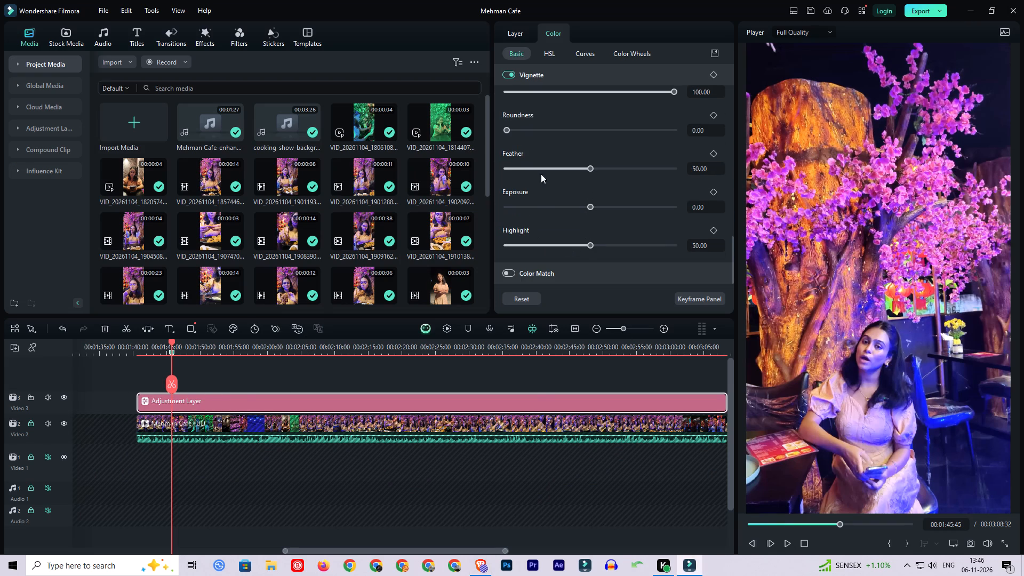
left_click(553, 53)
left_click(589, 51)
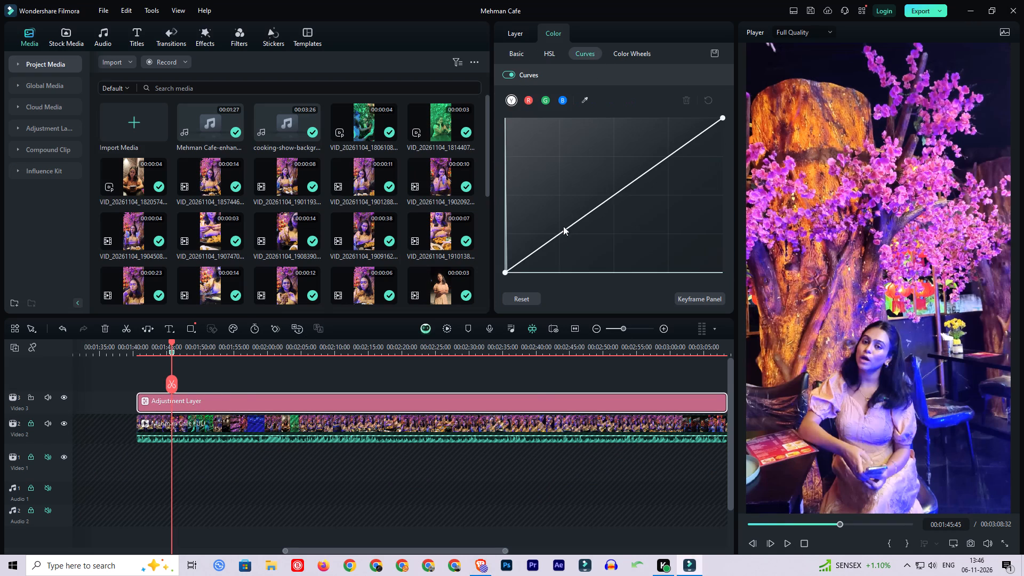
left_click(558, 233)
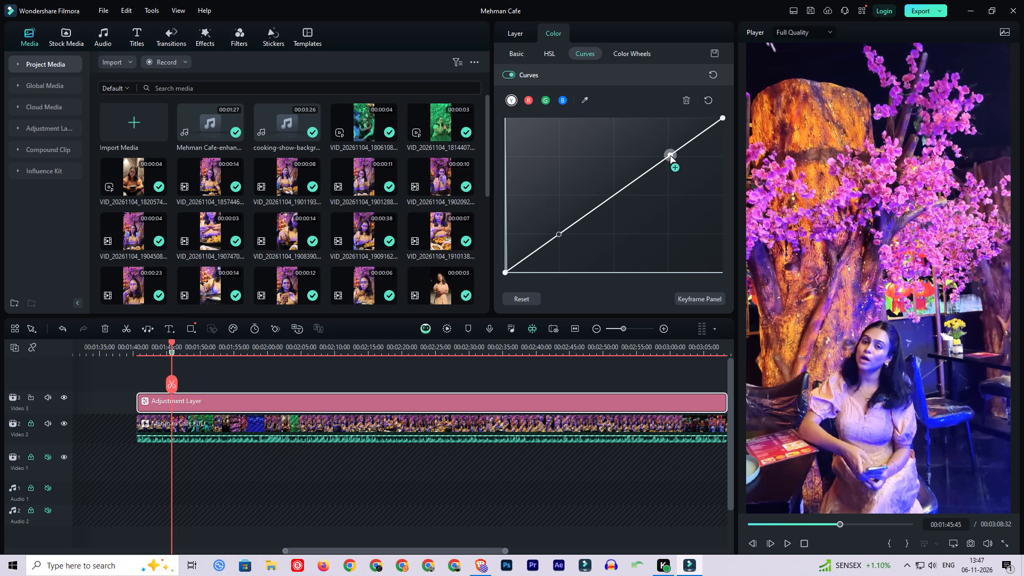
left_click(669, 156)
left_click(615, 195)
Lower the white curve's shadow point and midpoint slightly, and add a slightly raised point between the upper-quarter point and the highlight end.
left_click(560, 233)
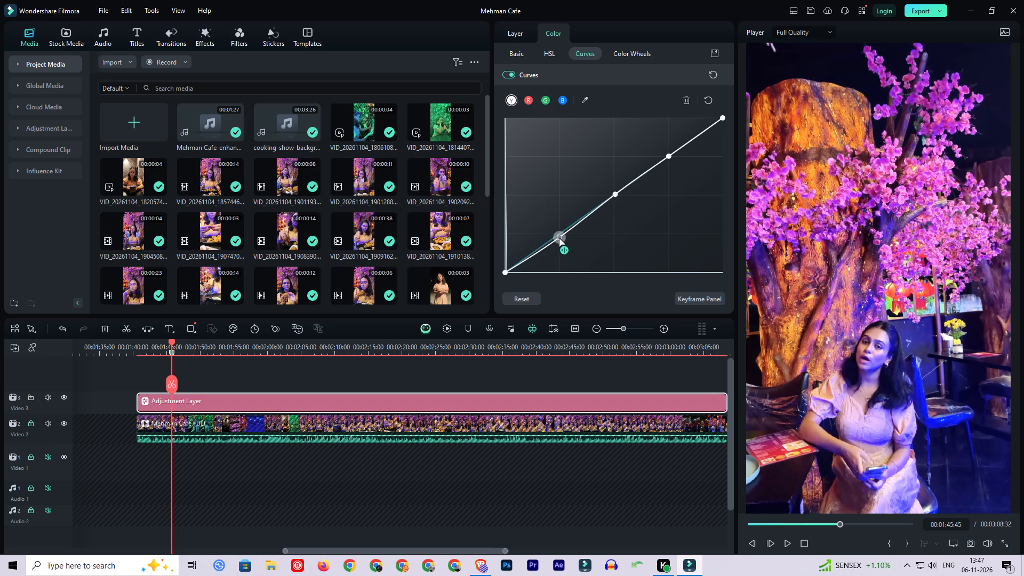
left_click(668, 155)
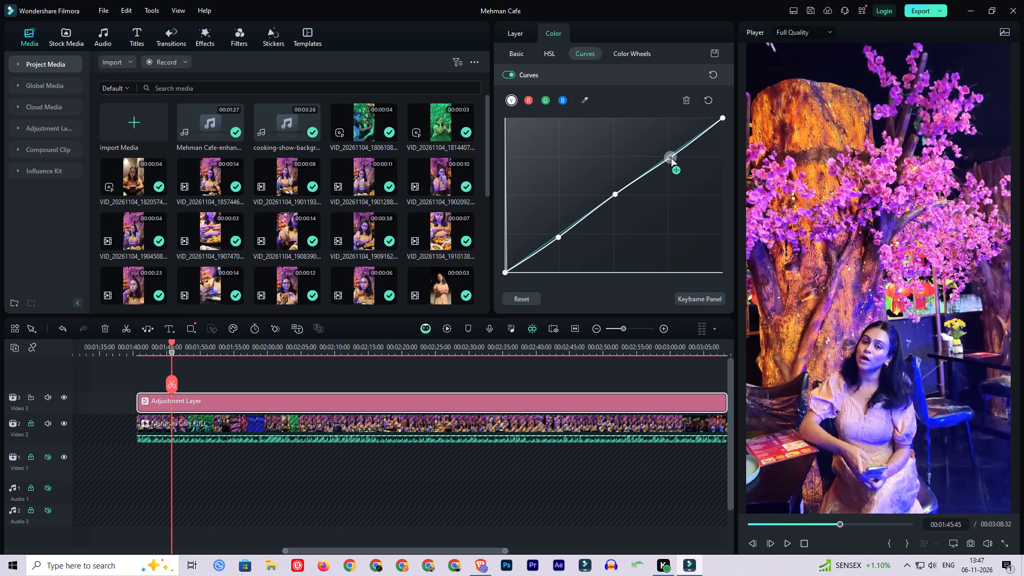
key("ctrl+z")
left_click(695, 135)
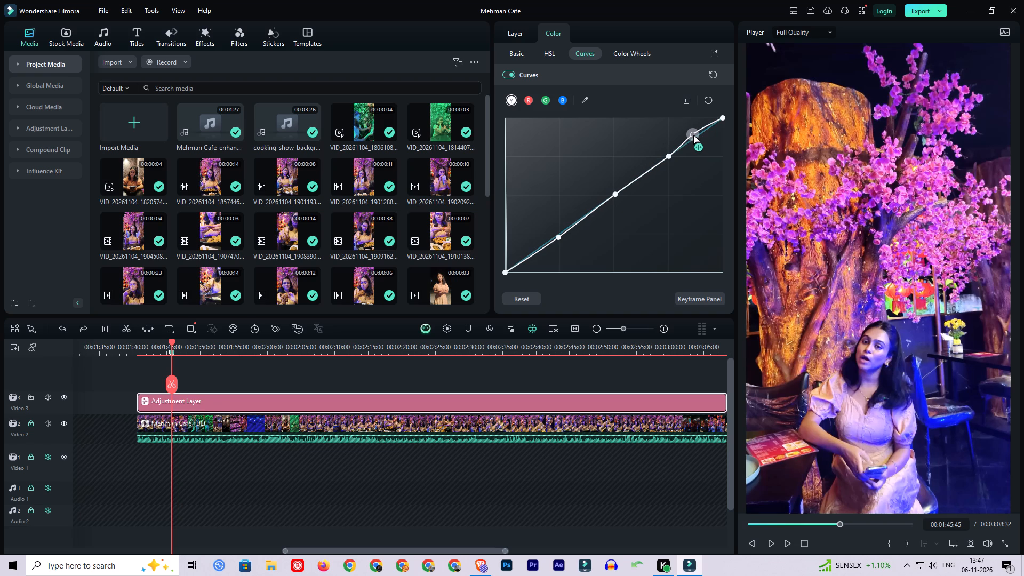
left_click(618, 194)
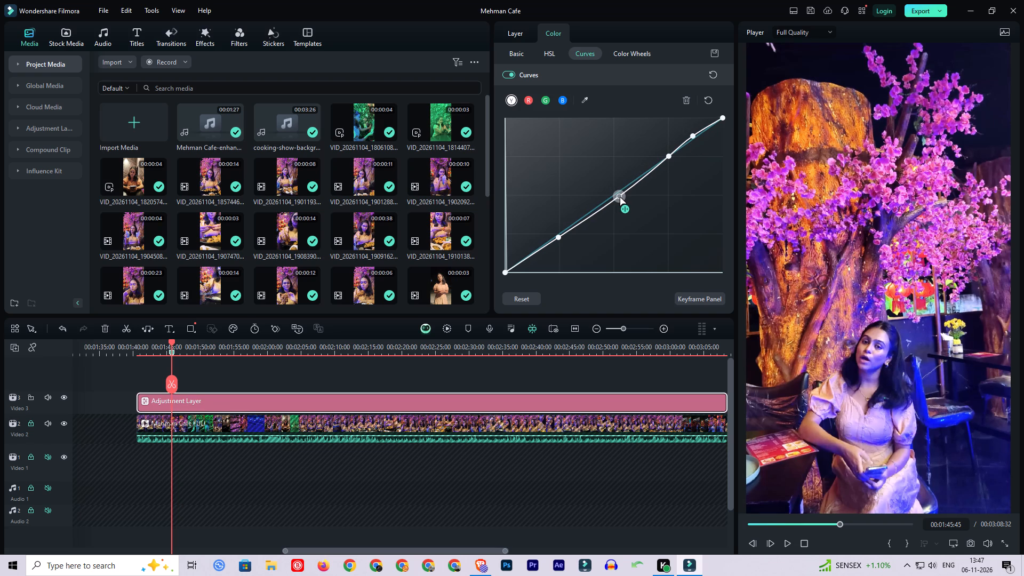
Scrub the graded footage between about 00:01:42 and 00:01:59 to examine how the curve affects the differently lit shots.
left_click(147, 350)
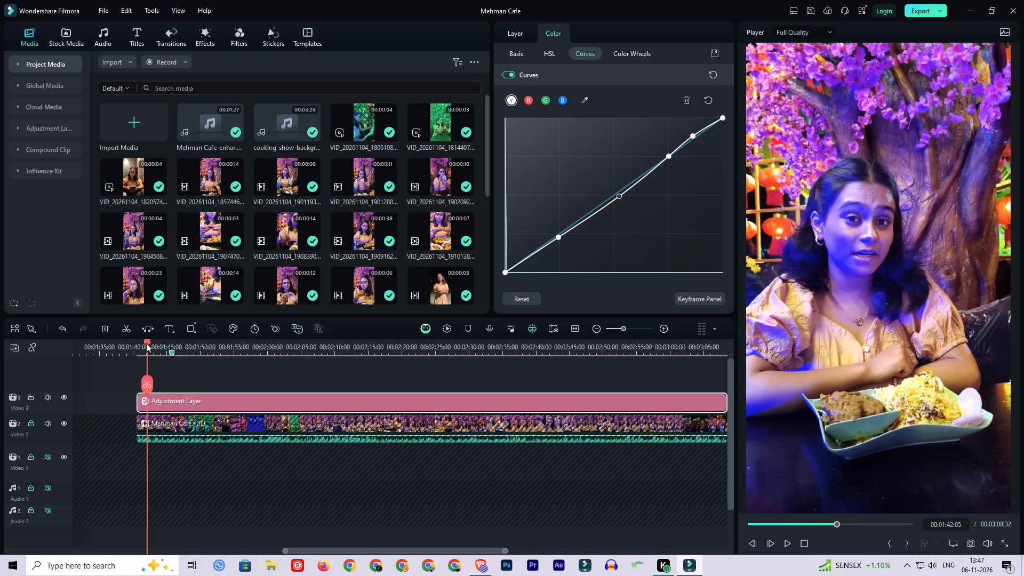
left_click_drag(148, 344, 177, 347)
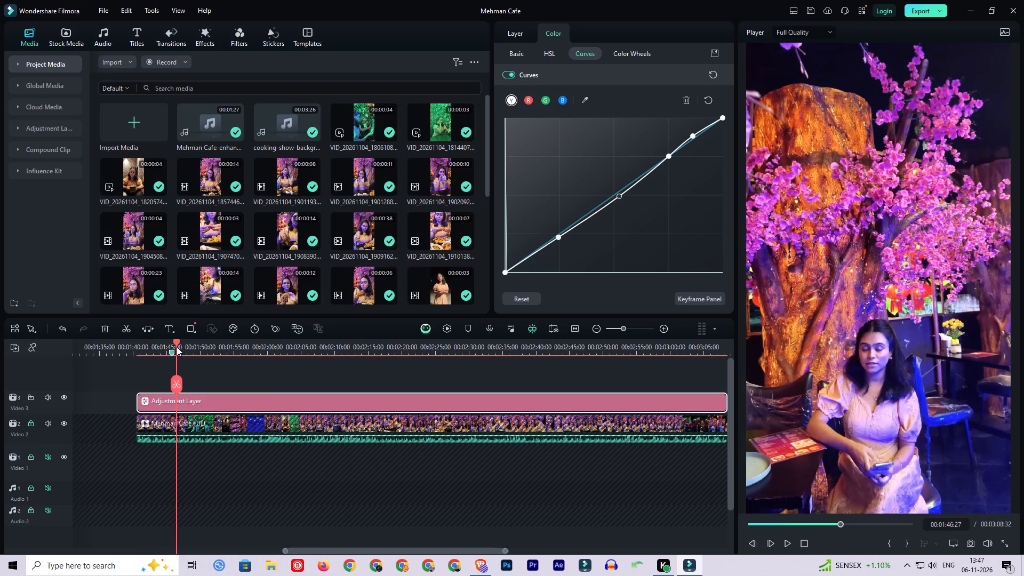
left_click_drag(177, 347, 200, 347)
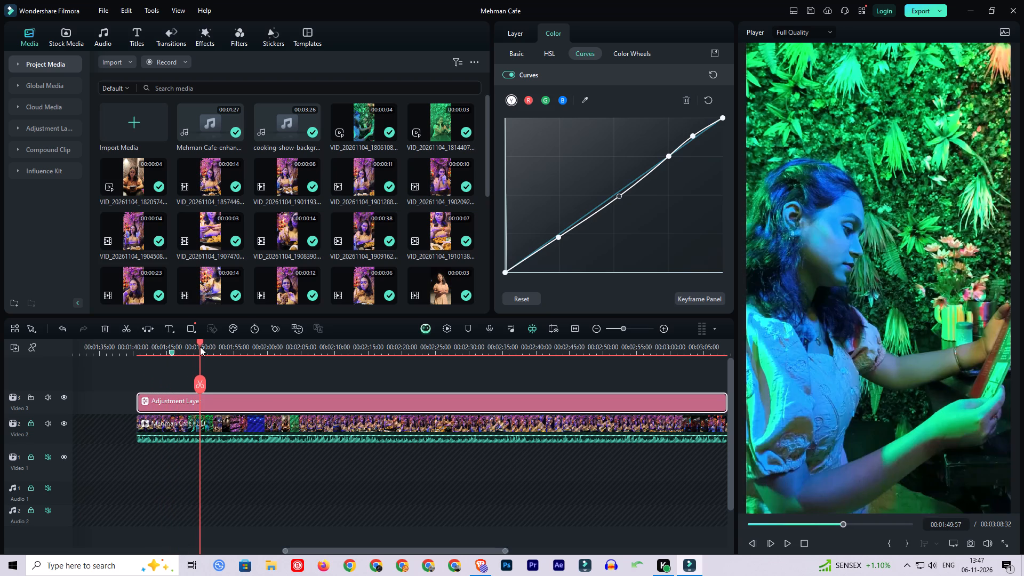
left_click_drag(200, 347, 216, 348)
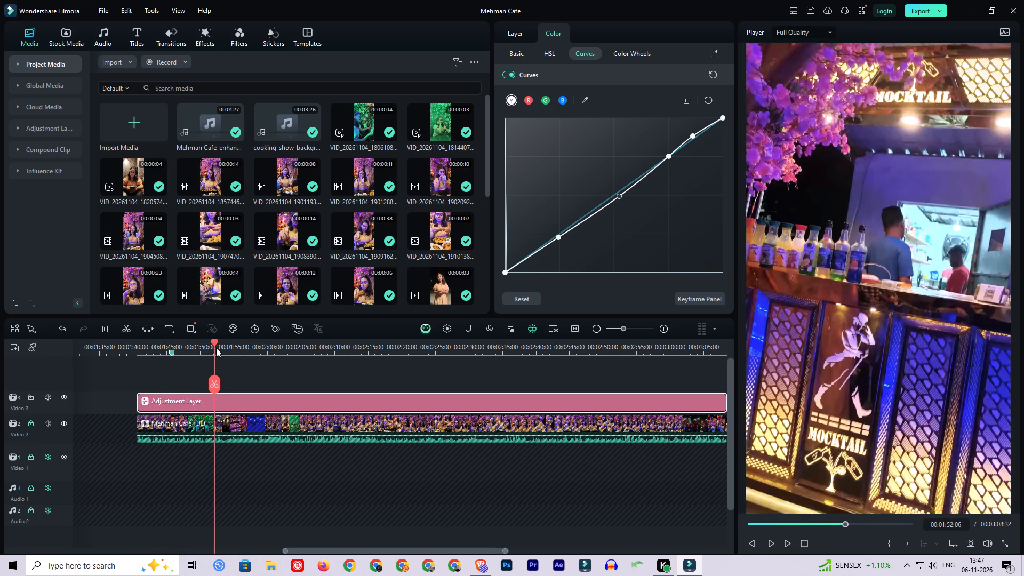
left_click_drag(216, 348, 228, 348)
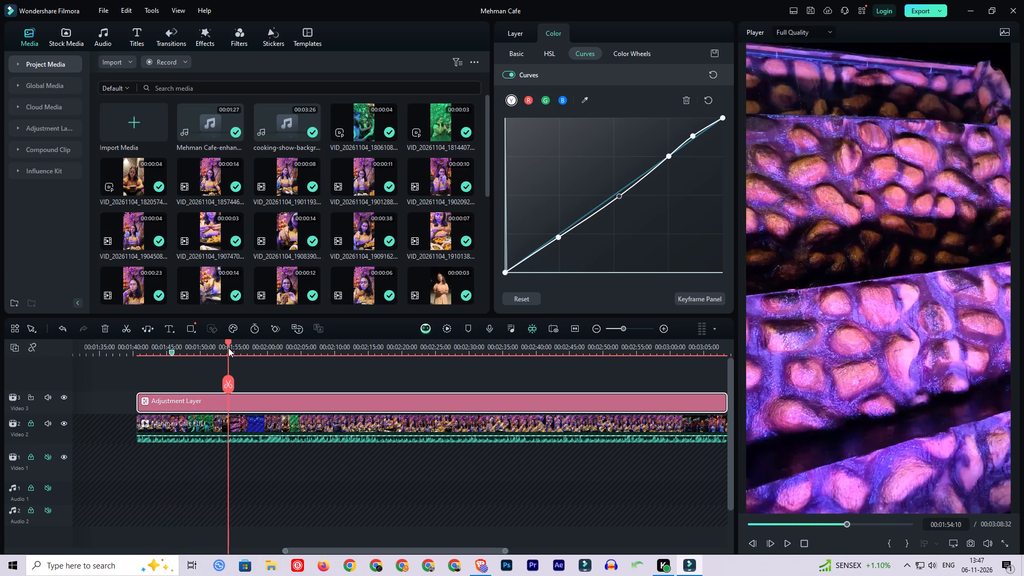
left_click_drag(228, 348, 225, 348)
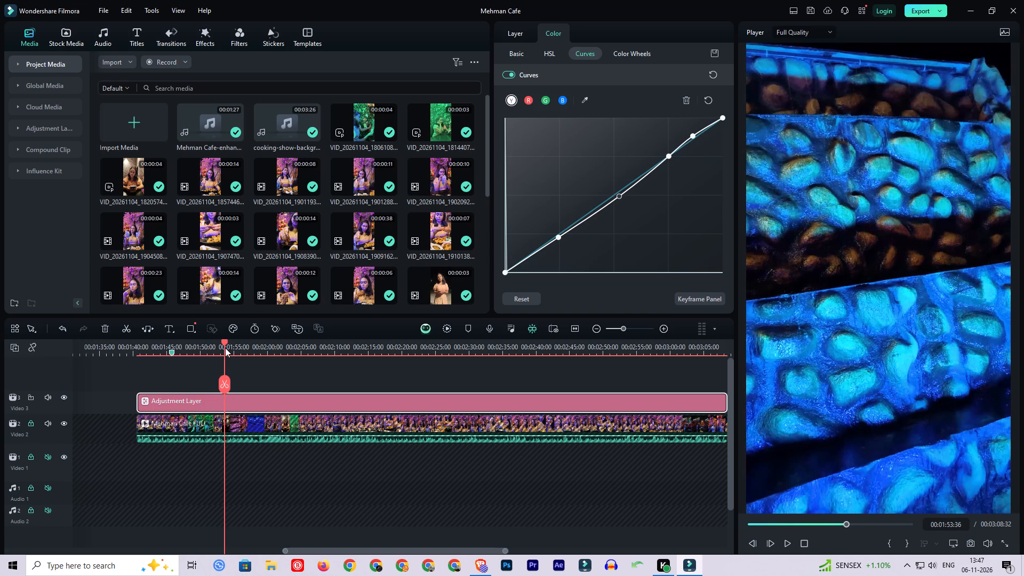
left_click_drag(225, 348, 248, 349)
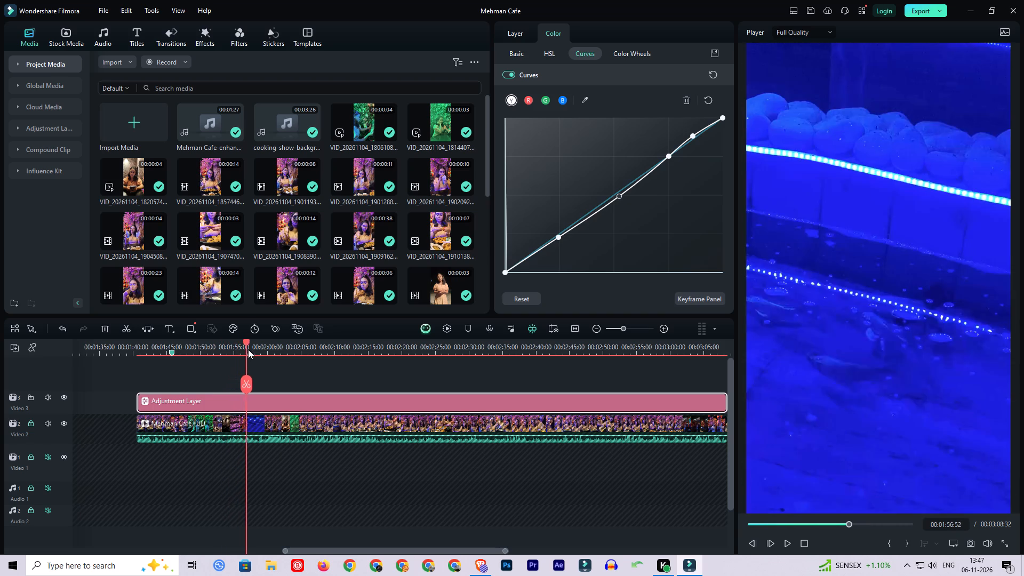
left_click_drag(248, 349, 262, 350)
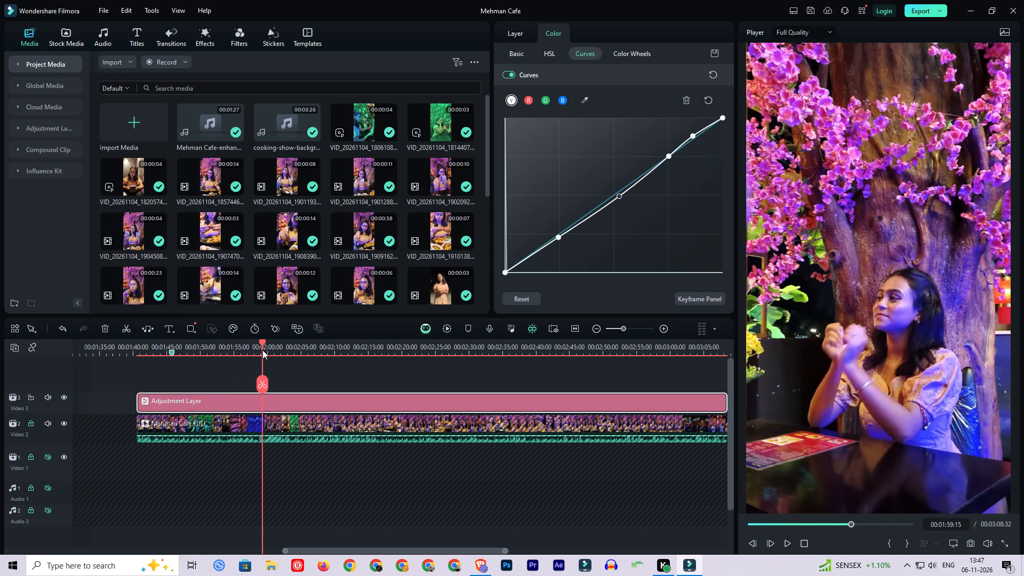
left_click_drag(262, 350, 257, 350)
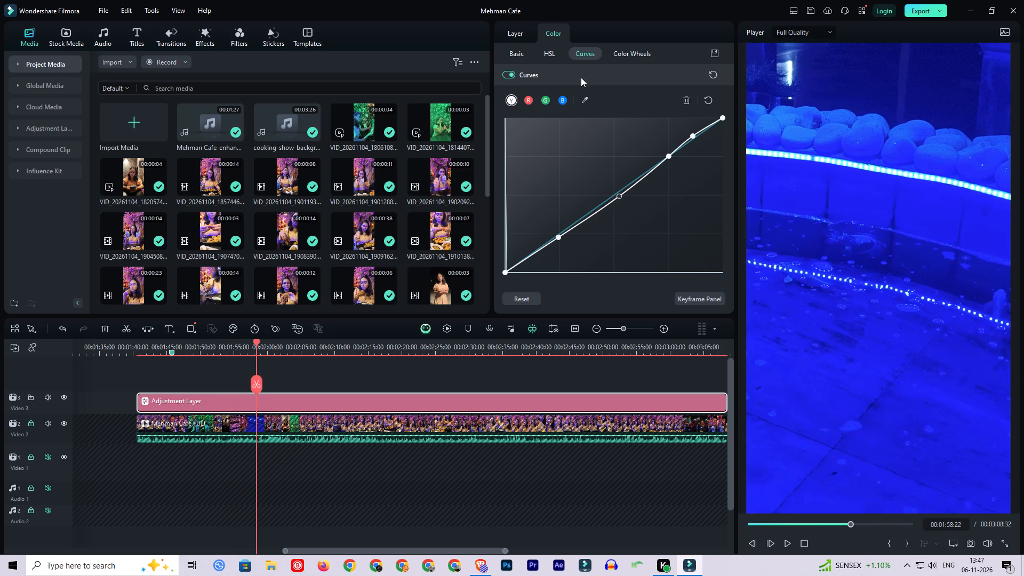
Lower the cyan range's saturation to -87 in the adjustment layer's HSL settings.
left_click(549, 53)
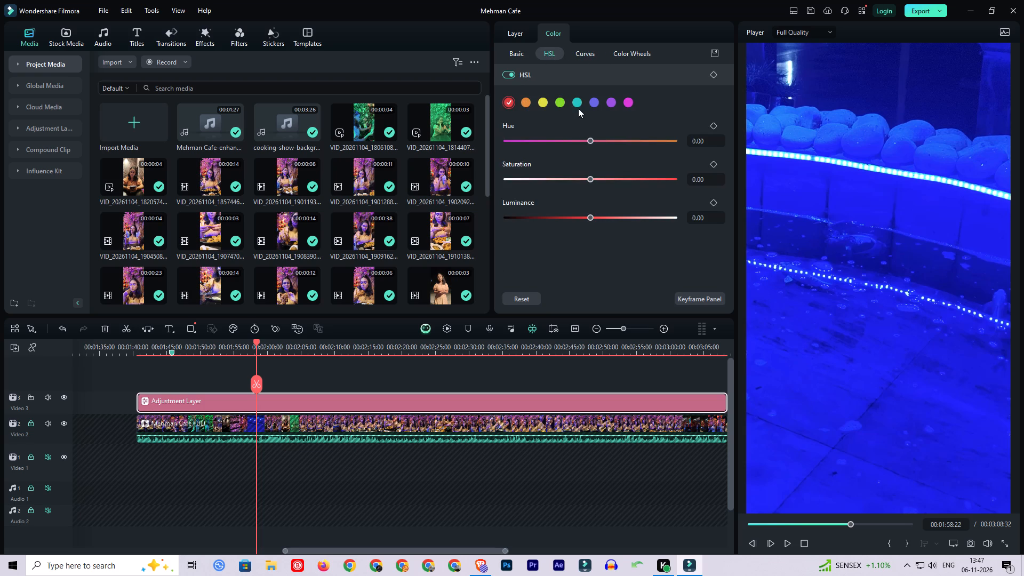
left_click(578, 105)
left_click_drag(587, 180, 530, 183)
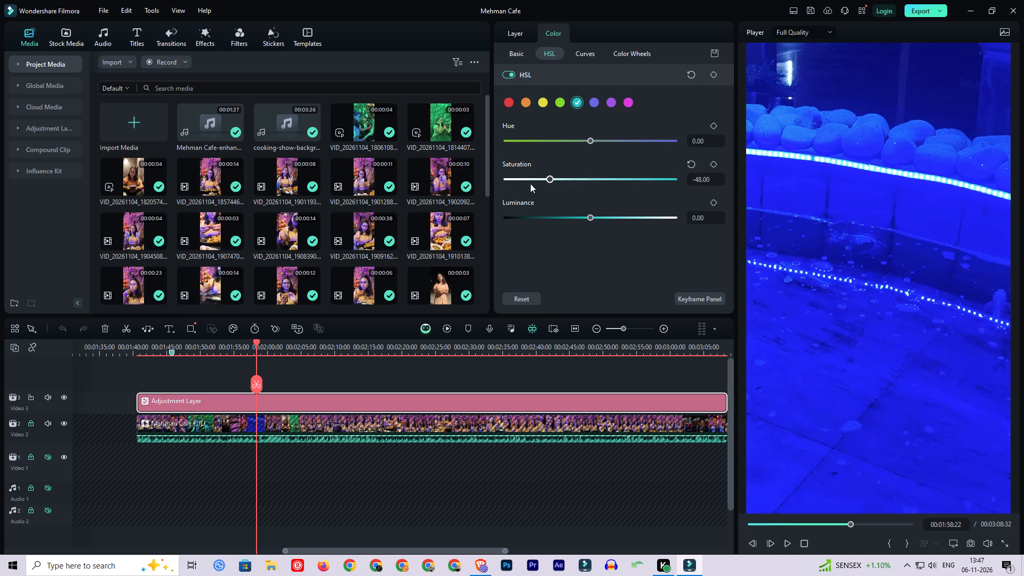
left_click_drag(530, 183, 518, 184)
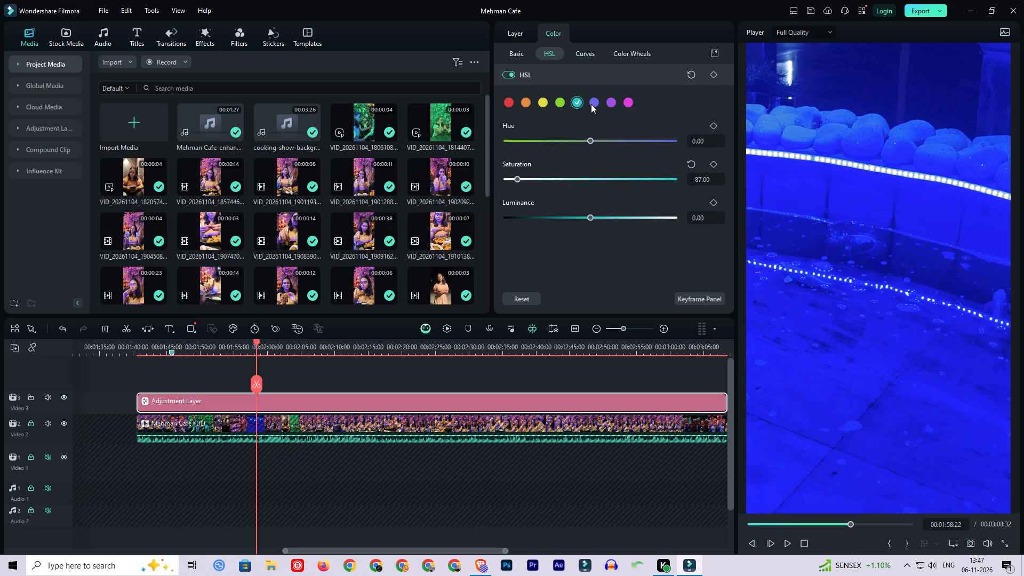
Try strongly desaturating the adjustment layer's blue HSL range, and settle its saturation at 14.
left_click(591, 104)
left_click_drag(587, 180, 471, 185)
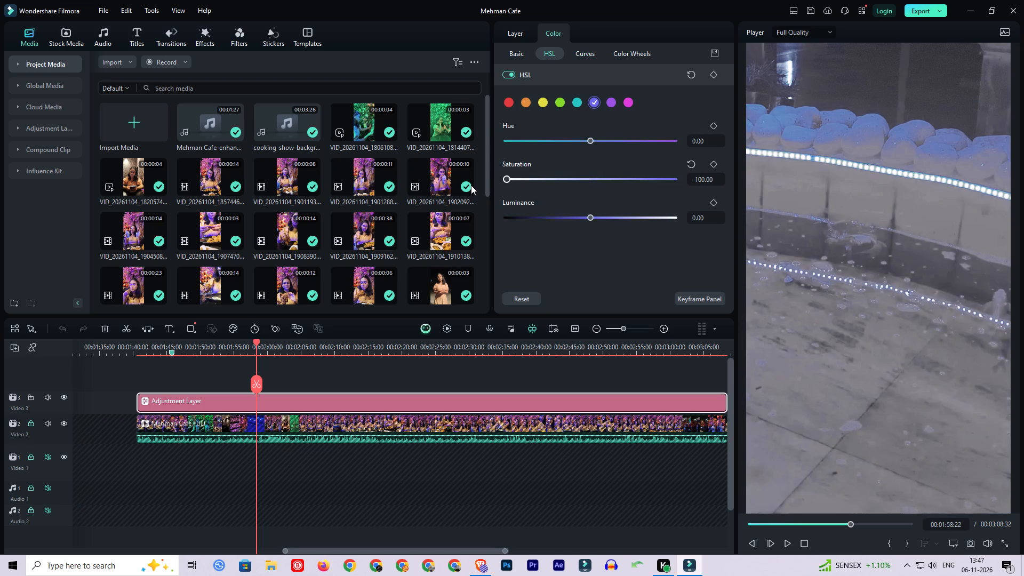
left_click_drag(471, 185, 540, 181)
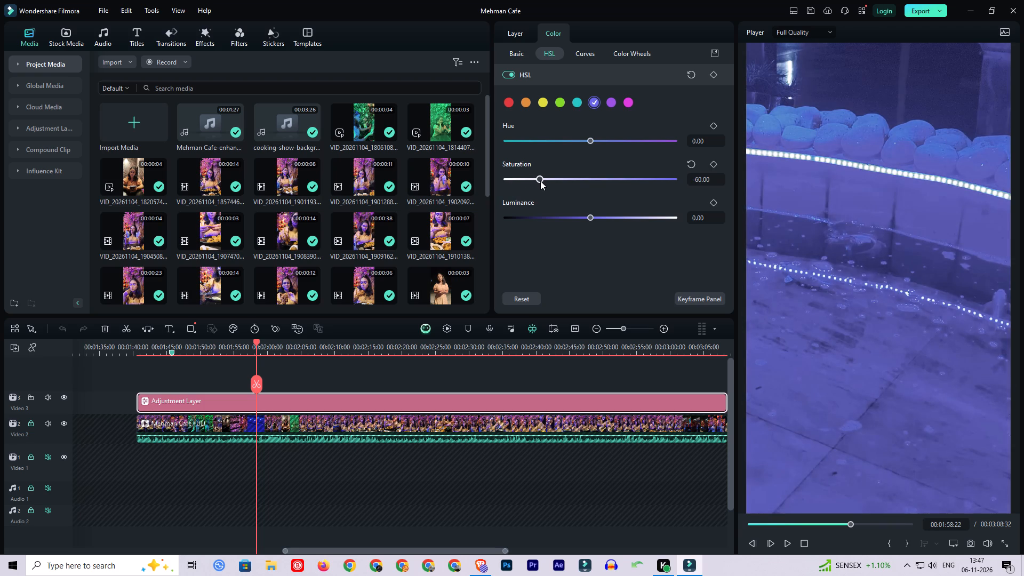
left_click_drag(540, 181, 532, 183)
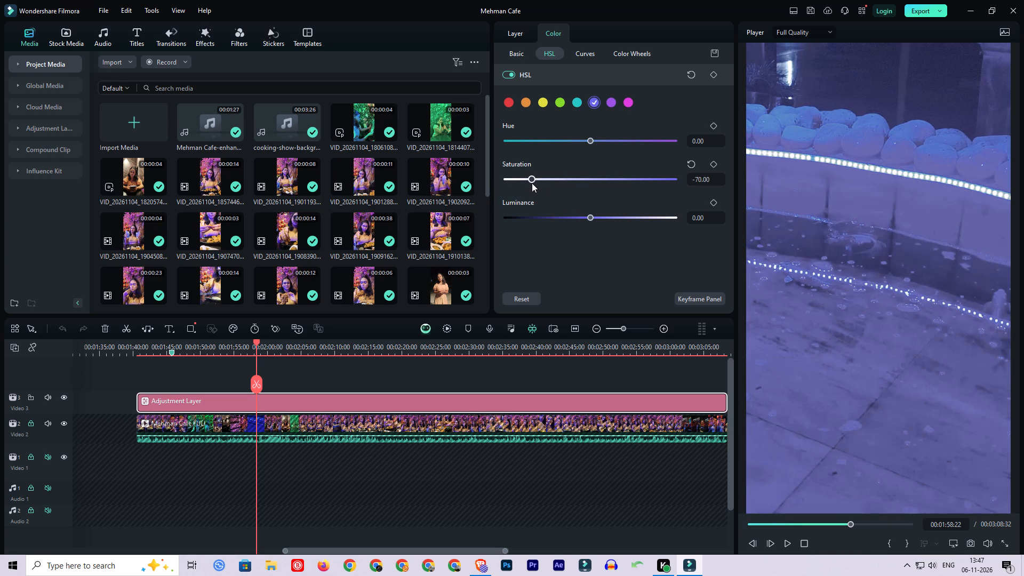
left_click_drag(532, 183, 539, 180)
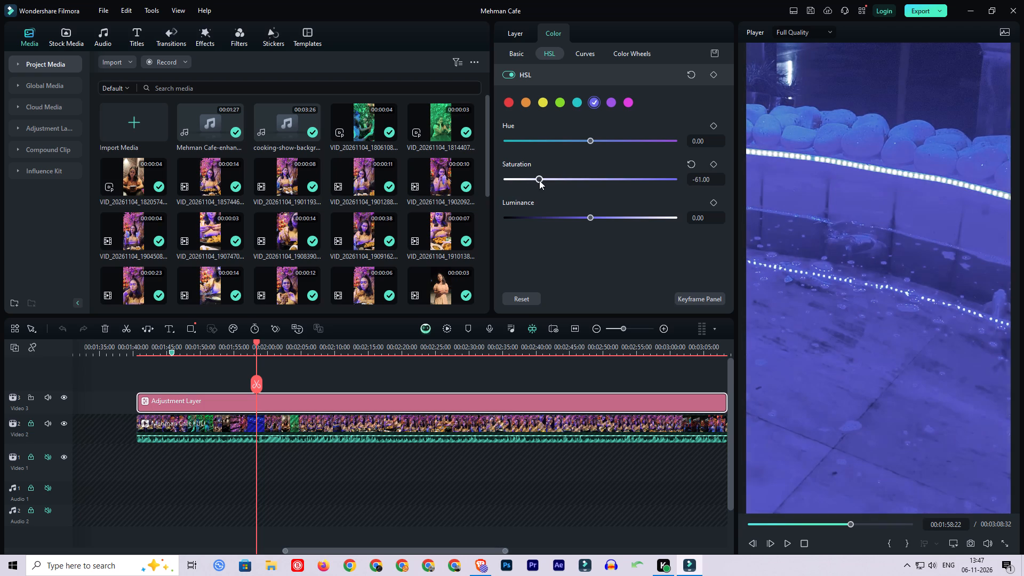
left_click_drag(539, 180, 603, 178)
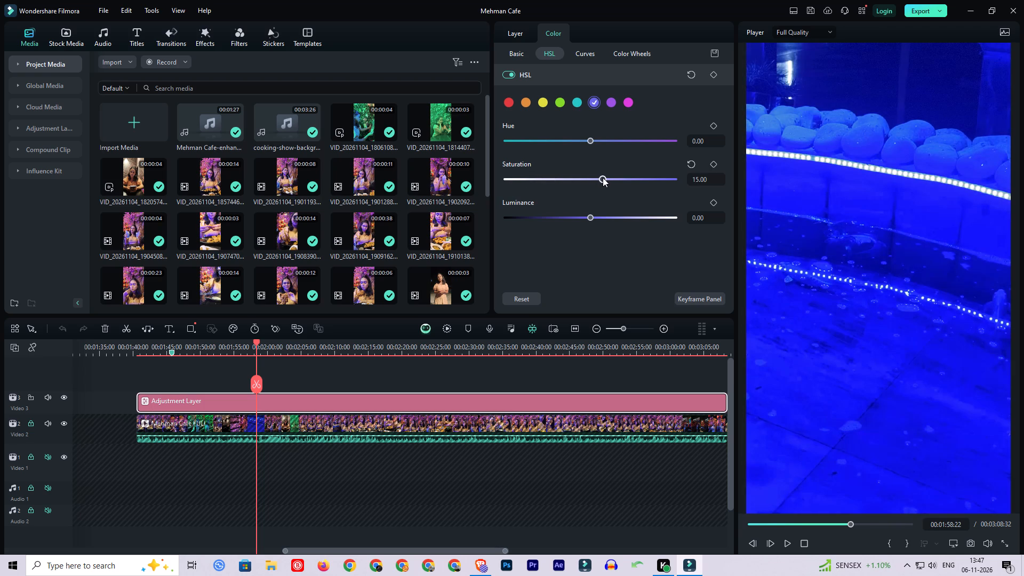
left_click_drag(603, 178, 602, 178)
Set the blue range's hue to 6 and its luminance to -11.
left_click_drag(591, 140, 609, 142)
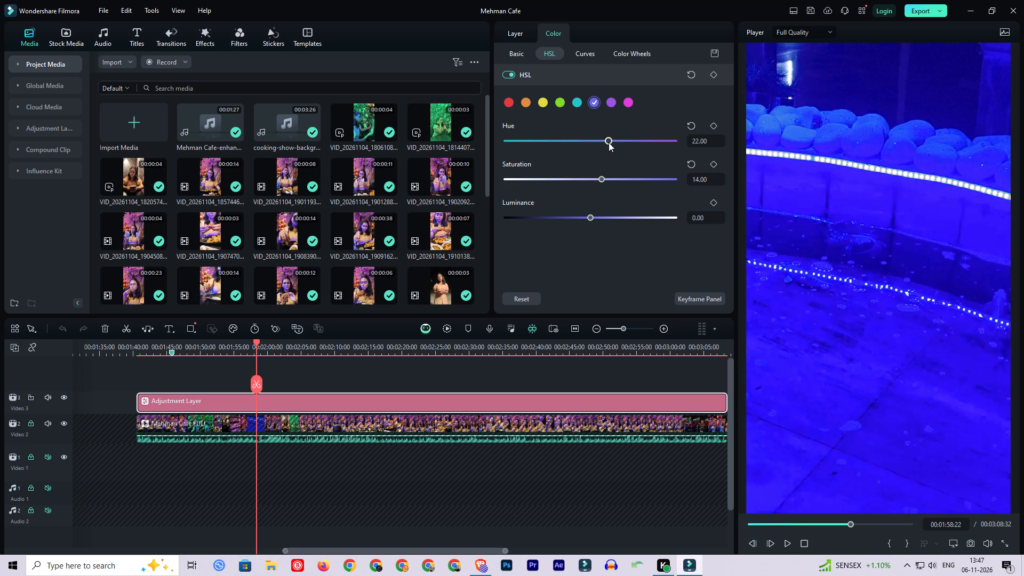
left_click_drag(609, 142, 566, 141)
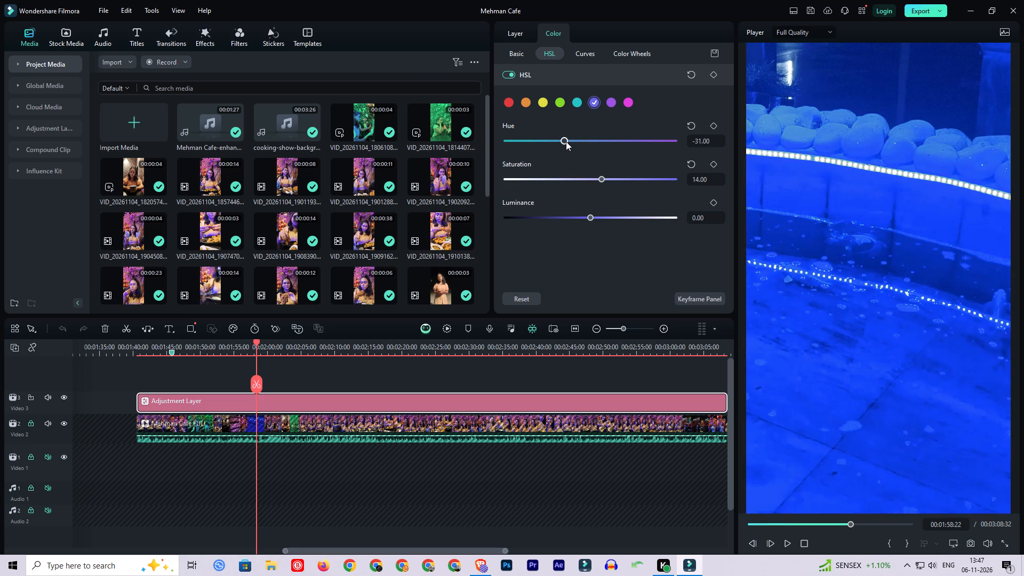
left_click_drag(566, 141, 589, 143)
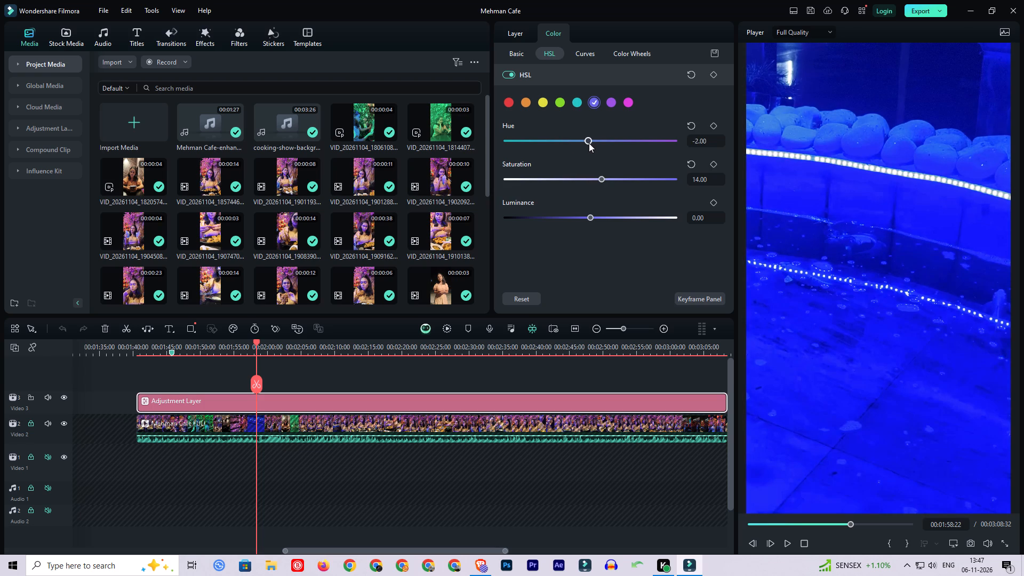
left_click_drag(589, 143, 606, 143)
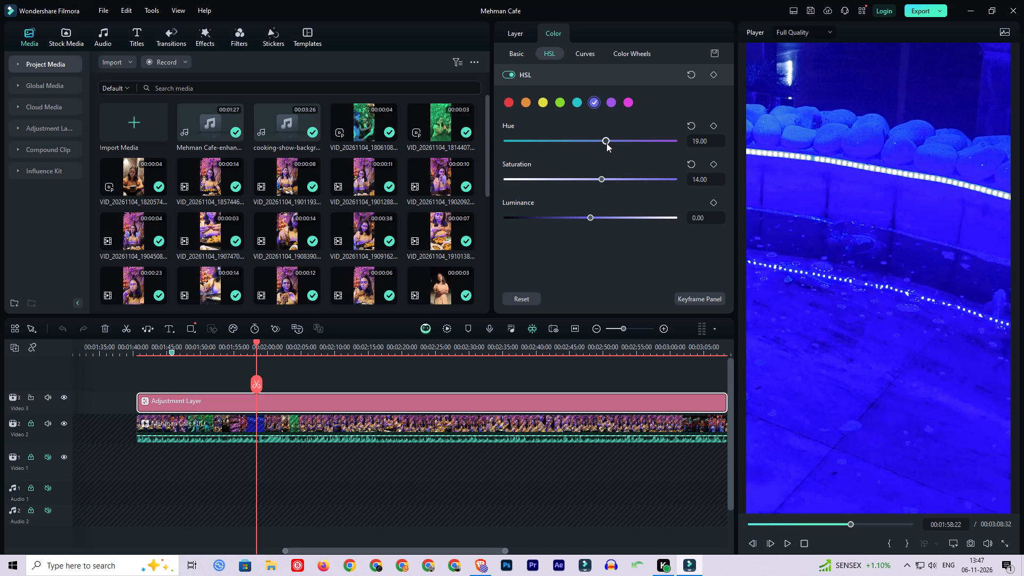
left_click_drag(606, 143, 598, 146)
left_click_drag(598, 146, 596, 146)
left_click_drag(588, 217, 604, 213)
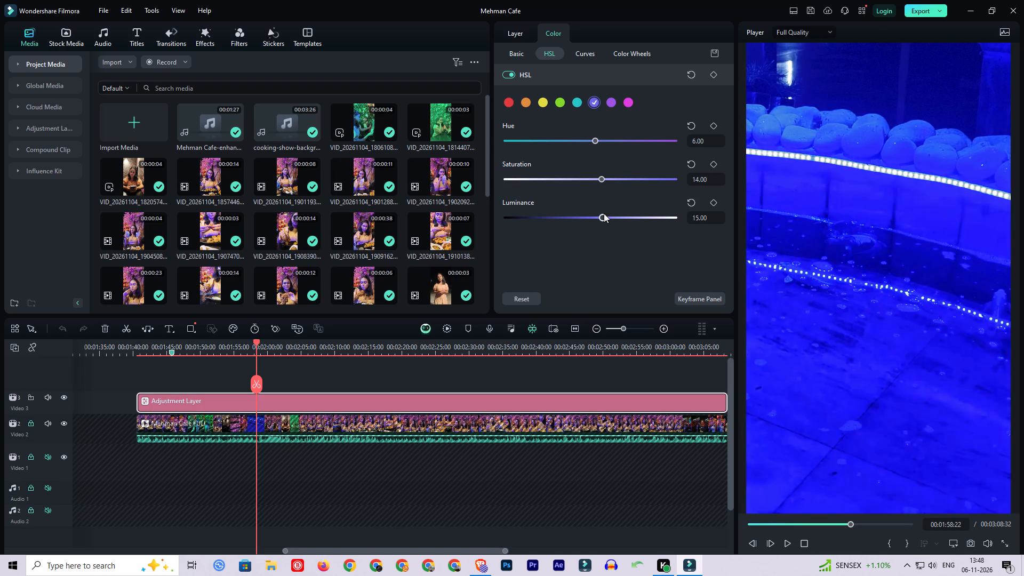
left_click_drag(604, 213, 581, 213)
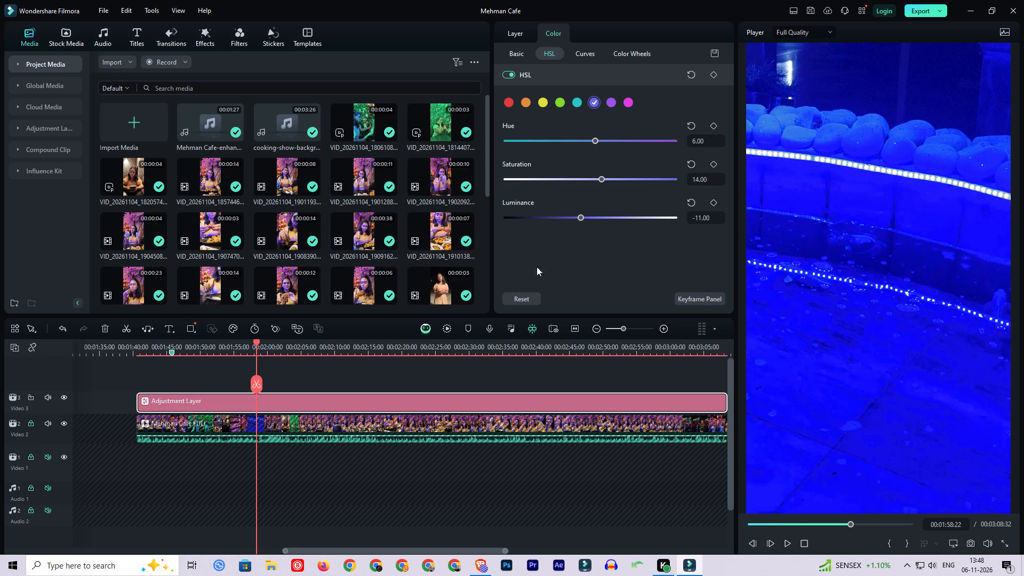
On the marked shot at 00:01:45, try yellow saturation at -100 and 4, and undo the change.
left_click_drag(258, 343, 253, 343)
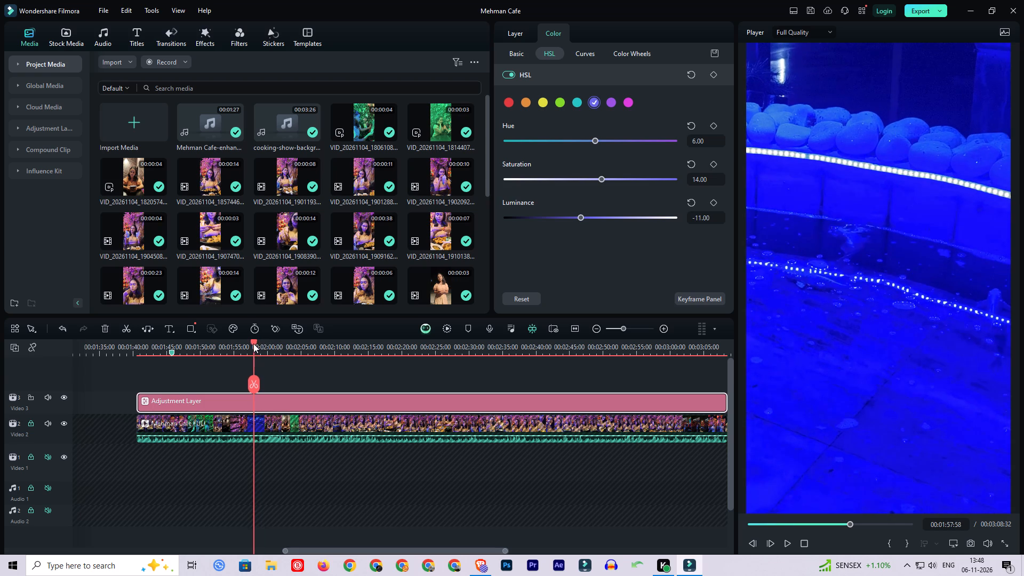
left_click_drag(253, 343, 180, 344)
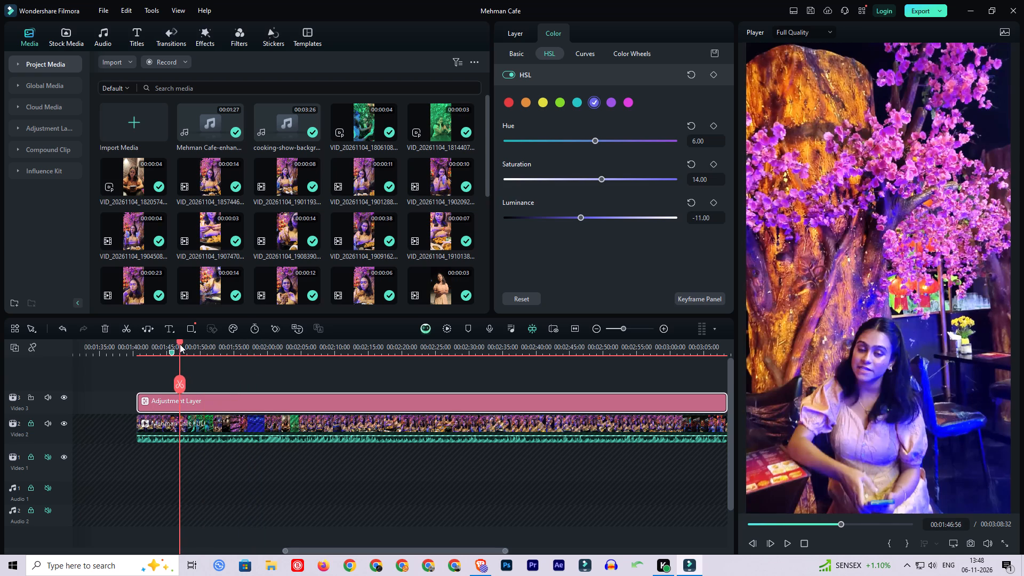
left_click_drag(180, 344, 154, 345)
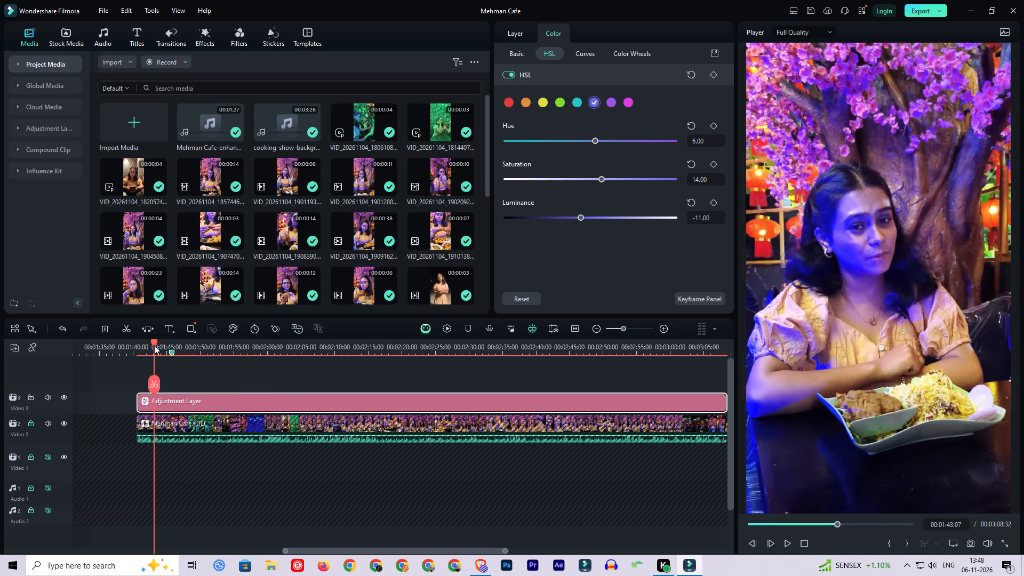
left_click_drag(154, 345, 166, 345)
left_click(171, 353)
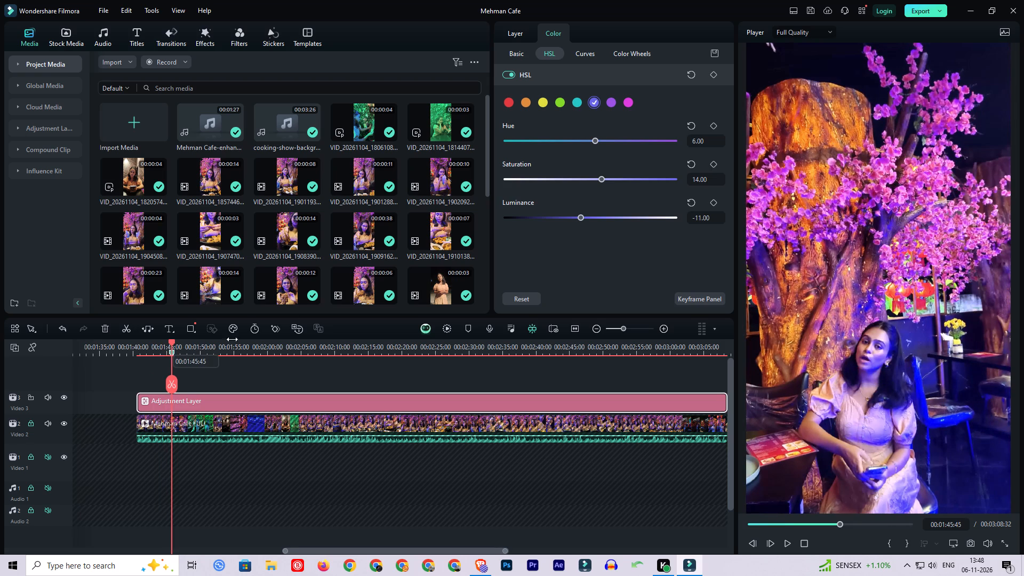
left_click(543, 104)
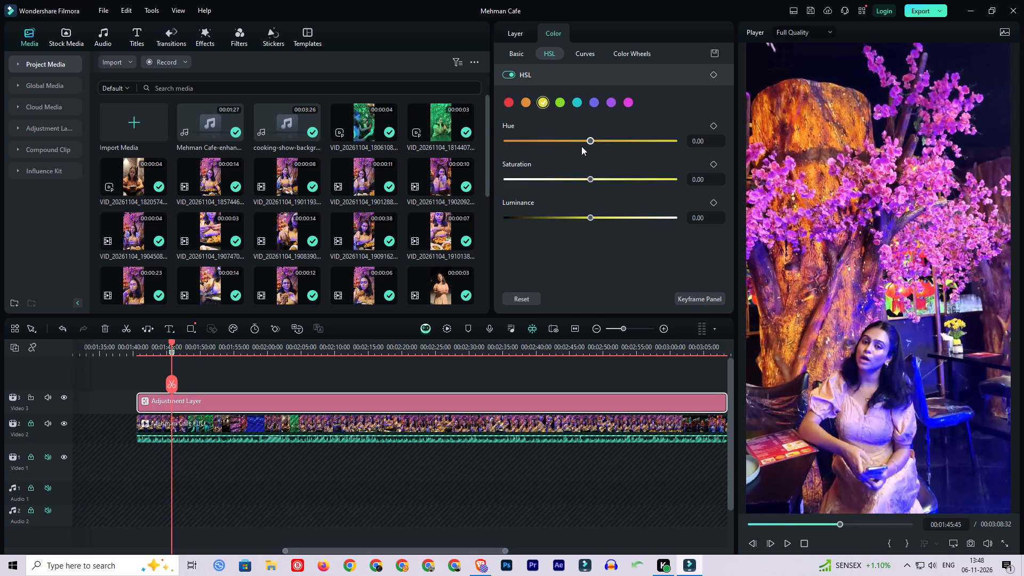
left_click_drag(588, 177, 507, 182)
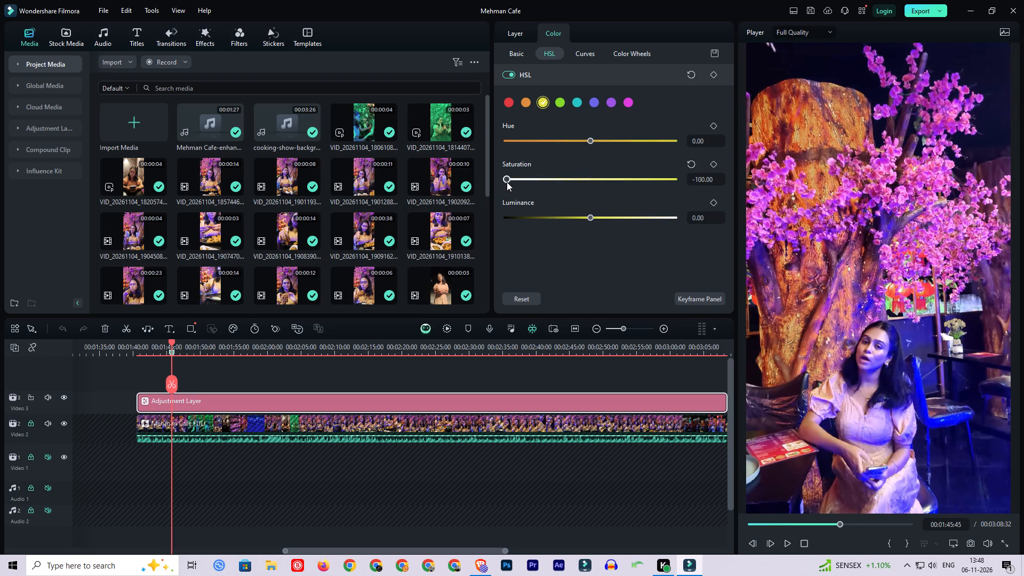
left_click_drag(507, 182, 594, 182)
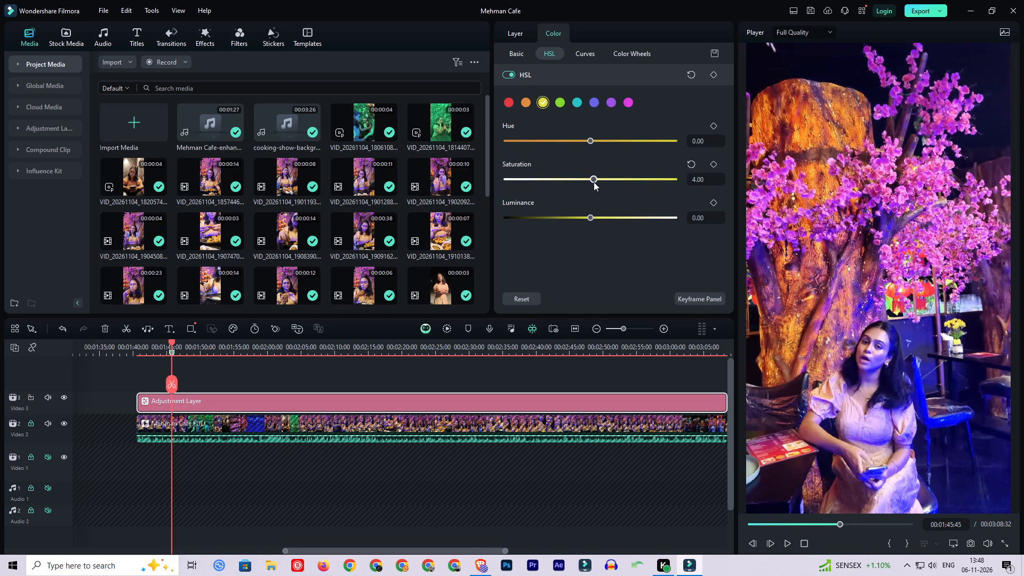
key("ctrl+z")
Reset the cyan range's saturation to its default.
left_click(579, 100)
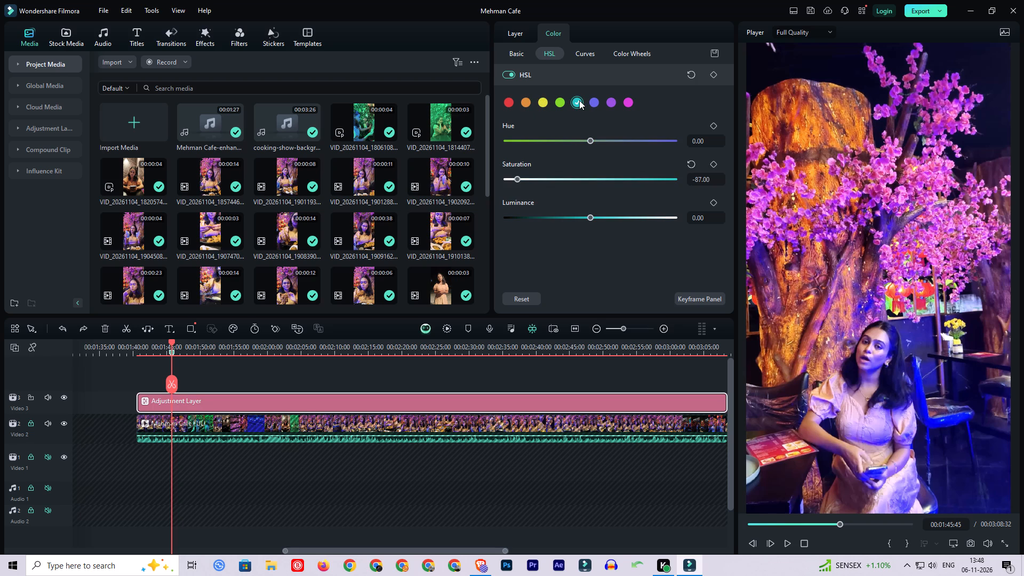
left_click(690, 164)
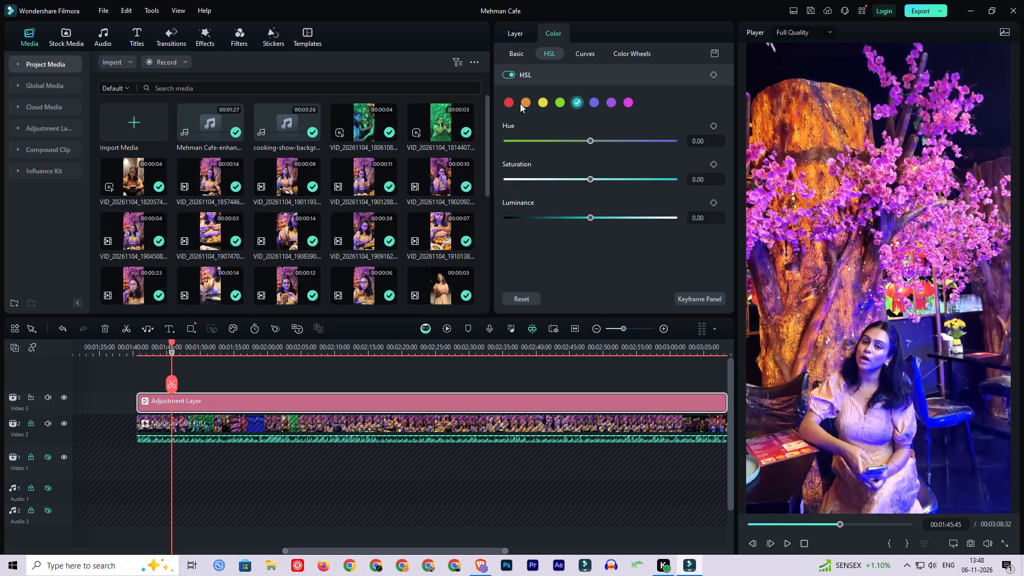
Set the orange range's saturation to 23, hue to 24 and luminance to 9.
left_click(527, 105)
left_click_drag(589, 177, 524, 178)
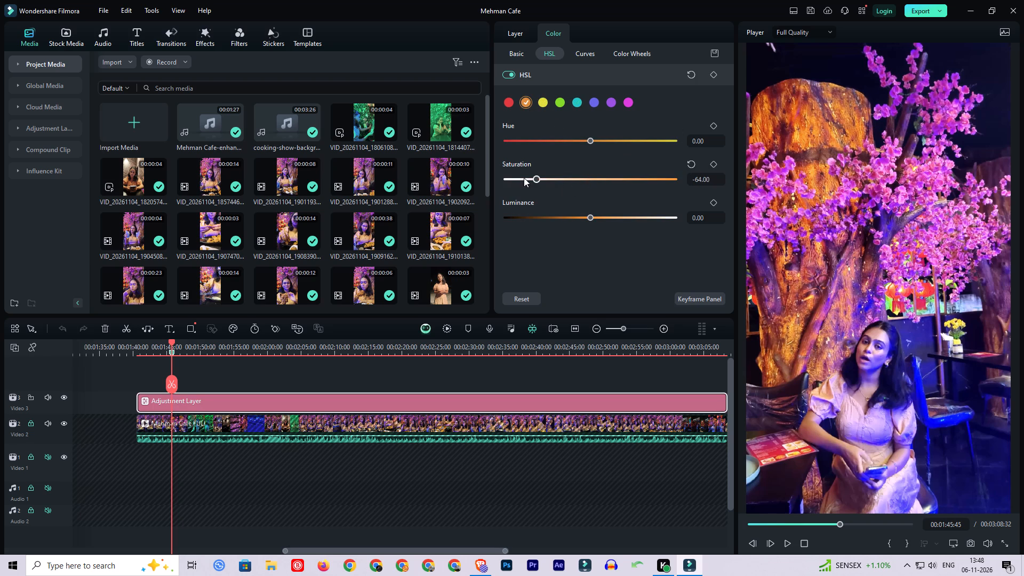
left_click_drag(524, 178, 620, 179)
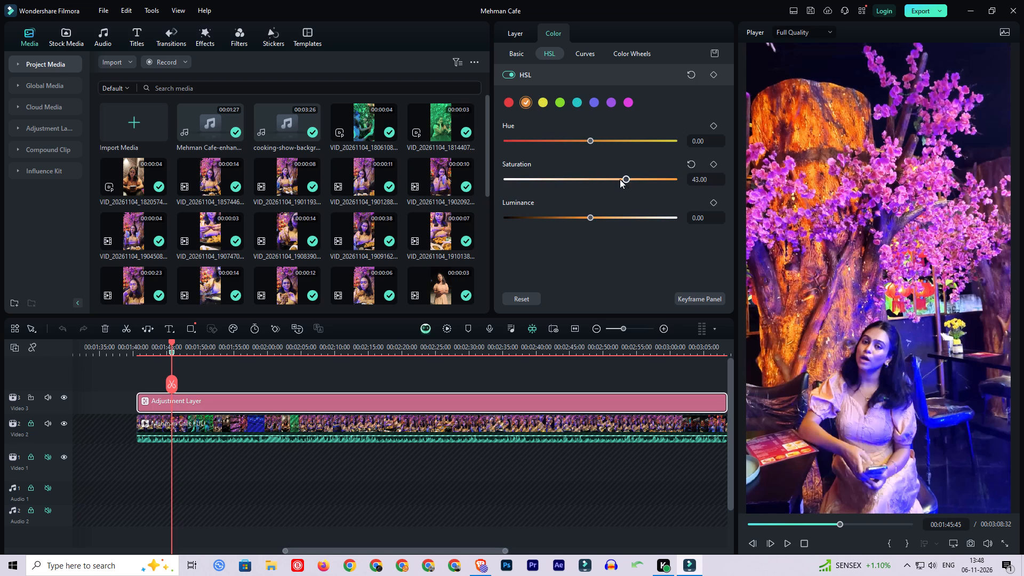
left_click_drag(620, 179, 610, 181)
left_click_drag(597, 139, 605, 141)
left_click_drag(605, 141, 615, 145)
left_click_drag(615, 145, 611, 145)
left_click(598, 218)
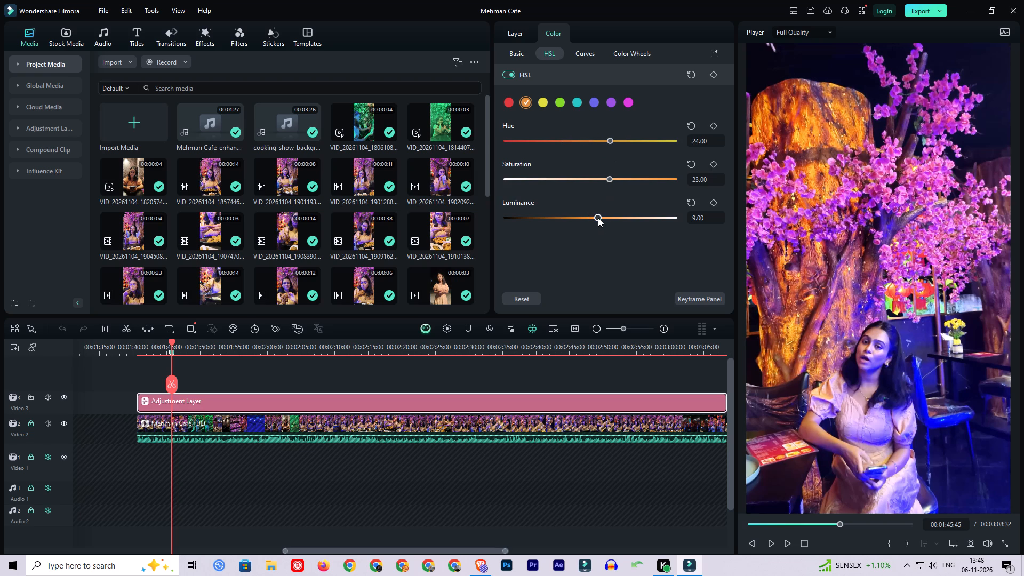
On the shot near 00:01:44, set the red range's saturation to 8, luminance to -11 and hue to -13.
left_click(511, 103)
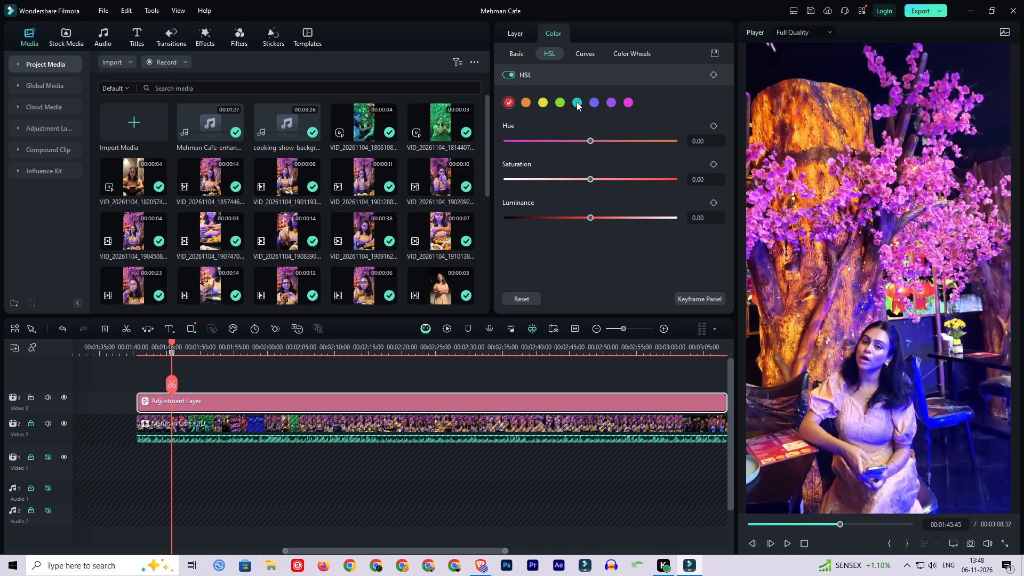
left_click(142, 348)
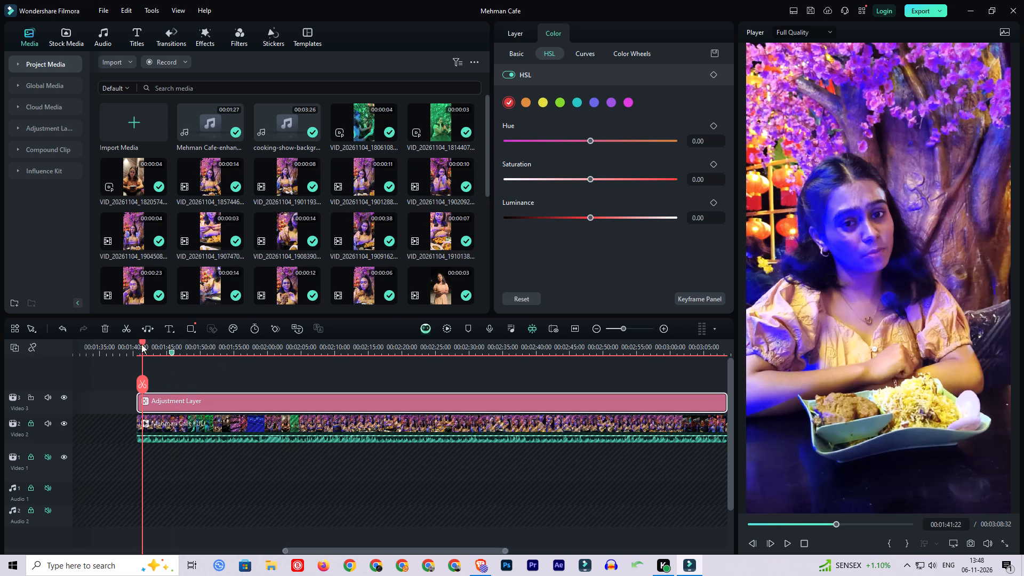
left_click_drag(144, 343, 169, 345)
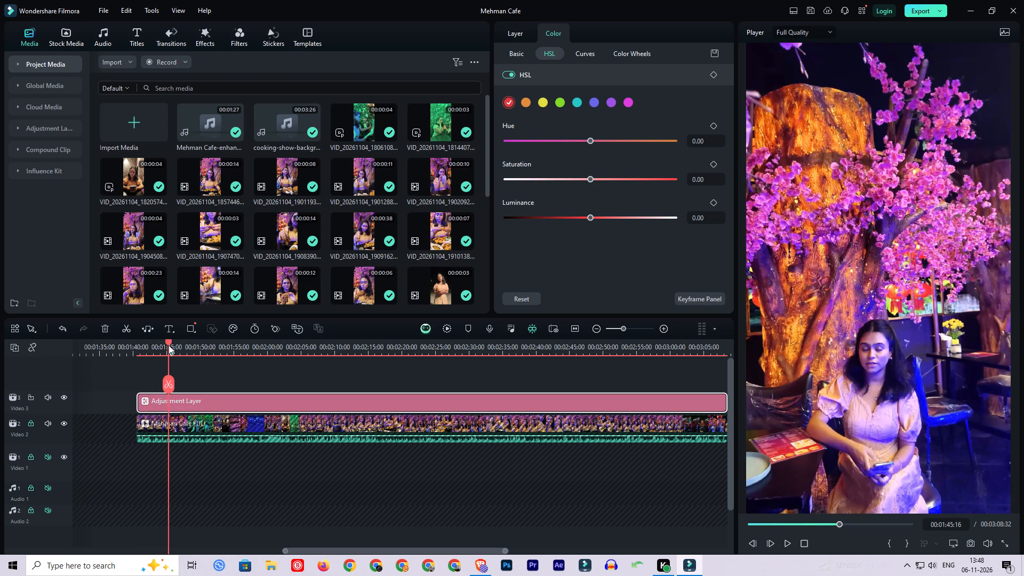
left_click_drag(169, 345, 162, 345)
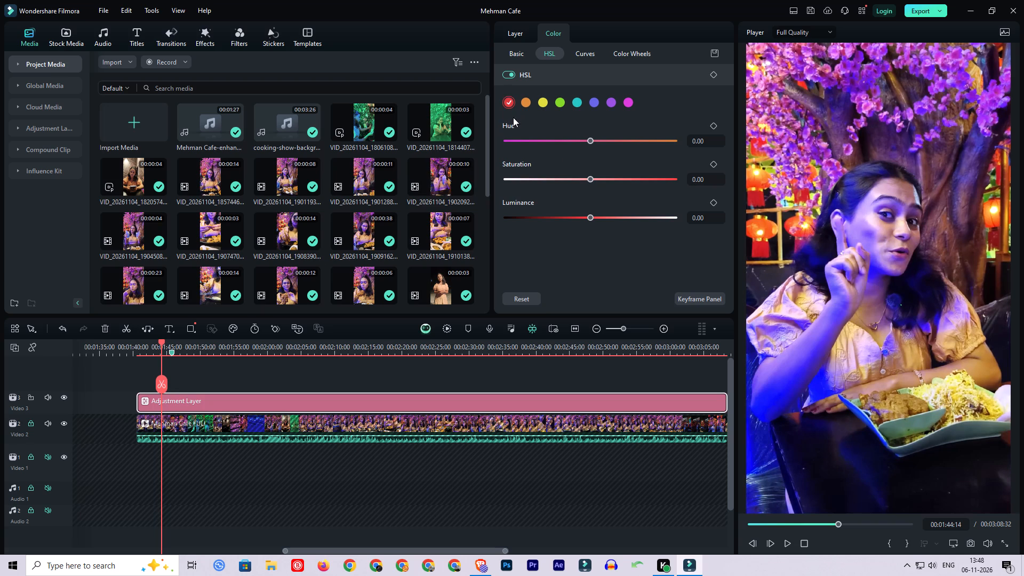
left_click_drag(589, 180, 530, 185)
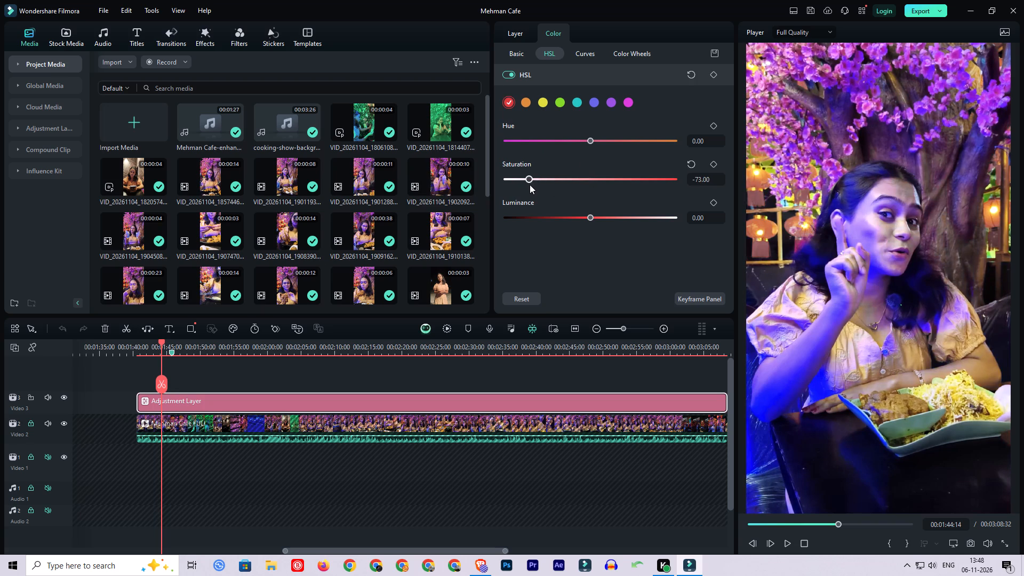
left_click_drag(530, 185, 597, 180)
left_click_drag(594, 218, 569, 218)
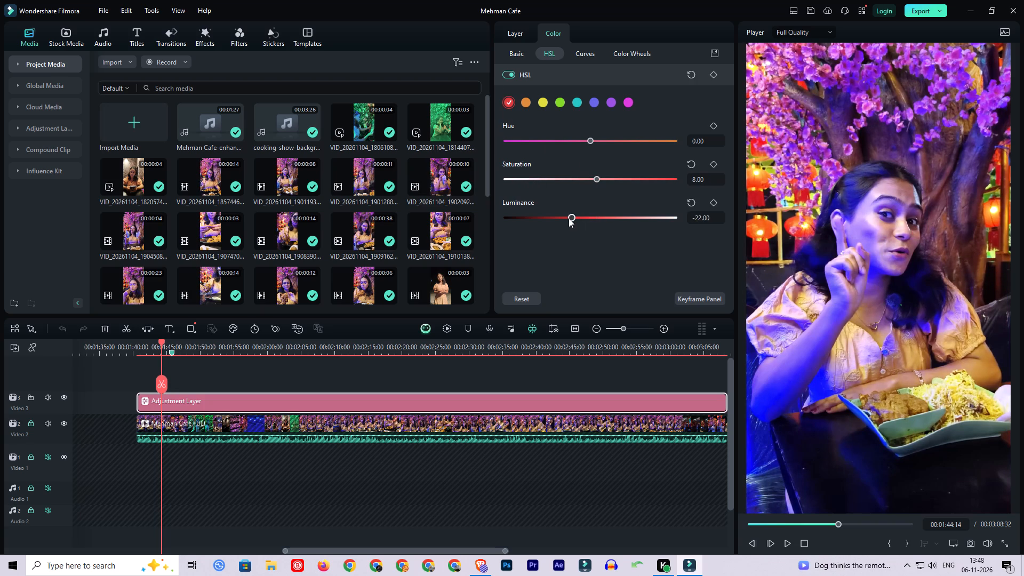
left_click_drag(569, 218, 570, 225)
left_click_drag(570, 225, 581, 225)
left_click_drag(591, 139, 574, 140)
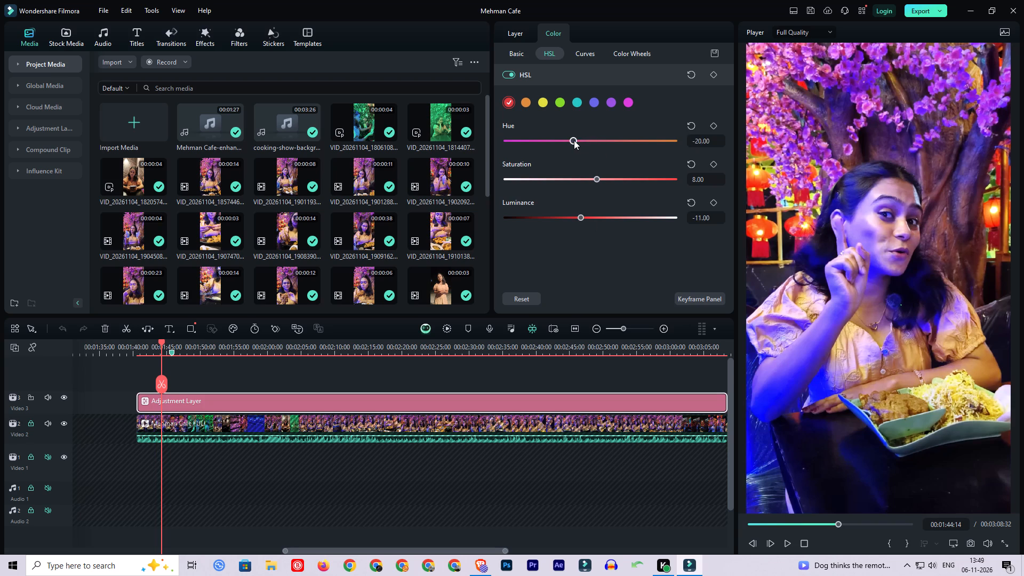
left_click_drag(574, 140, 602, 140)
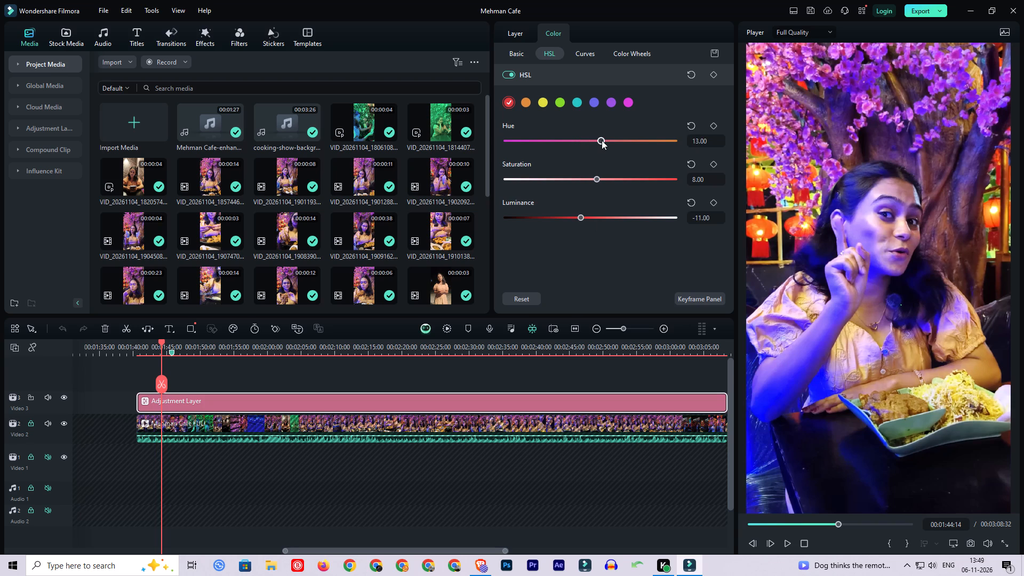
left_click_drag(602, 140, 580, 141)
Save the project.
key("ctrl+s")
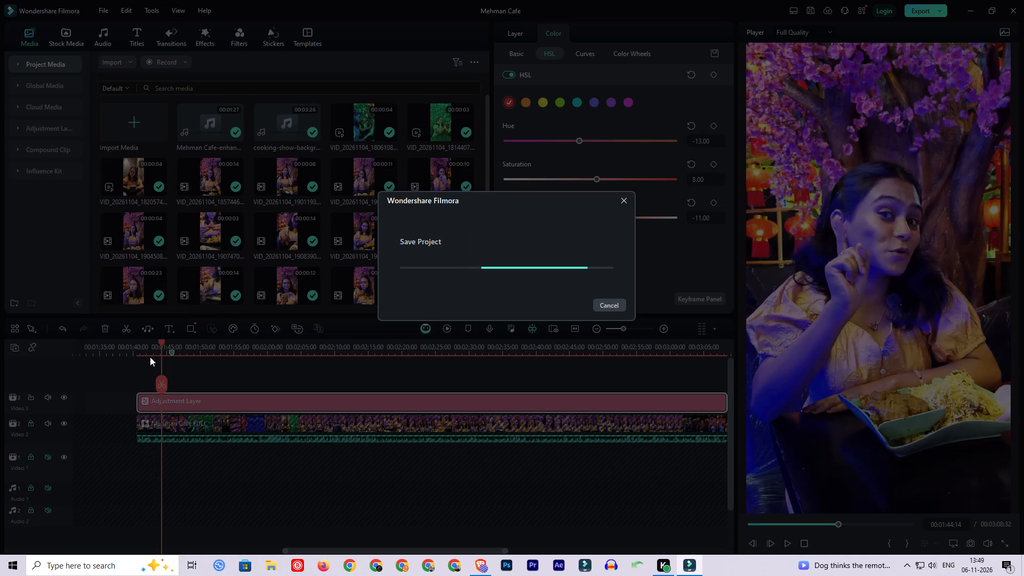
Start a preview render of the timeline for smooth playback.
left_click(444, 326)
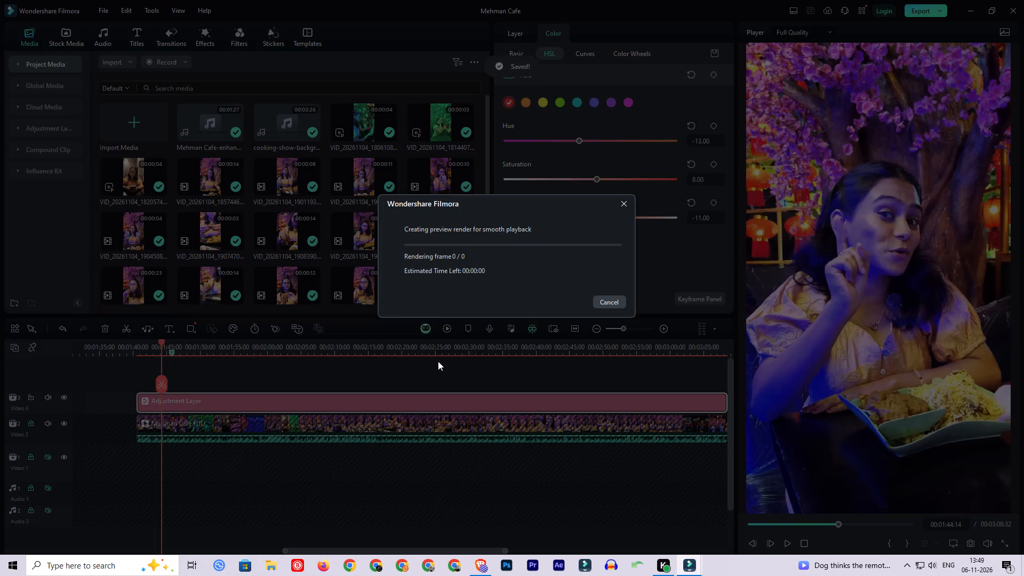
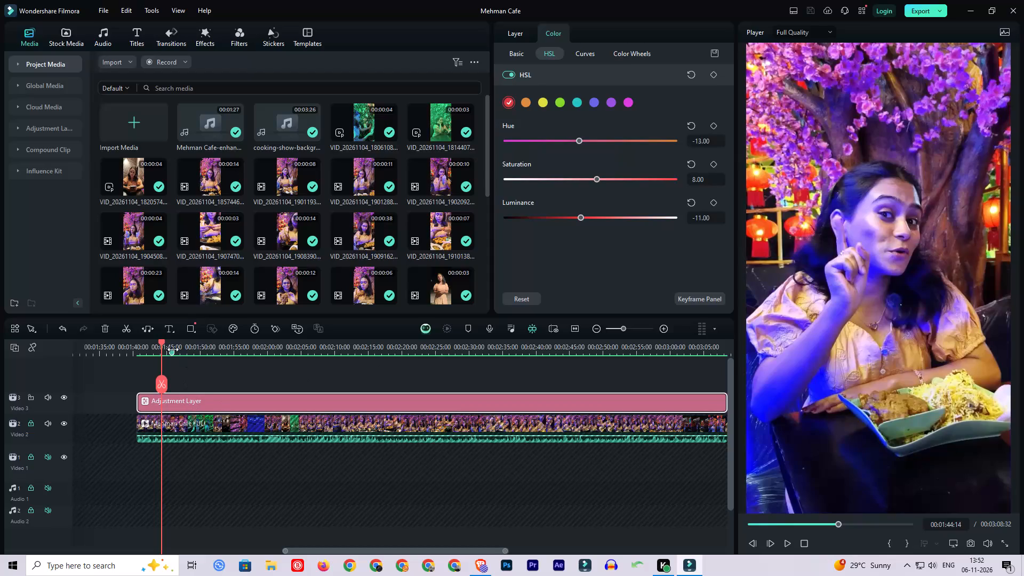
Save the project and play the graded video from the start of the adjustment layer.
left_click(144, 349)
left_click(190, 367)
key("Up")
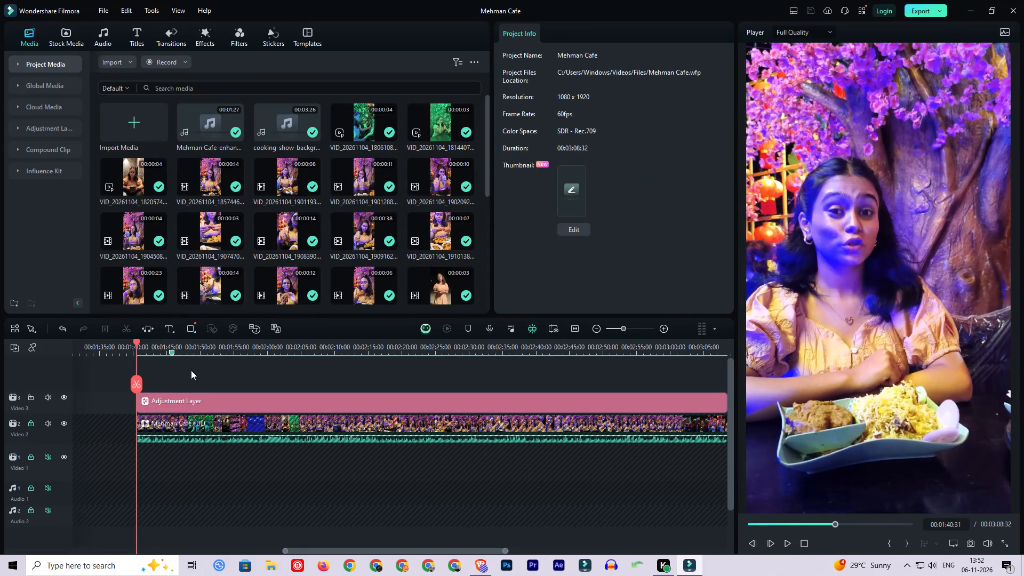
key("ctrl+s")
key("space")
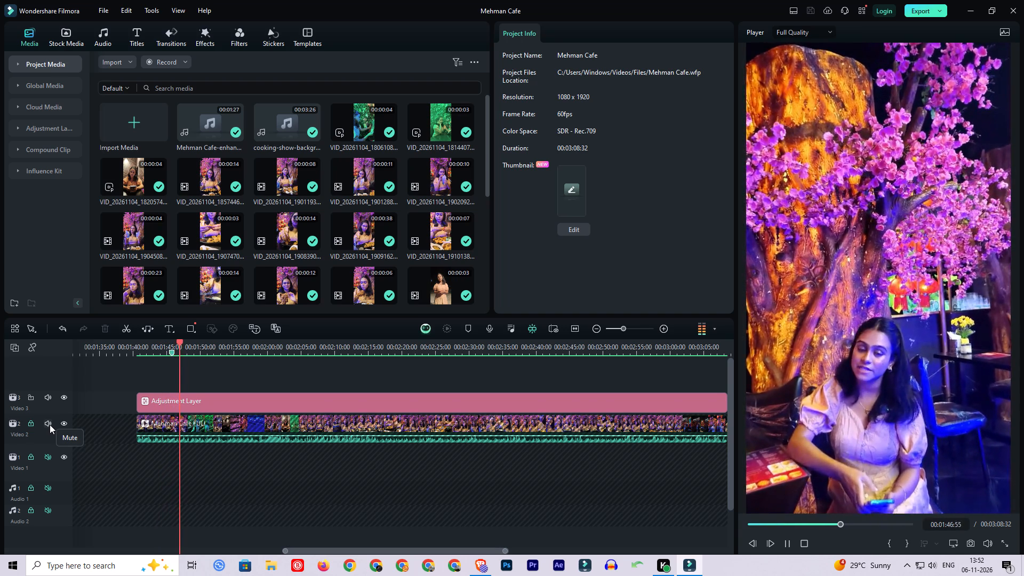
Mute the Video 2 track.
left_click(50, 425)
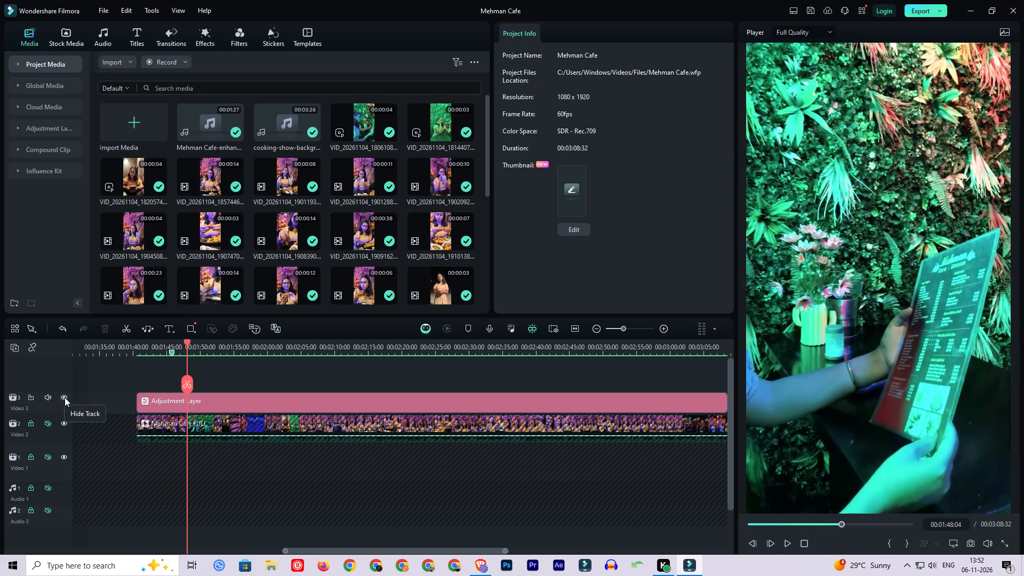
Compare the shot near 00:01:48 with the adjustment layer track hidden and shown, and play the following shots.
left_click(65, 397)
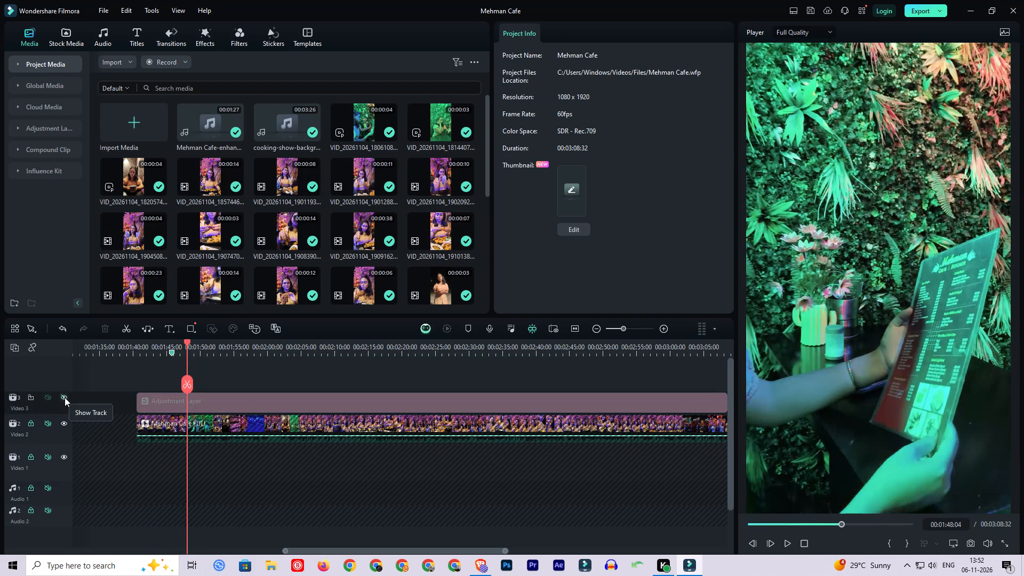
left_click(65, 397)
key("space")
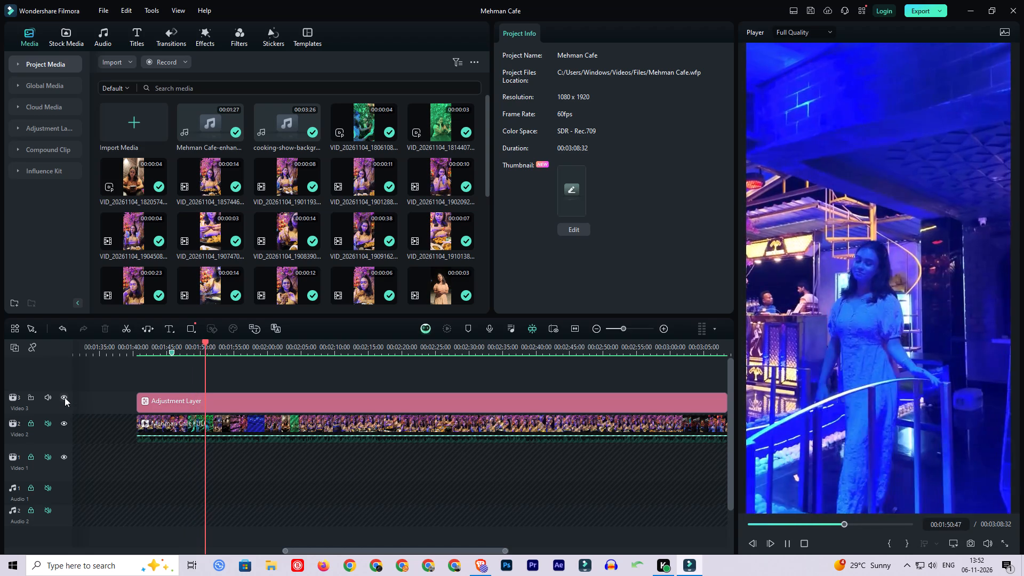
key("space")
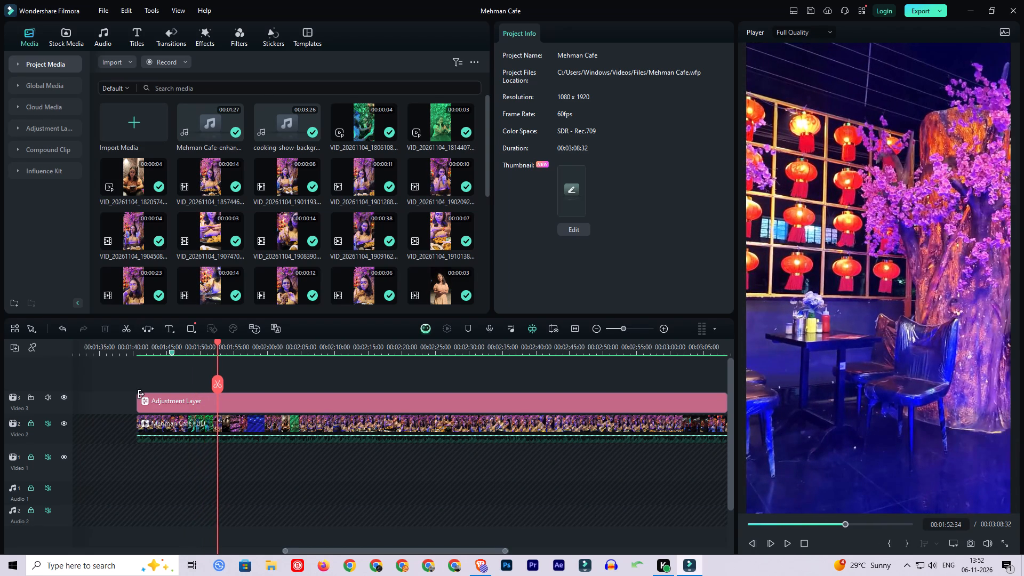
On the green-wall shot near 00:01:49, set the adjustment layer's green range to saturation 11, luminance 6 and hue -33.
left_click(199, 348)
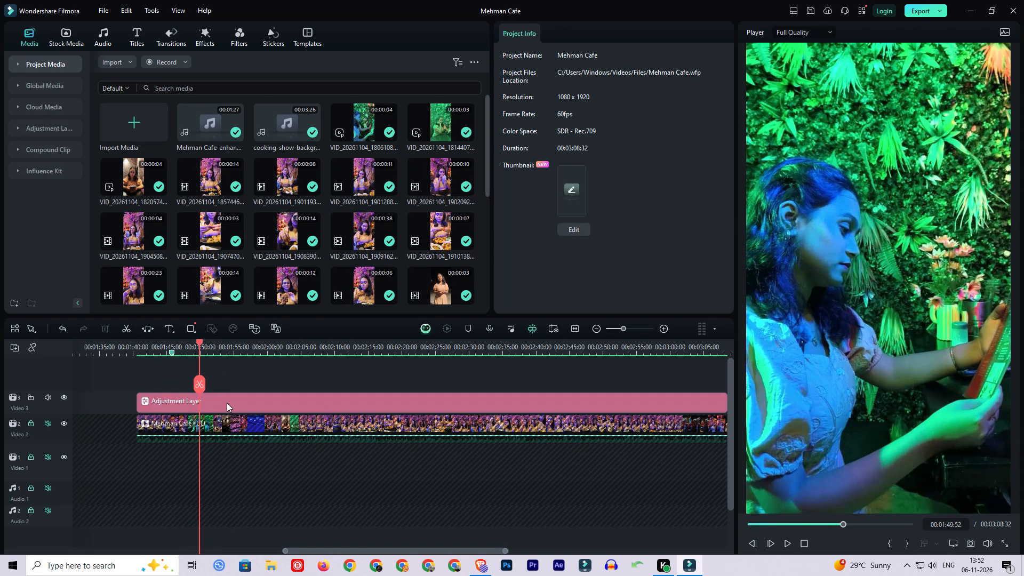
left_click(227, 403)
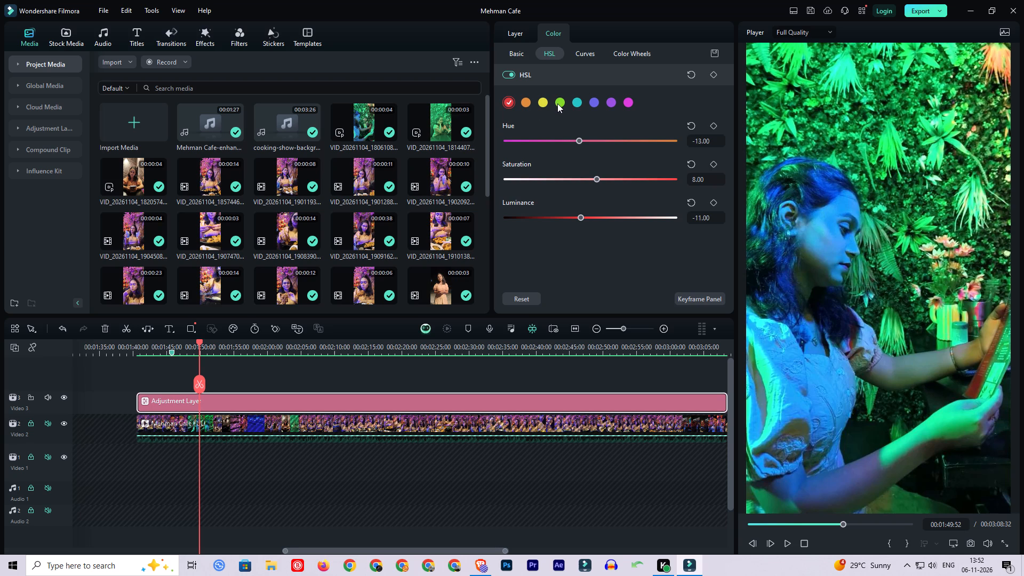
left_click(557, 103)
left_click_drag(587, 177, 498, 185)
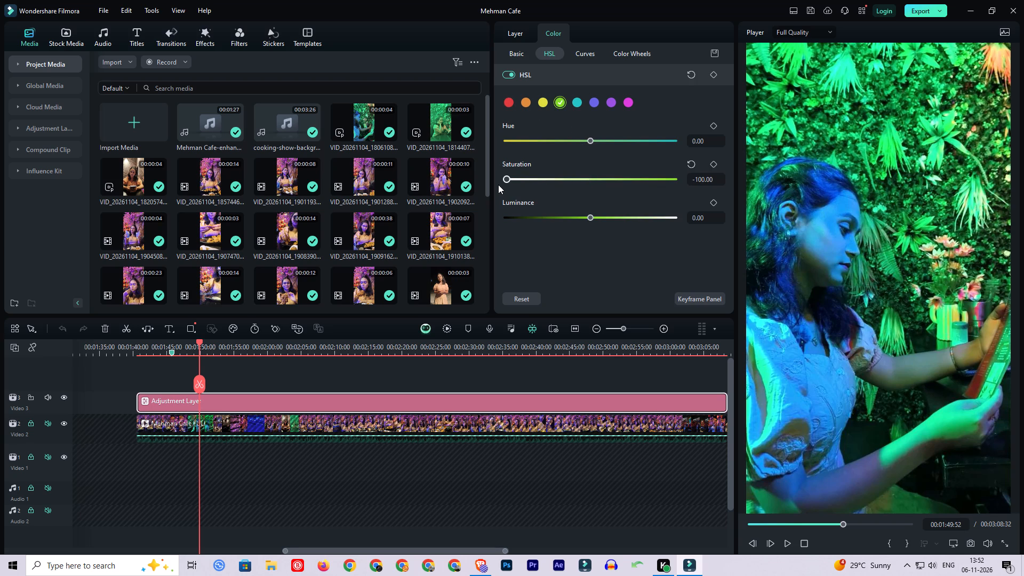
left_click_drag(498, 185, 654, 187)
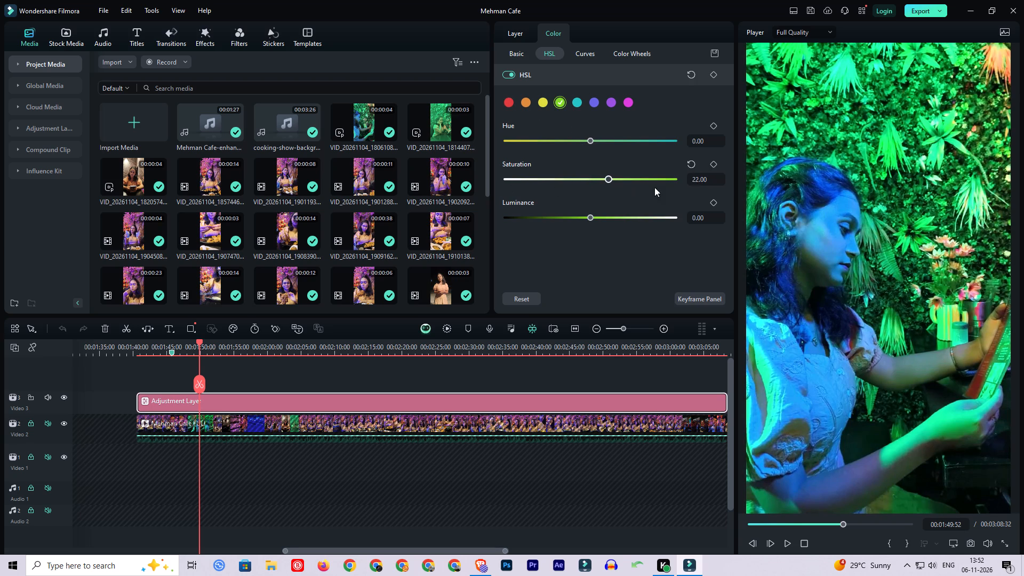
left_click_drag(654, 187, 595, 196)
left_click_drag(595, 196, 599, 196)
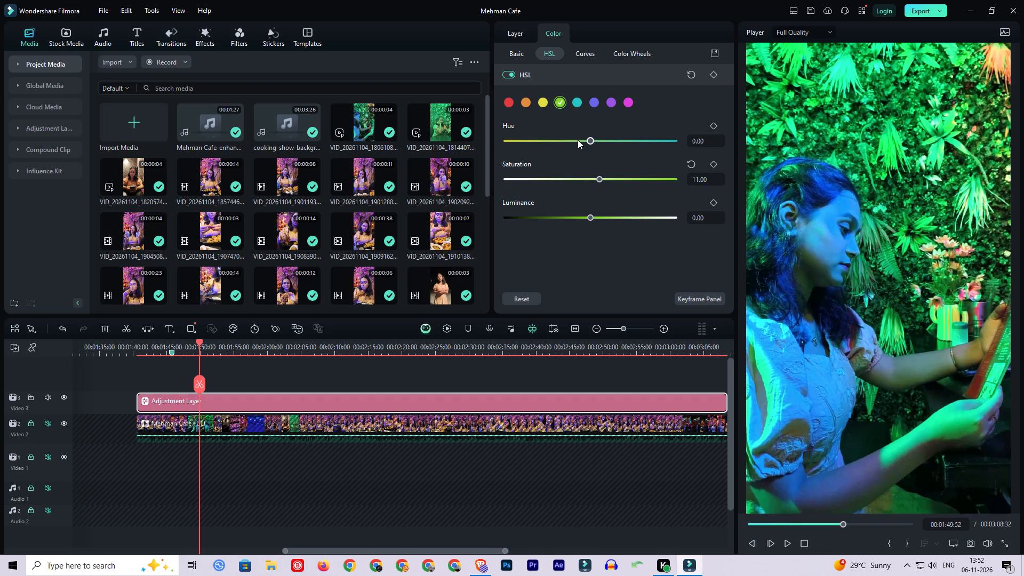
left_click(578, 140)
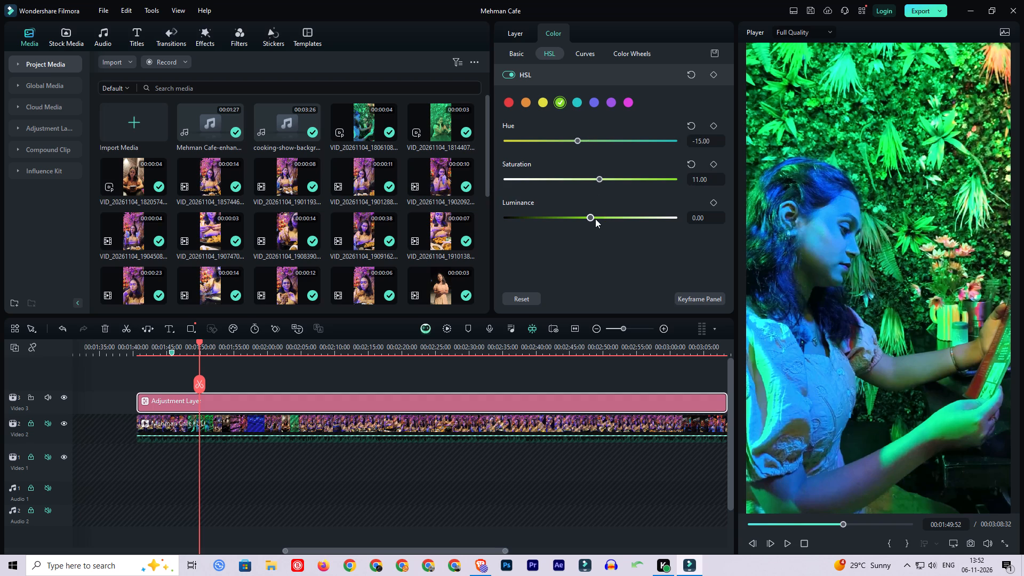
left_click(595, 218)
left_click_drag(576, 138, 536, 138)
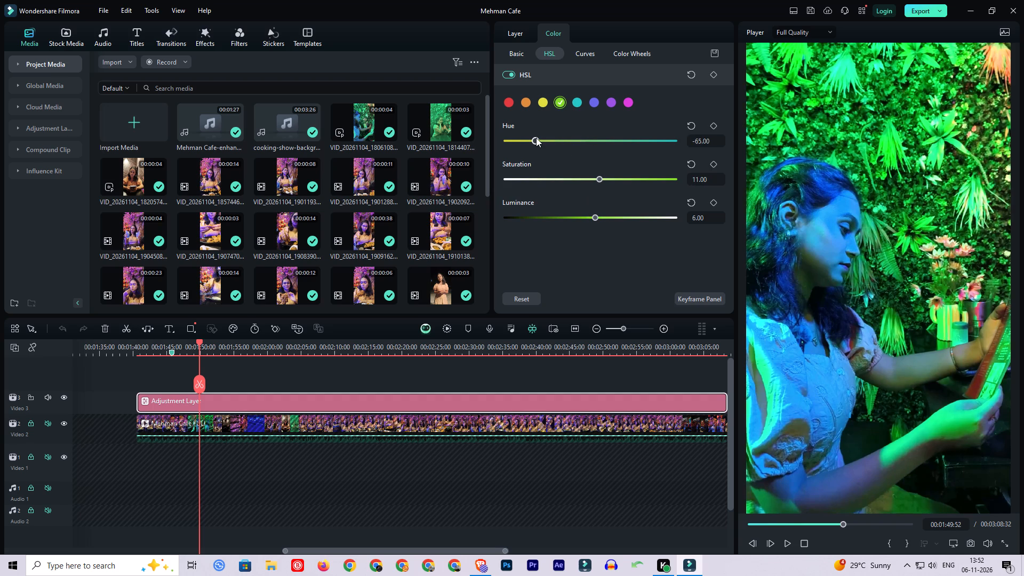
left_click_drag(536, 138, 655, 143)
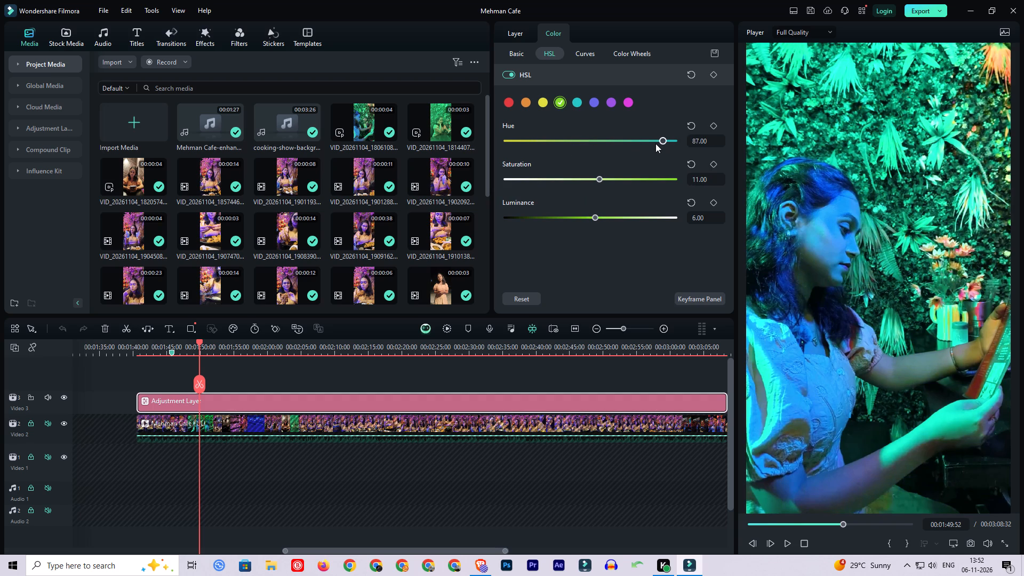
left_click_drag(655, 143, 561, 146)
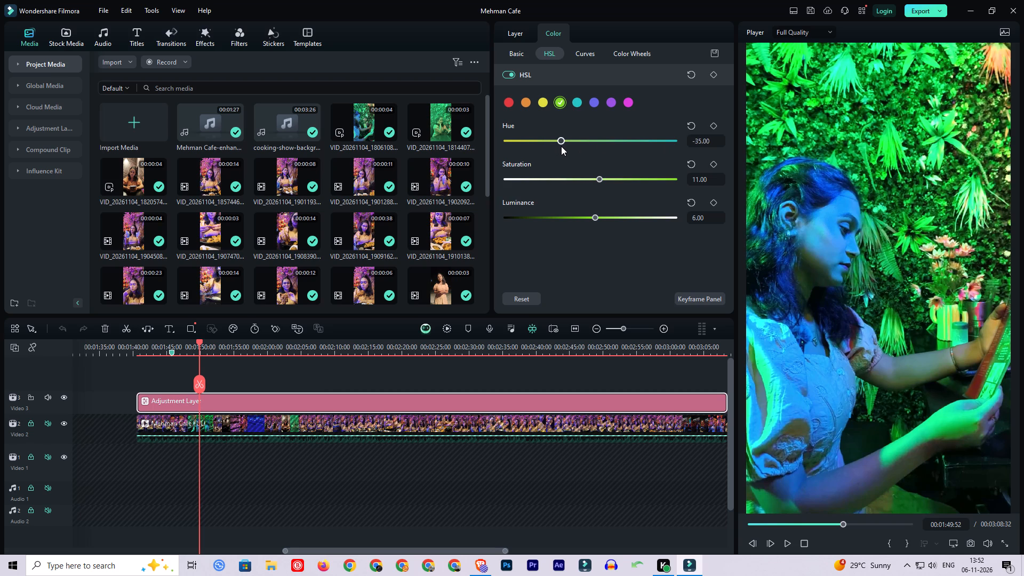
left_click_drag(561, 146, 563, 146)
On the mocktail counter shot near 00:01:51, set the yellow range's saturation to 38, hue to 15 and luminance to 8.
left_click_drag(201, 341, 212, 341)
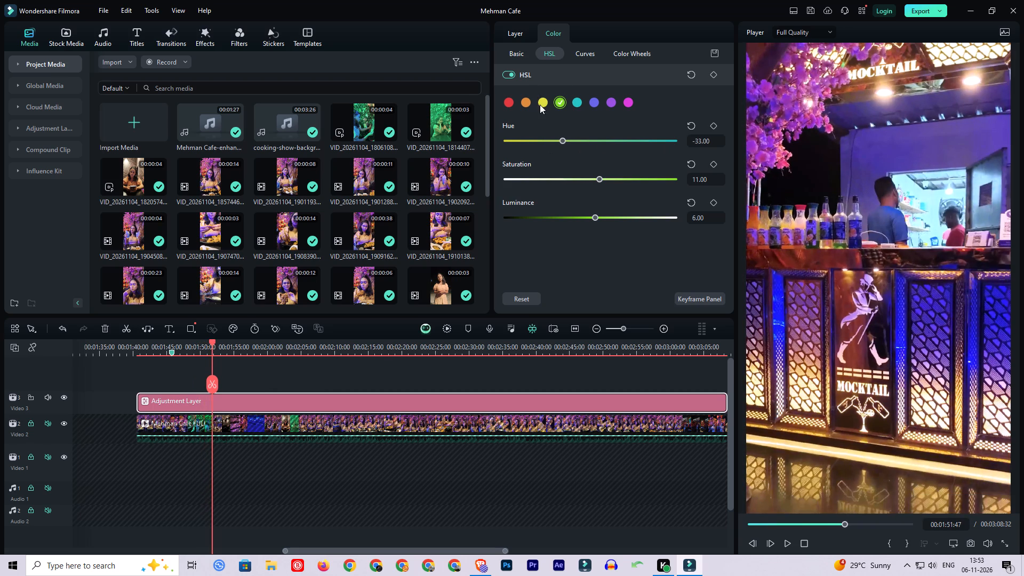
left_click(540, 101)
left_click_drag(591, 180, 622, 180)
left_click_drag(593, 140, 617, 143)
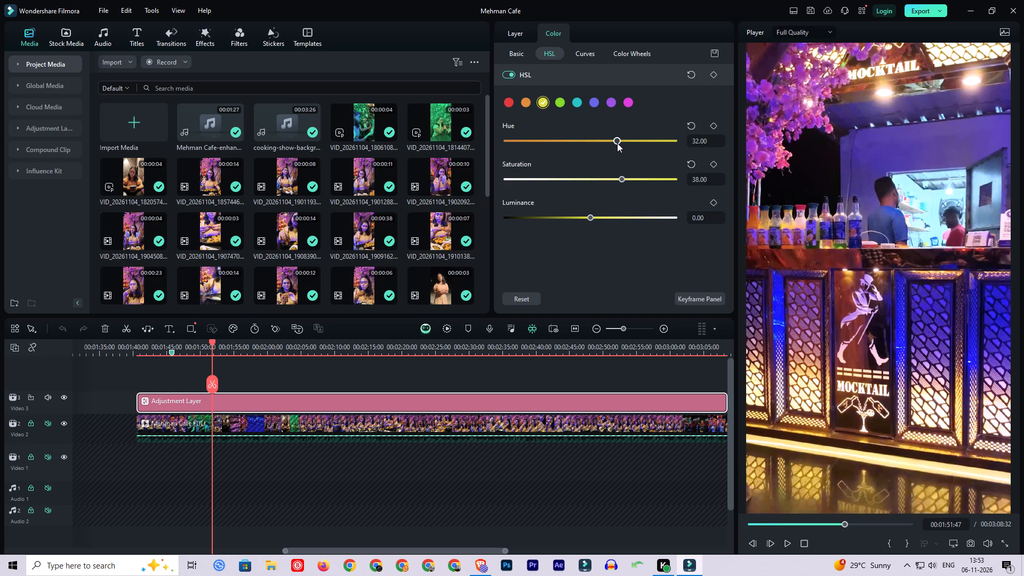
left_click_drag(617, 143, 603, 146)
left_click(597, 218)
On the lantern and blossom shot near 00:01:52, set the magenta range's hue to 34, saturation to 17 and luminance to -25.
left_click_drag(212, 343, 216, 345)
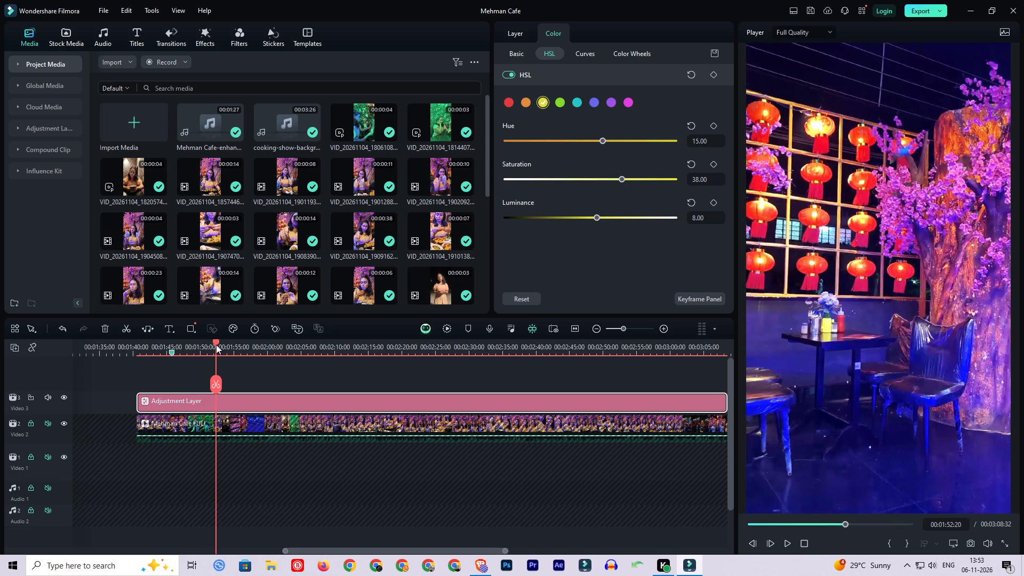
left_click_drag(216, 345, 216, 348)
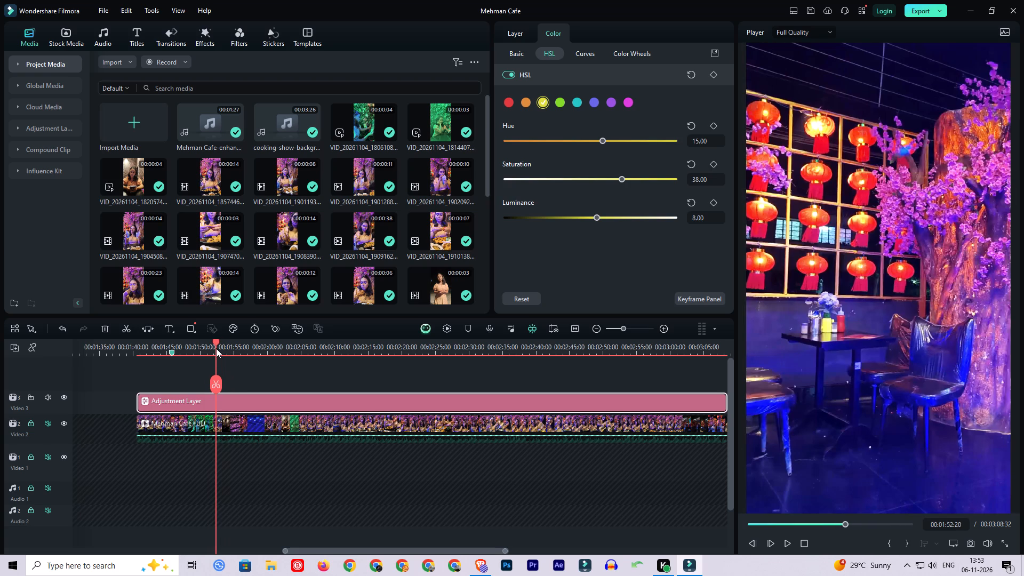
left_click_drag(216, 348, 226, 349)
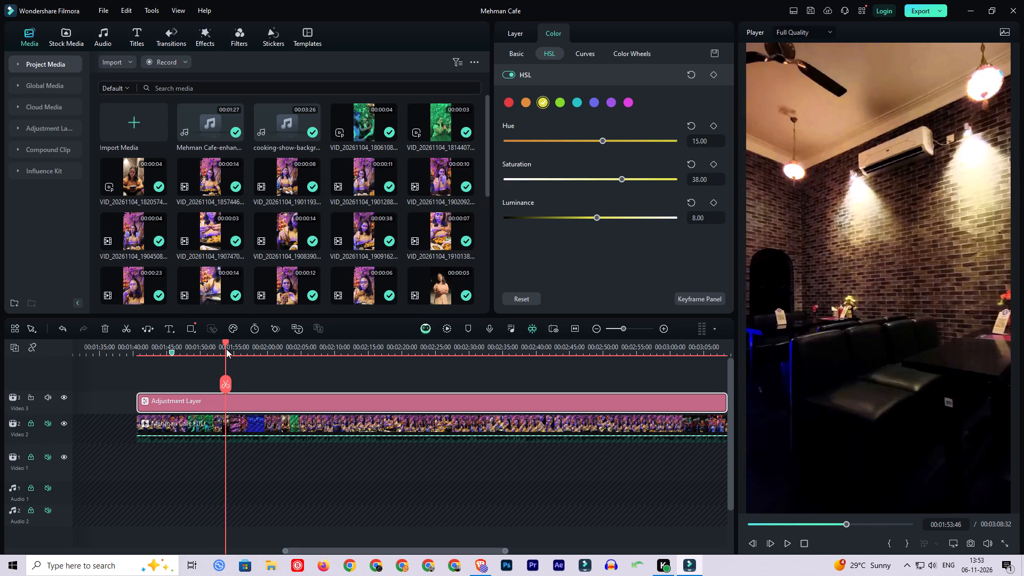
left_click_drag(226, 349, 220, 350)
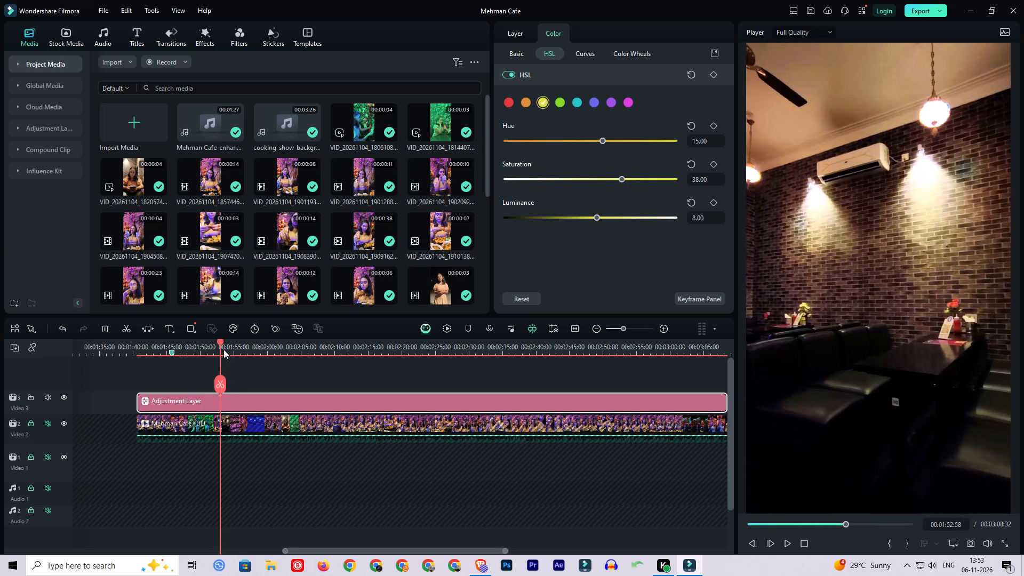
left_click(629, 106)
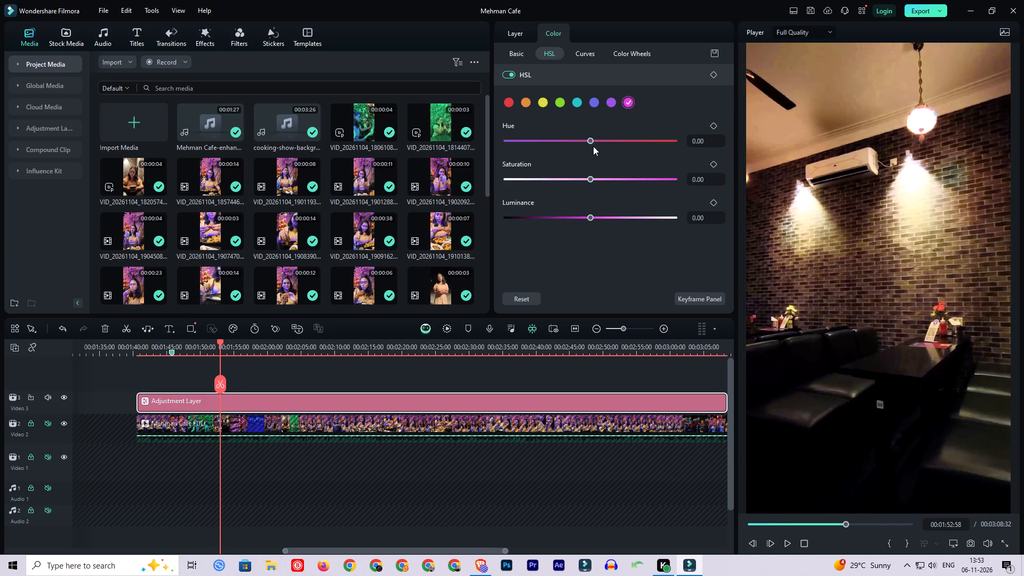
left_click(220, 346)
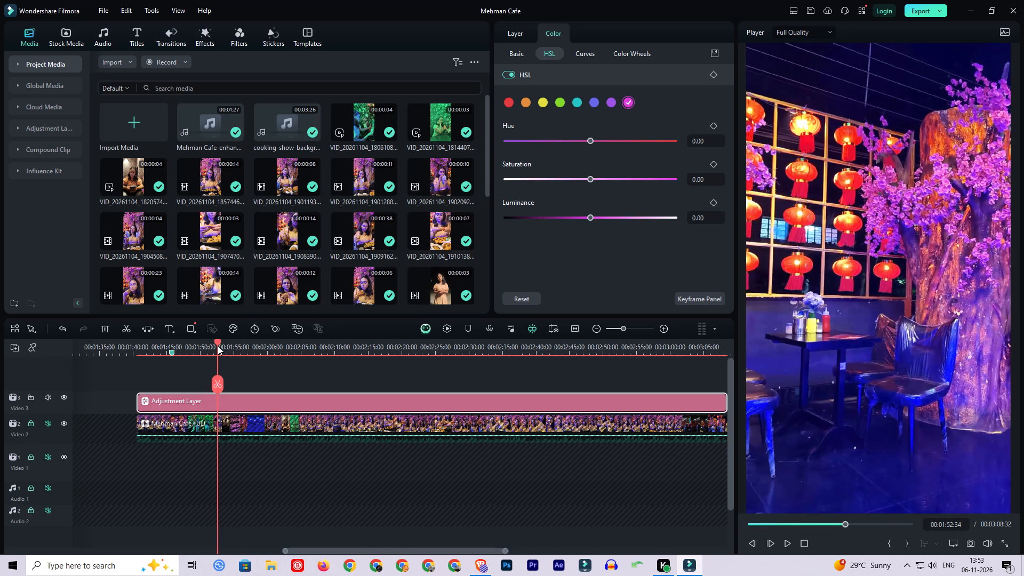
left_click_drag(588, 140, 519, 140)
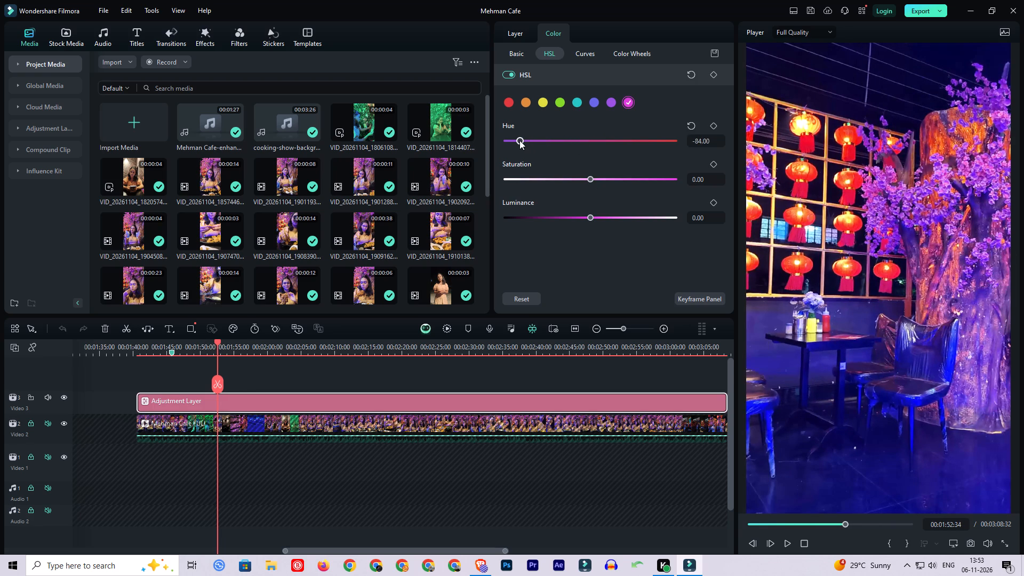
left_click_drag(519, 140, 619, 139)
left_click(604, 178)
left_click(598, 215)
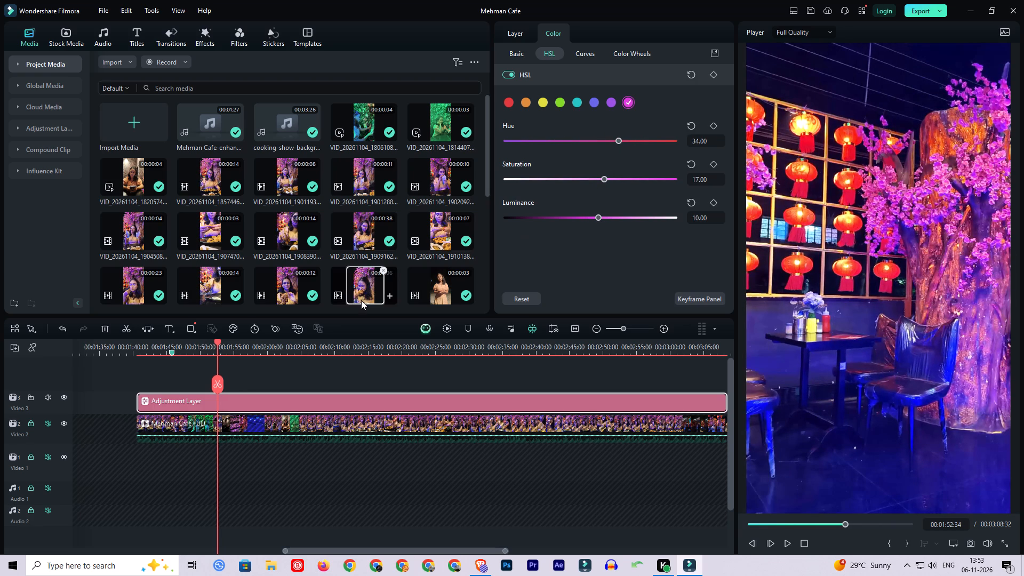
left_click(559, 217)
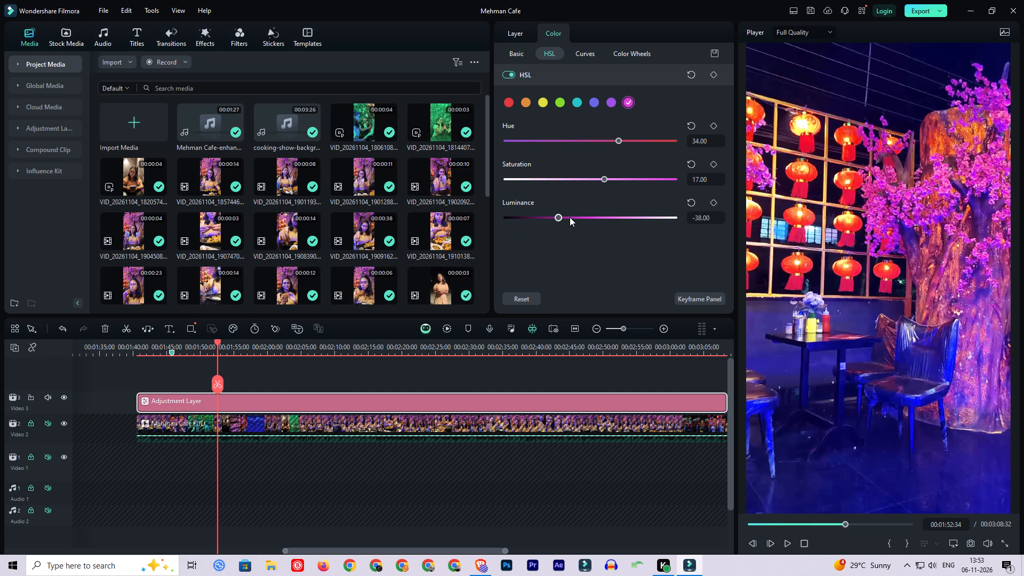
left_click(570, 217)
On the blossom-tree shot near 00:02:00, set the adjustment layer's purple range to saturation 4, hue -24 and luminance 11, and save the project.
left_click_drag(219, 346, 236, 346)
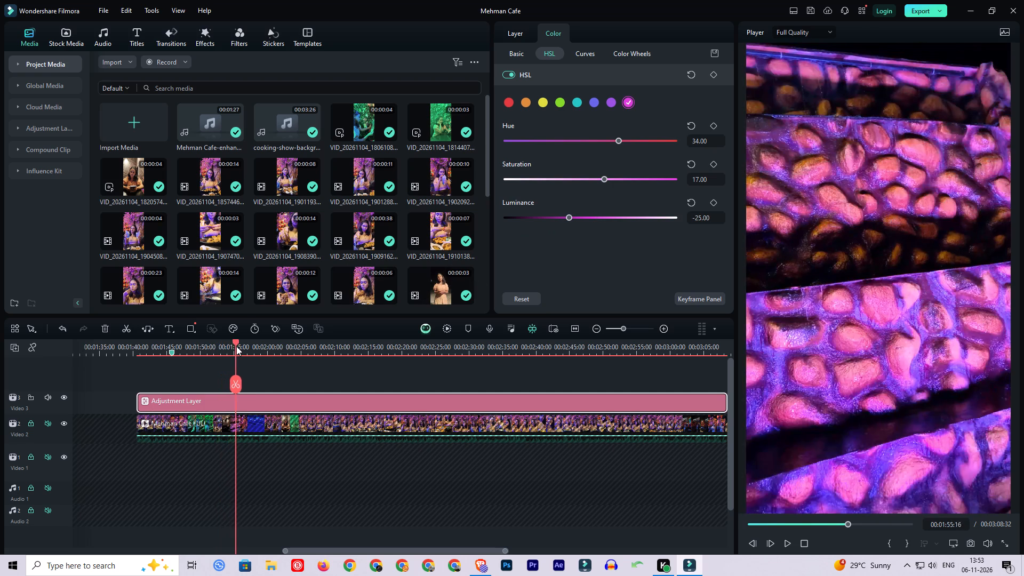
left_click_drag(236, 346, 258, 348)
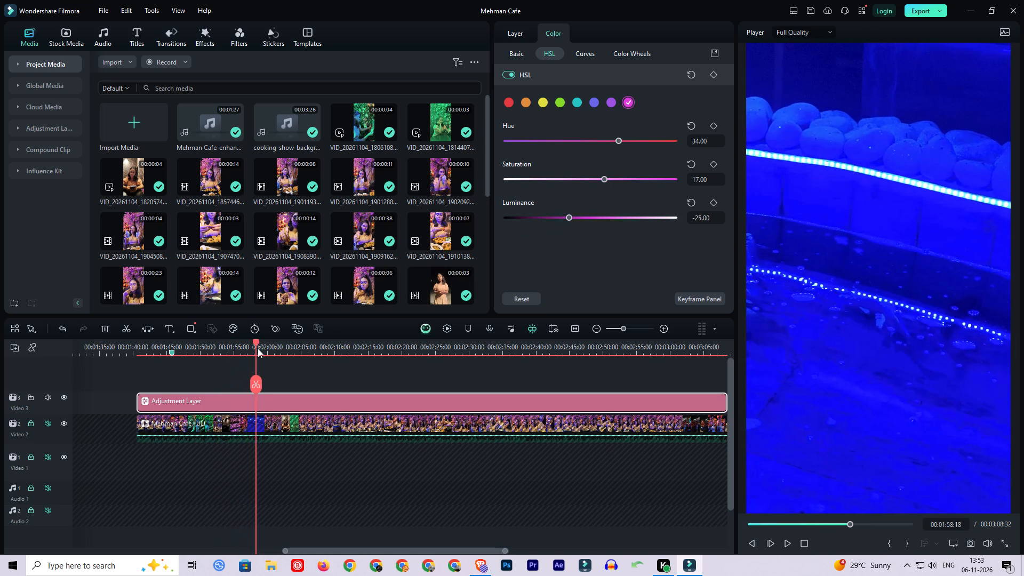
left_click_drag(258, 348, 276, 347)
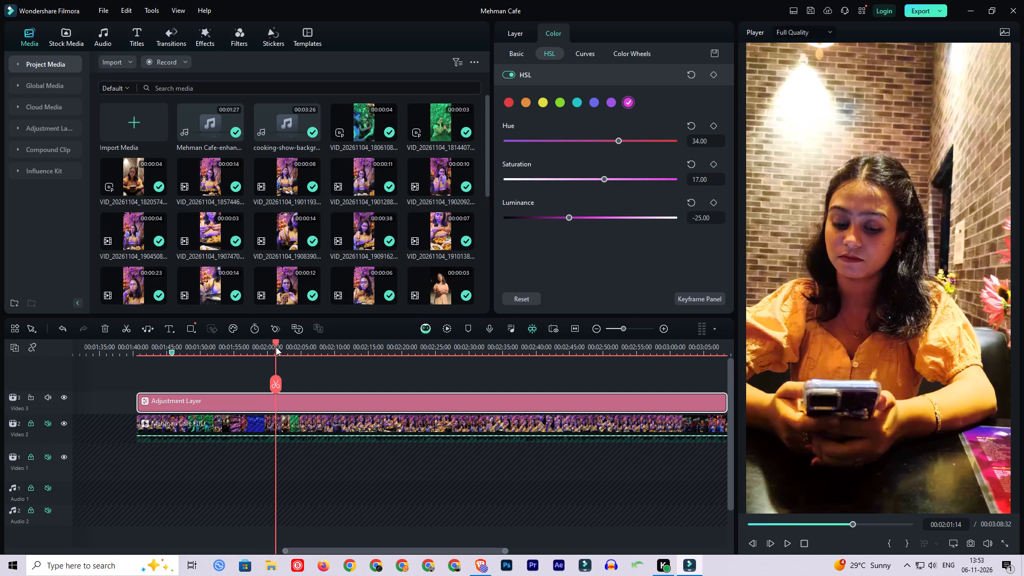
left_click_drag(276, 347, 270, 347)
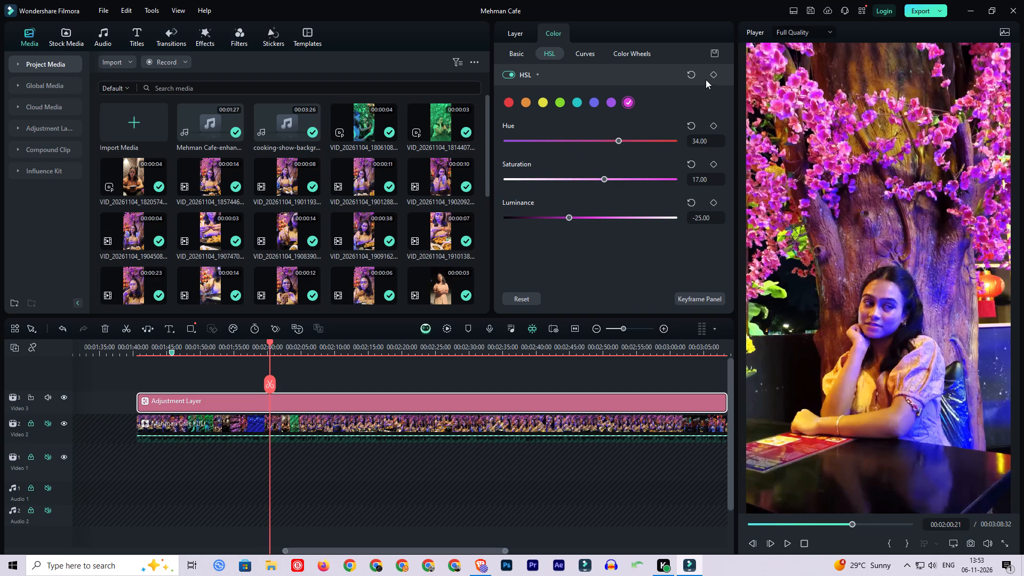
left_click(611, 104)
left_click_drag(589, 179, 585, 182)
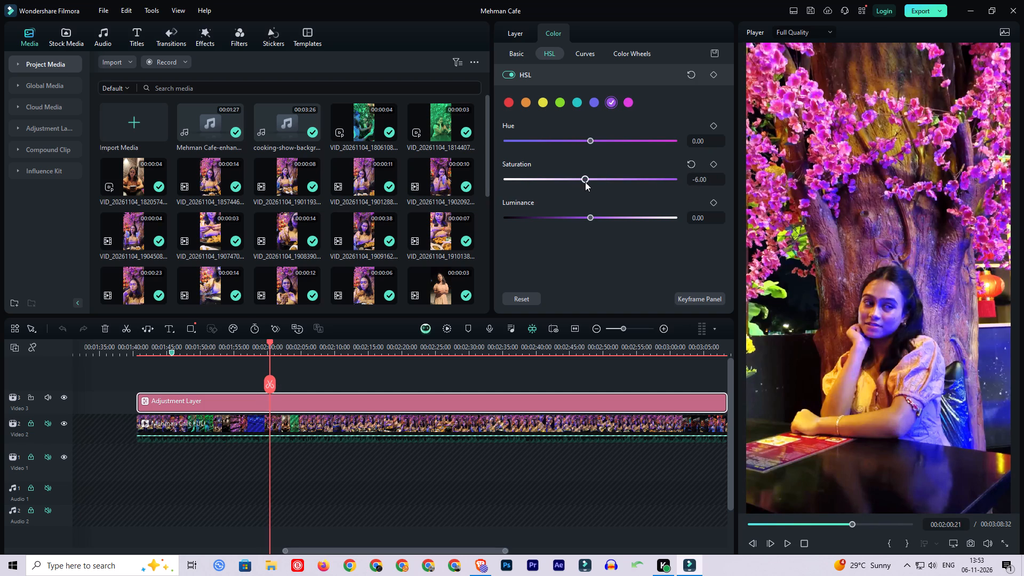
left_click_drag(585, 182, 594, 182)
left_click_drag(591, 140, 589, 140)
left_click_drag(589, 140, 618, 140)
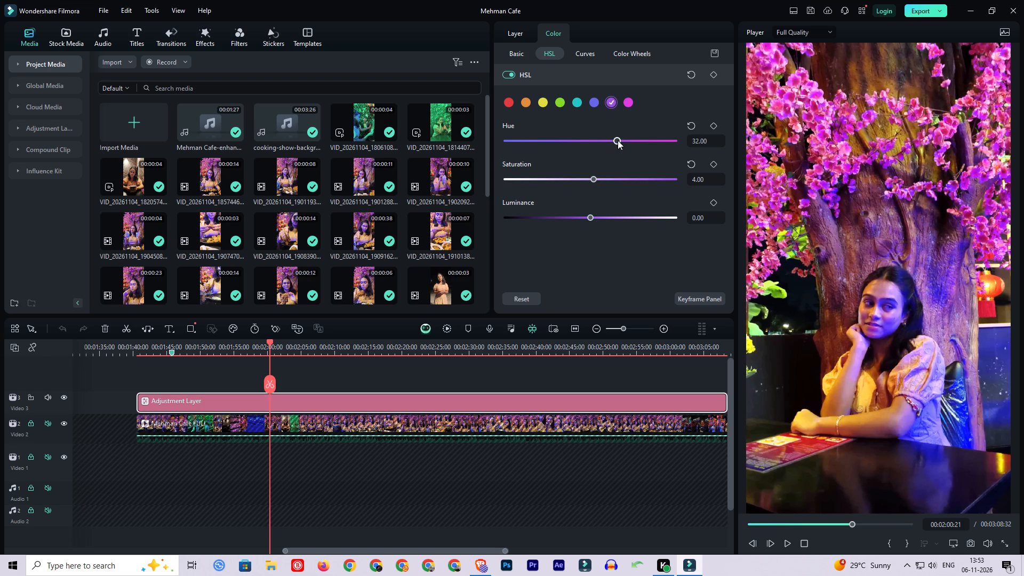
left_click_drag(618, 140, 690, 139)
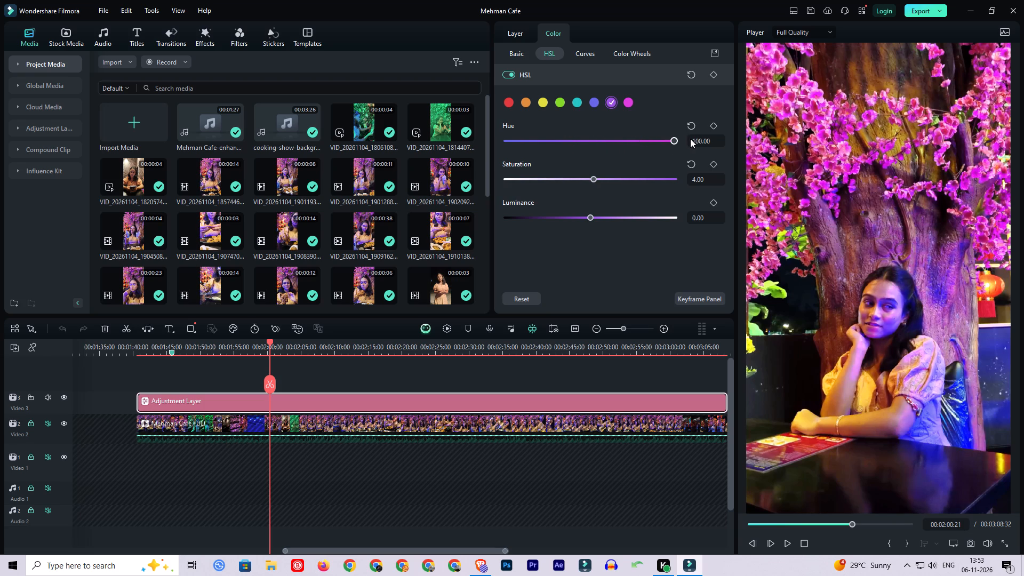
left_click_drag(690, 139, 583, 139)
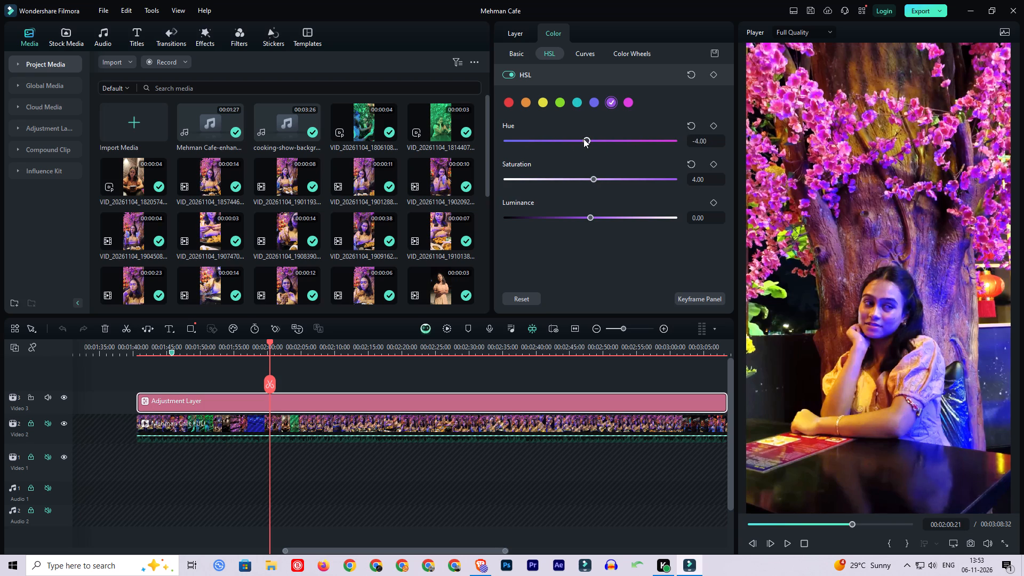
left_click_drag(583, 139, 571, 139)
left_click_drag(590, 219, 599, 219)
key("ctrl+s")
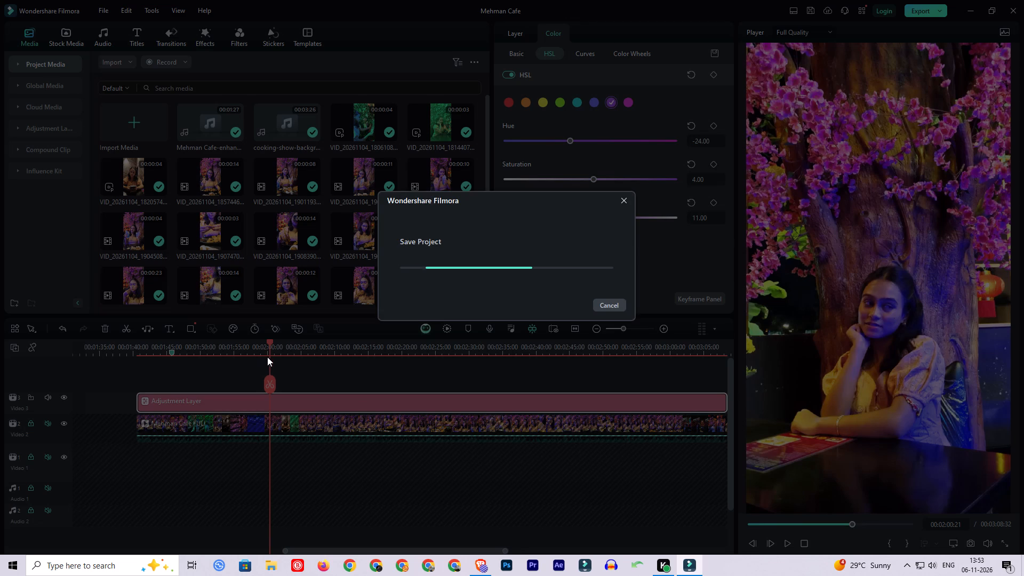
On the bread and curry shot near 00:02:13, set the blue range's hue to 7 and luminance to 13, and save the project.
left_click_drag(269, 346, 288, 348)
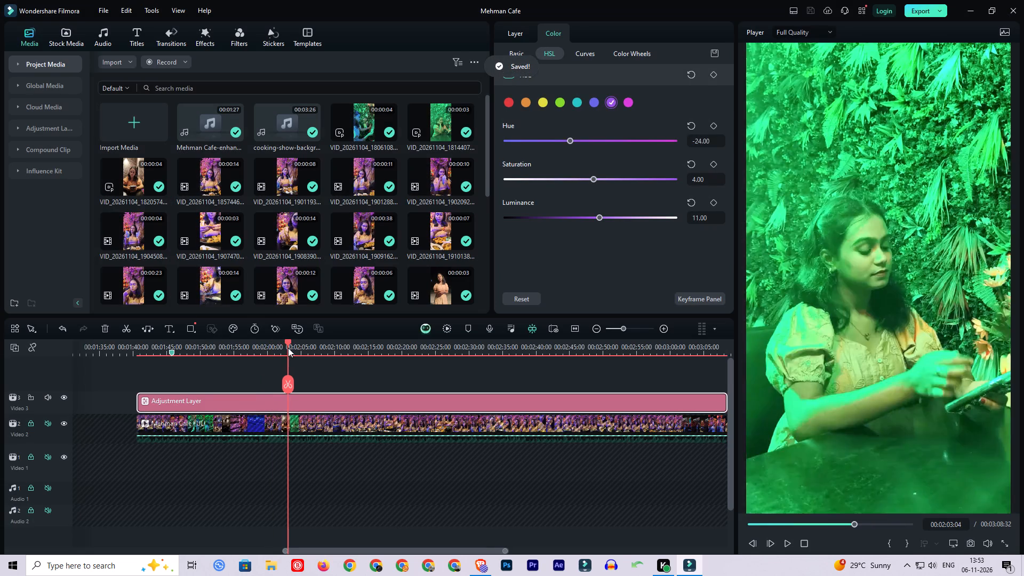
left_click_drag(288, 348, 276, 348)
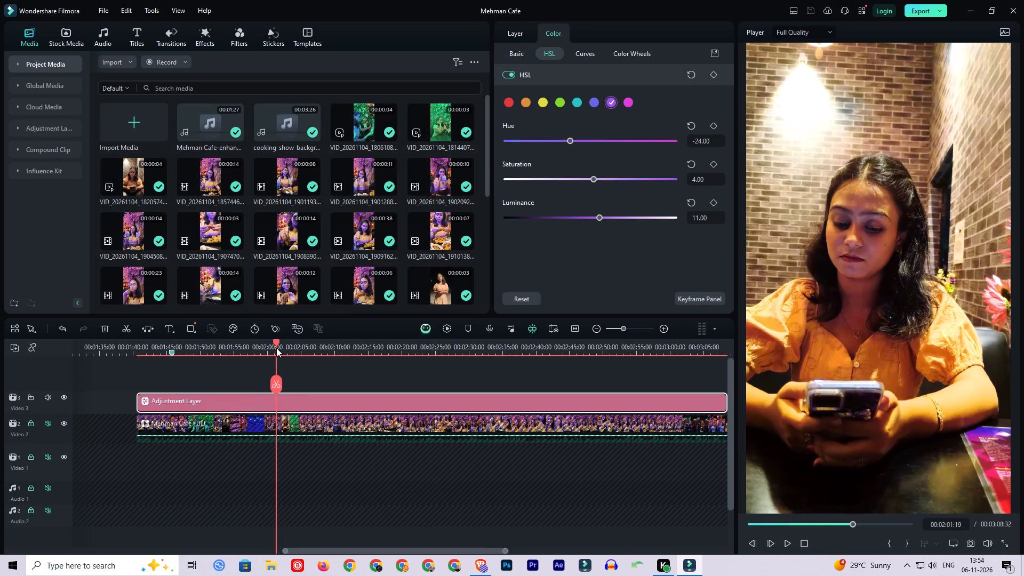
left_click_drag(276, 348, 294, 349)
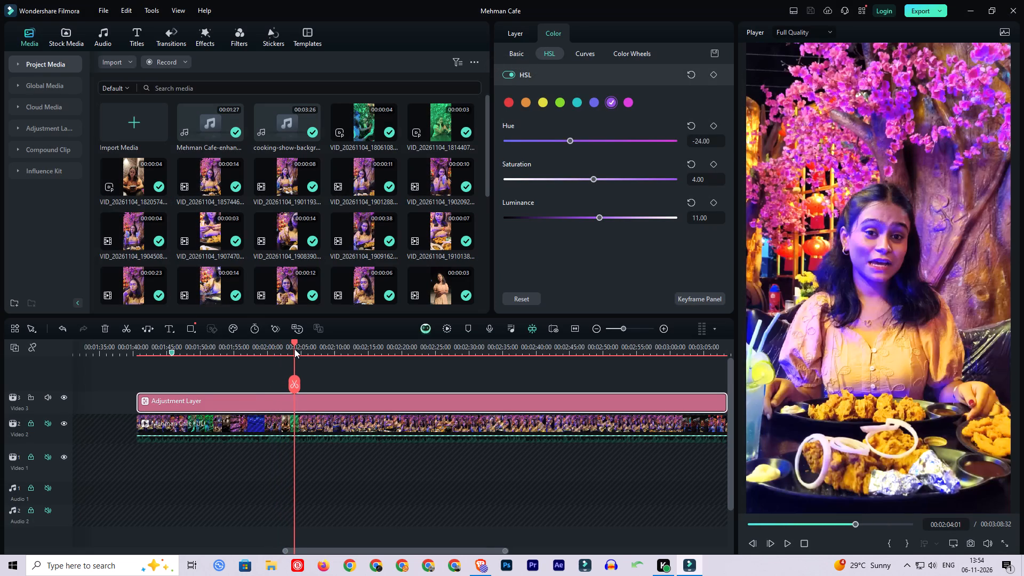
left_click_drag(294, 349, 310, 350)
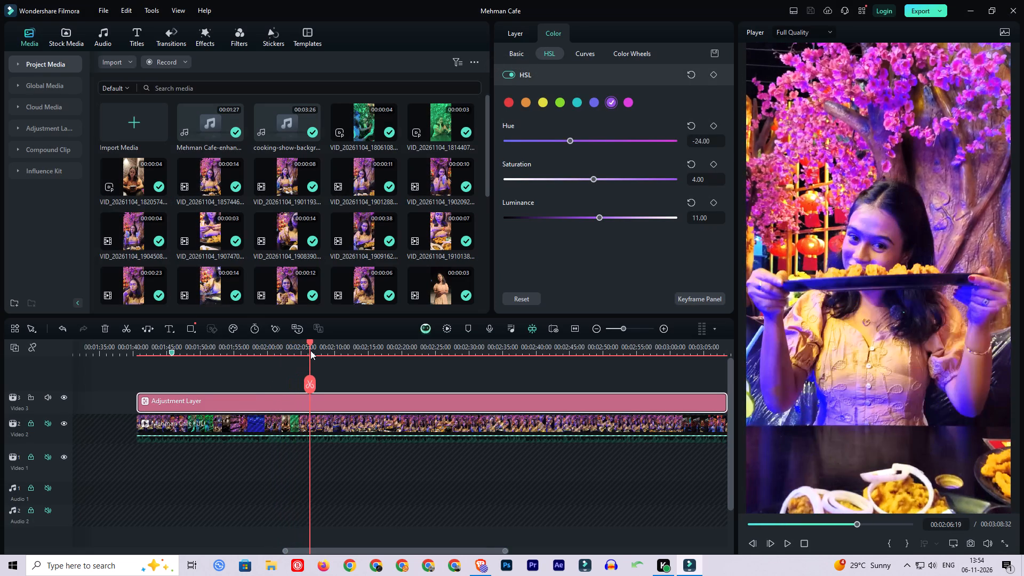
left_click_drag(310, 350, 325, 350)
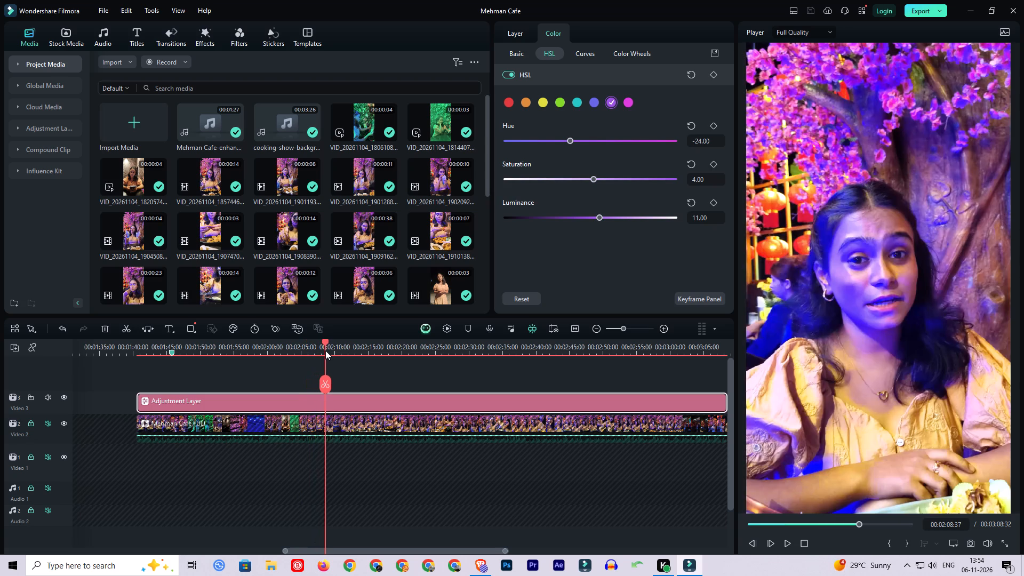
left_click_drag(325, 350, 338, 350)
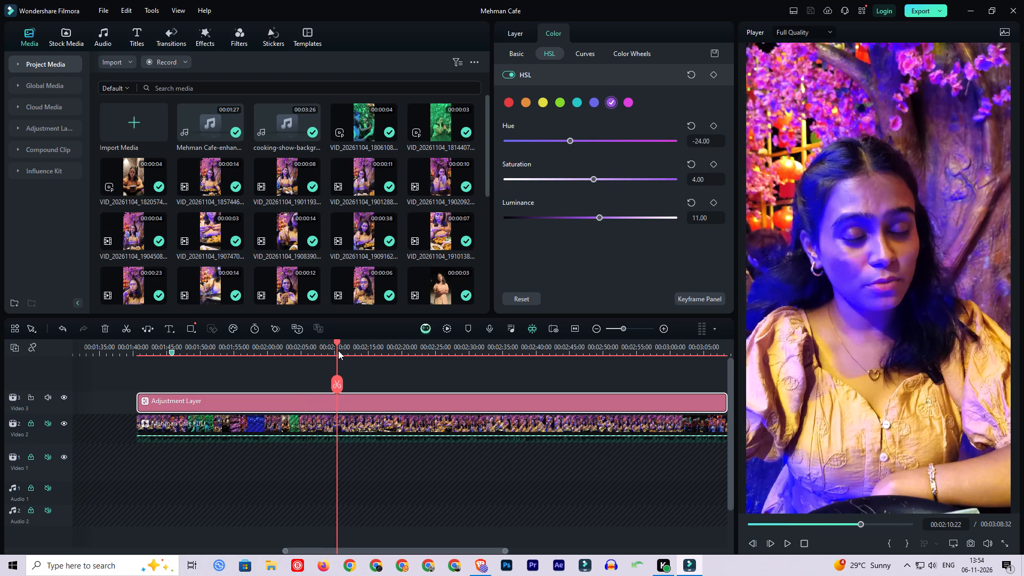
left_click_drag(338, 350, 355, 350)
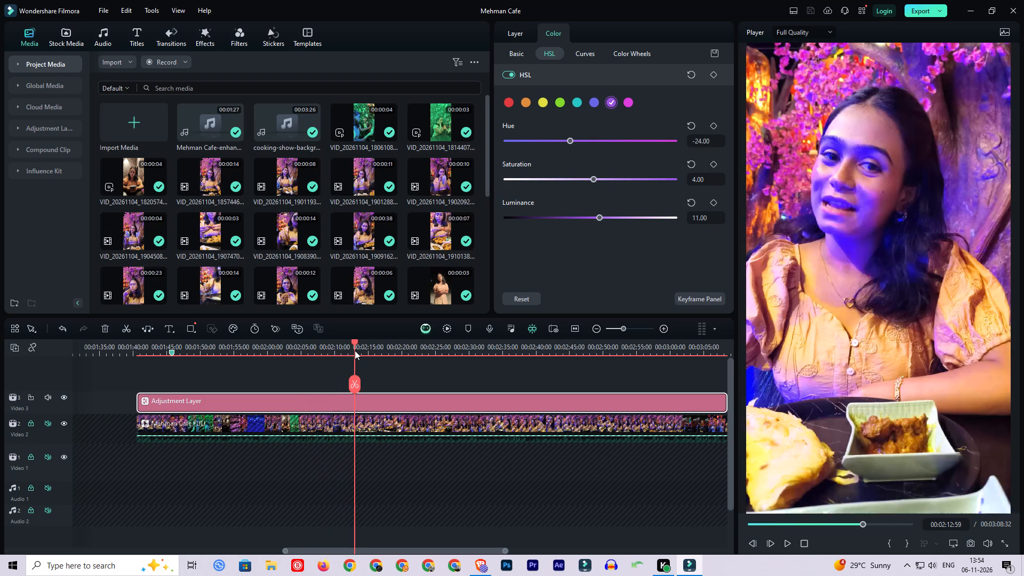
left_click_drag(355, 350, 357, 350)
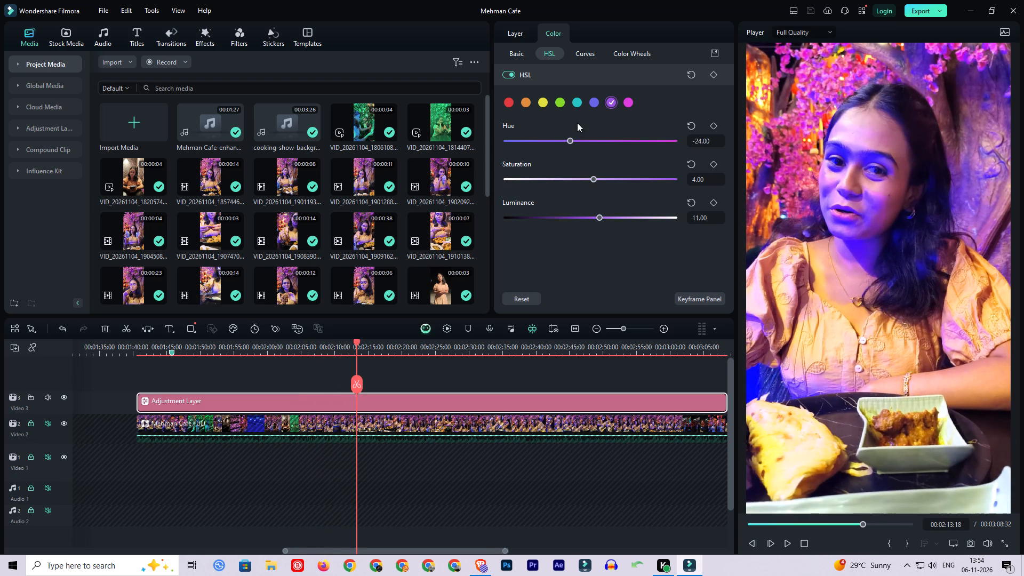
left_click(593, 106)
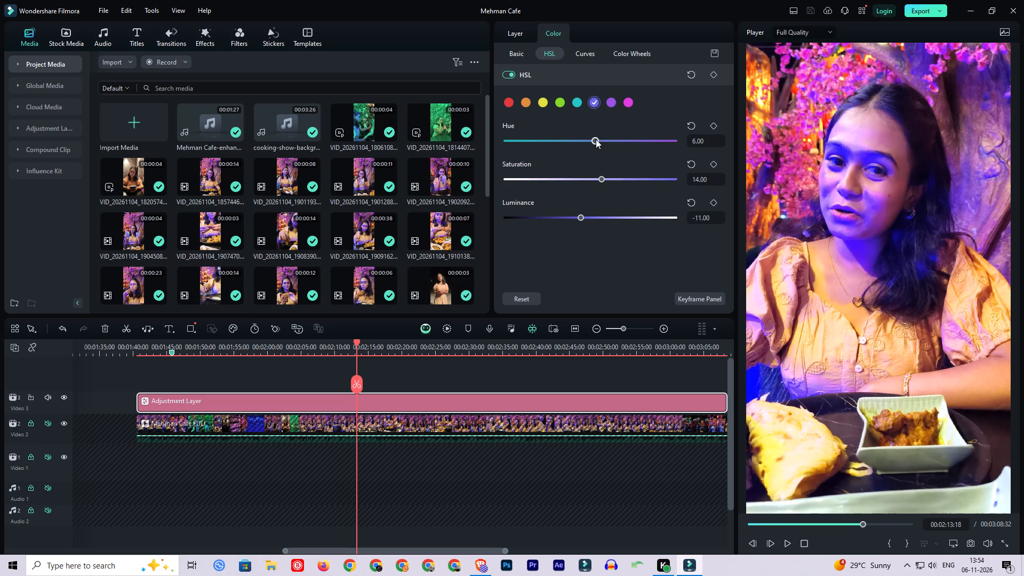
left_click(596, 139)
left_click_drag(600, 176, 587, 176)
key("ctrl+z")
left_click_drag(583, 217, 593, 217)
left_click_drag(593, 217, 602, 218)
key("ctrl+s")
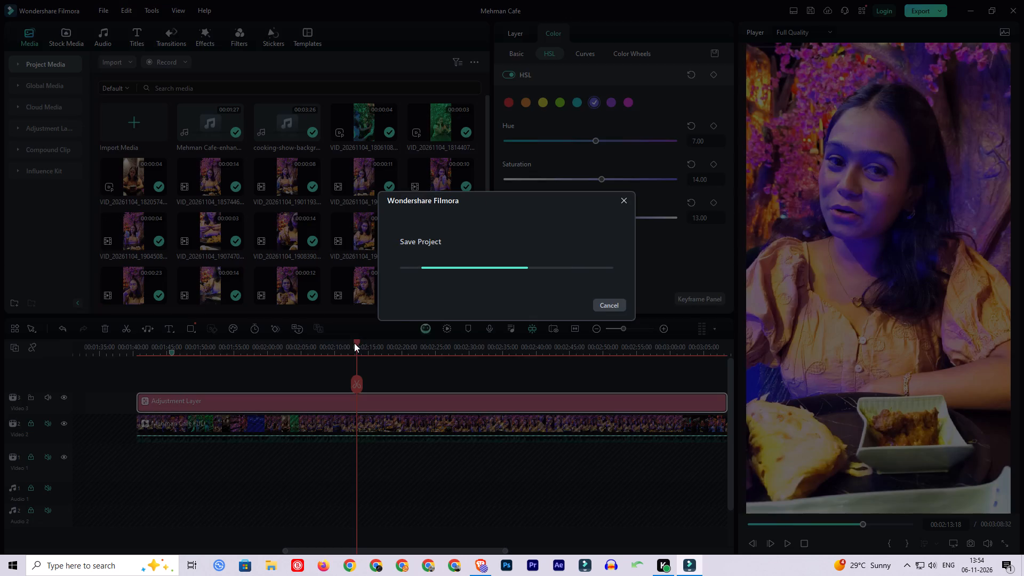
On the fried chicken close-up near 00:02:24, reduce the adjustment layer's yellow range saturation.
left_click_drag(357, 341, 386, 343)
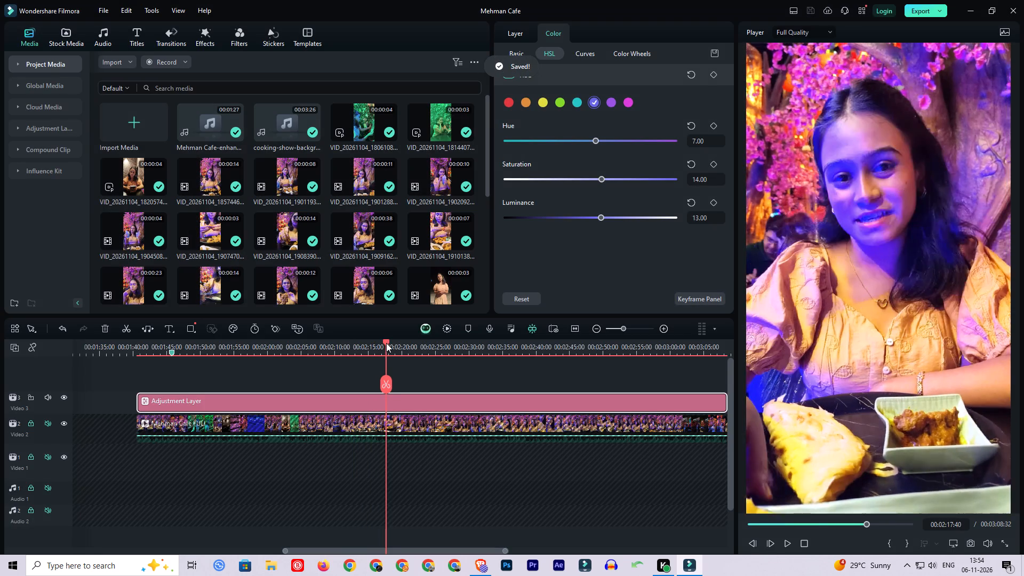
left_click_drag(386, 343, 405, 345)
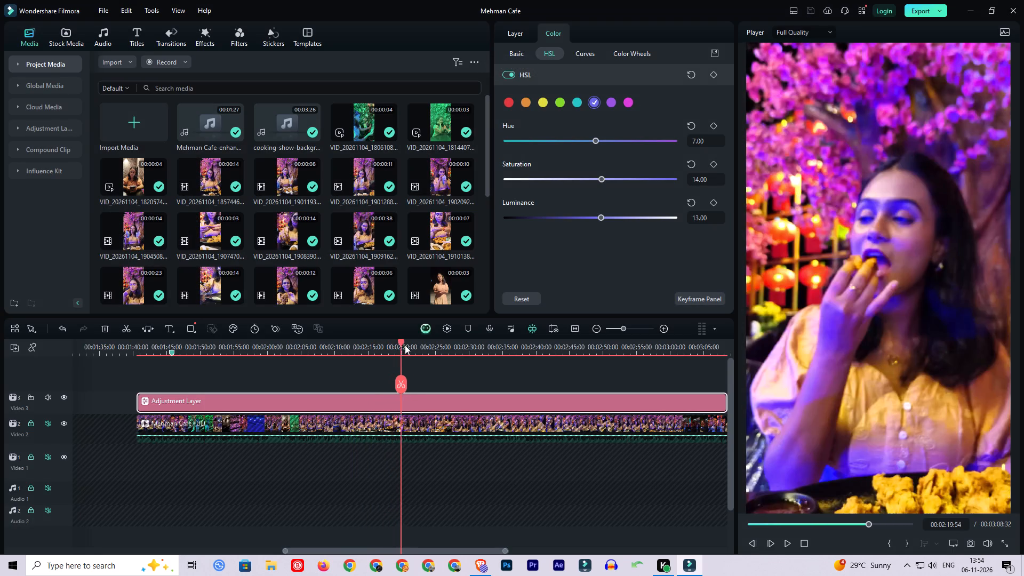
left_click_drag(405, 345, 391, 344)
left_click_drag(391, 344, 394, 343)
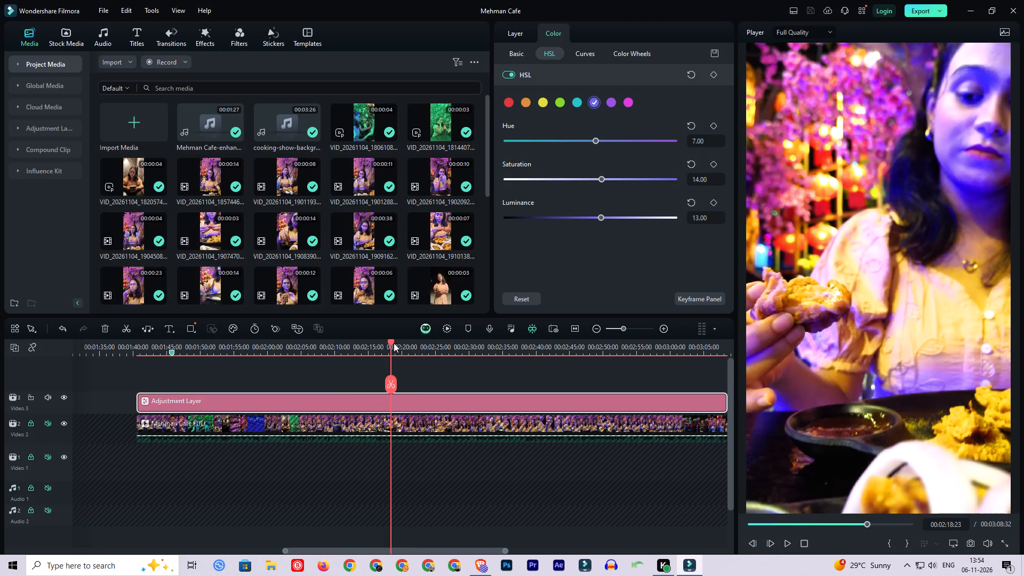
left_click_drag(394, 343, 428, 343)
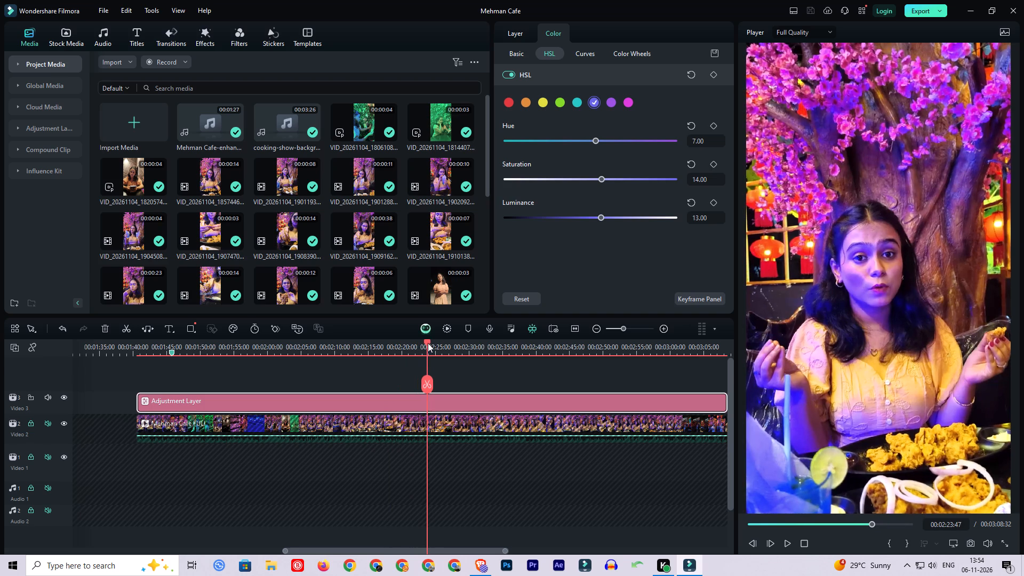
left_click_drag(428, 343, 447, 340)
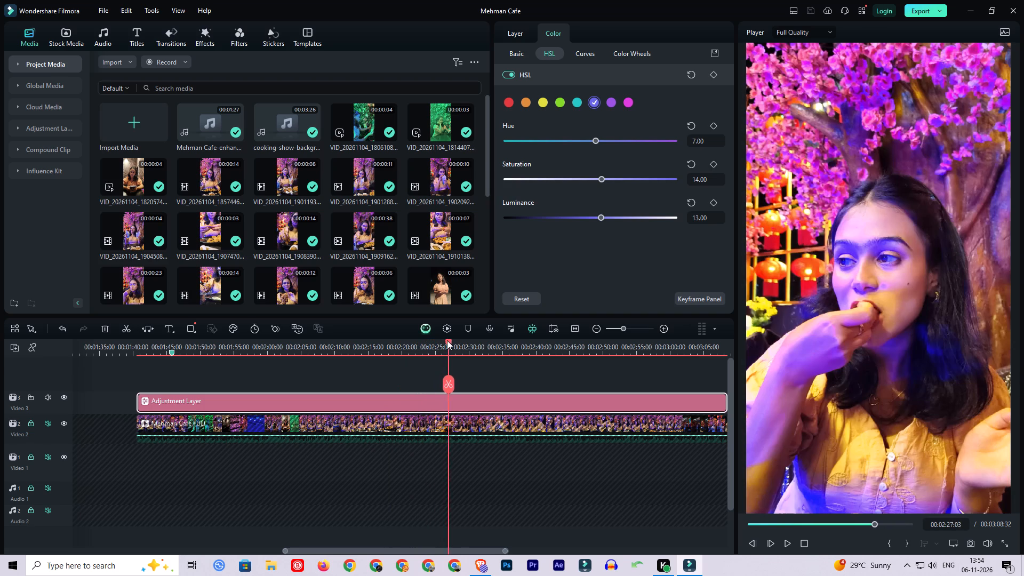
left_click_drag(447, 340, 434, 338)
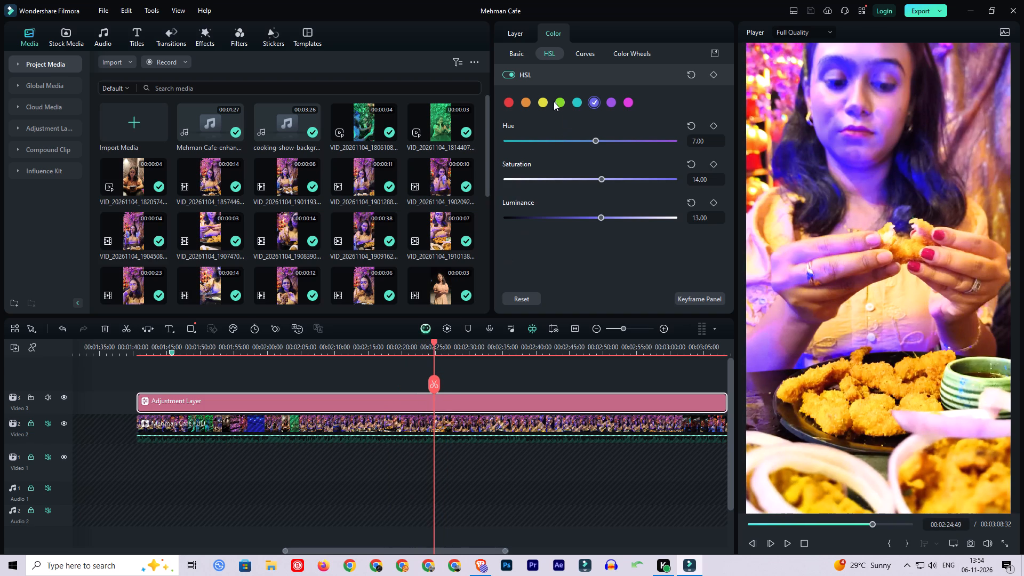
left_click(527, 104)
left_click(545, 105)
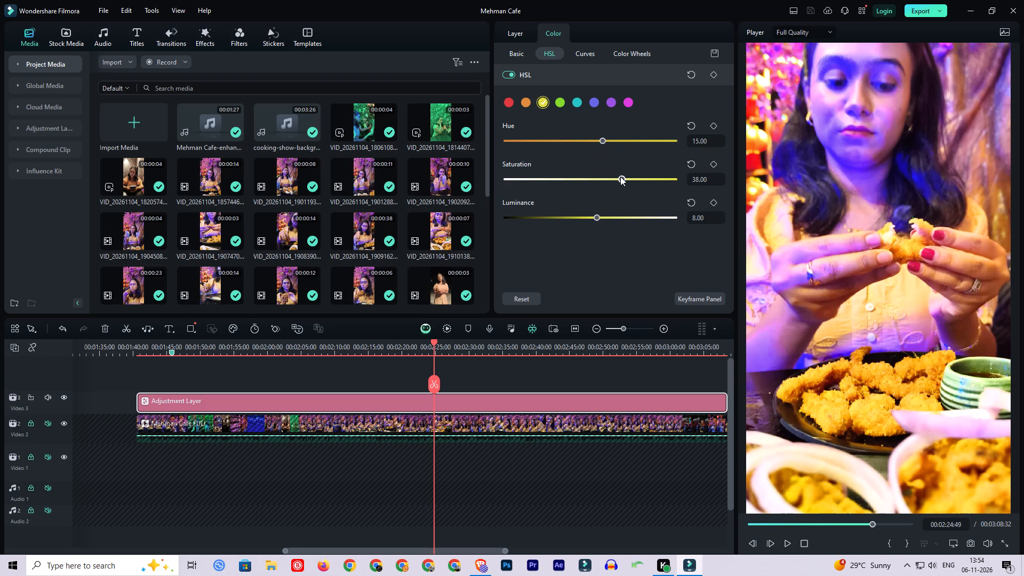
left_click_drag(620, 177, 605, 181)
left_click_drag(605, 181, 607, 181)
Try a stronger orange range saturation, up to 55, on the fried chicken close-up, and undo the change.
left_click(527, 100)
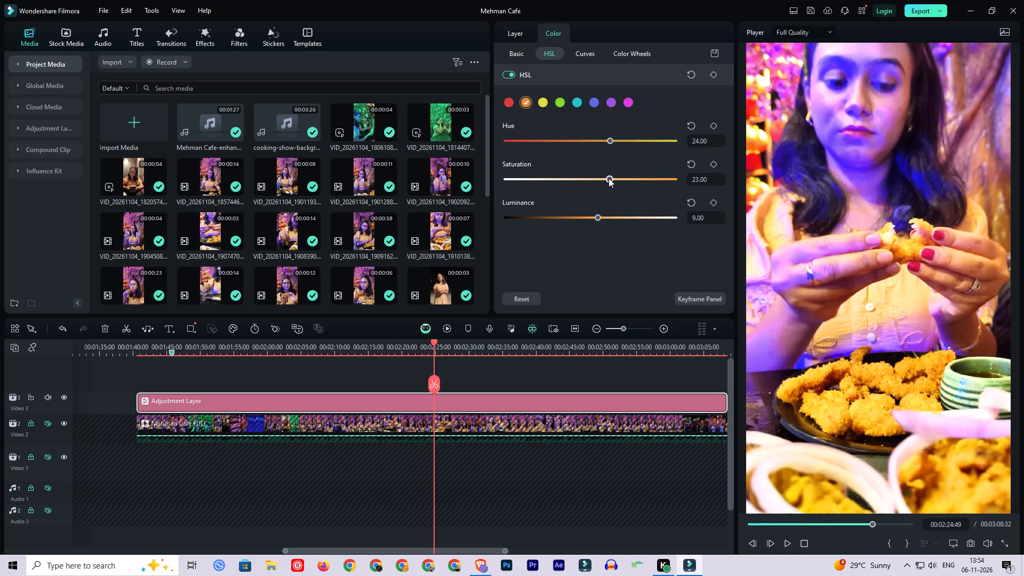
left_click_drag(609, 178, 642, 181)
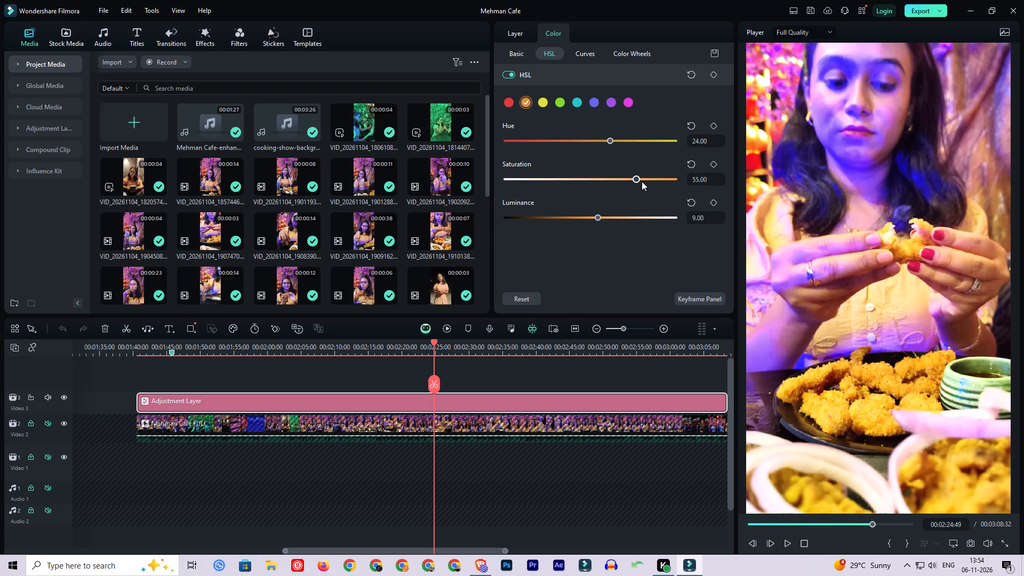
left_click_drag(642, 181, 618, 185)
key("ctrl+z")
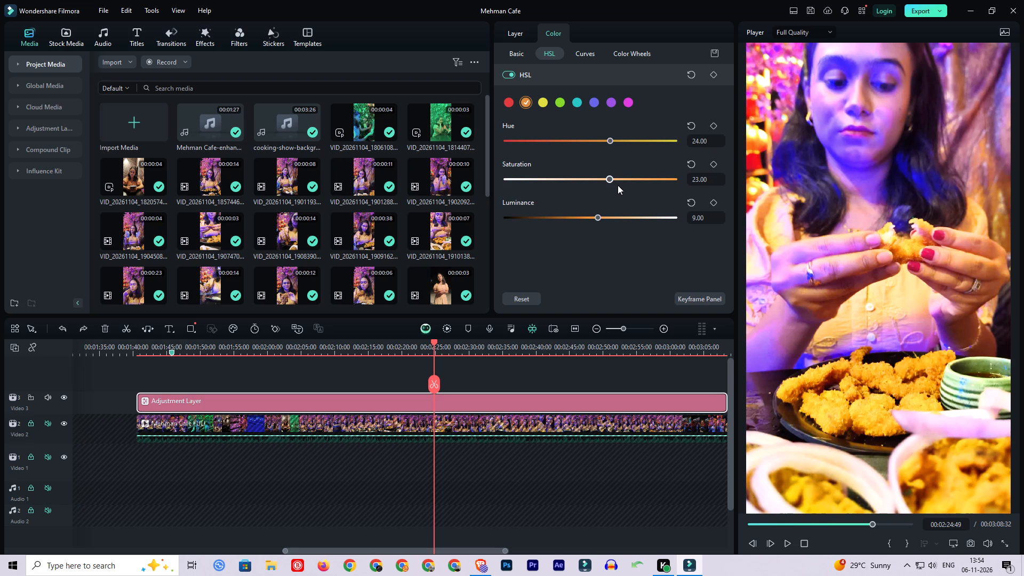
Review the graded shots backward along the timeline from about 00:02:24 to 00:02:01.
left_click(426, 351)
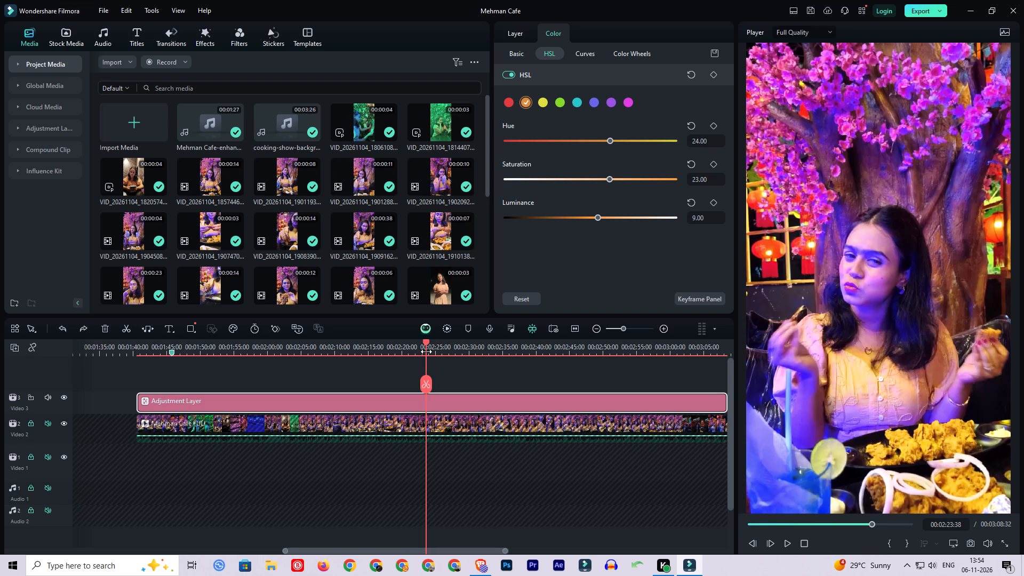
left_click(388, 352)
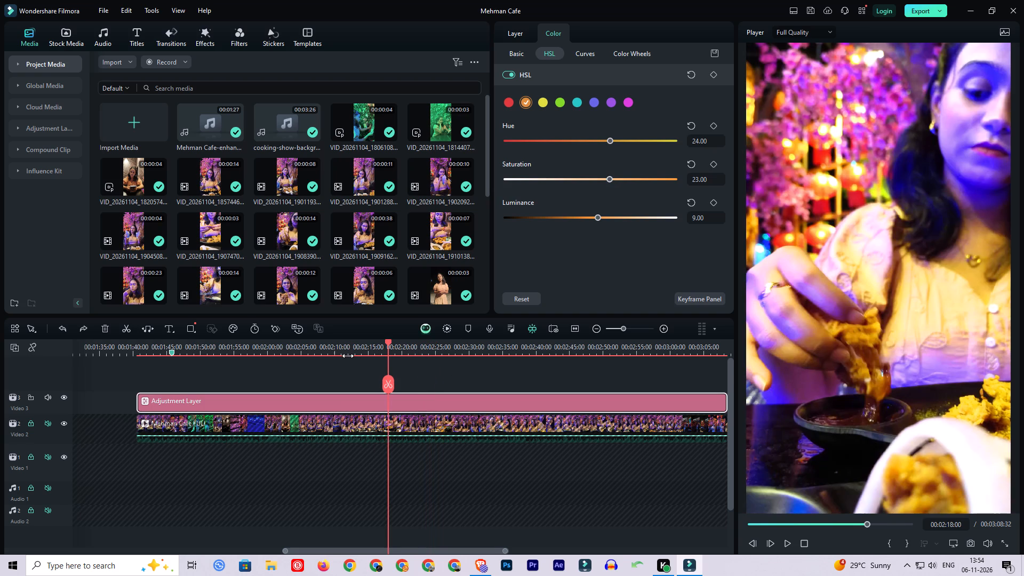
left_click(345, 355)
left_click(332, 354)
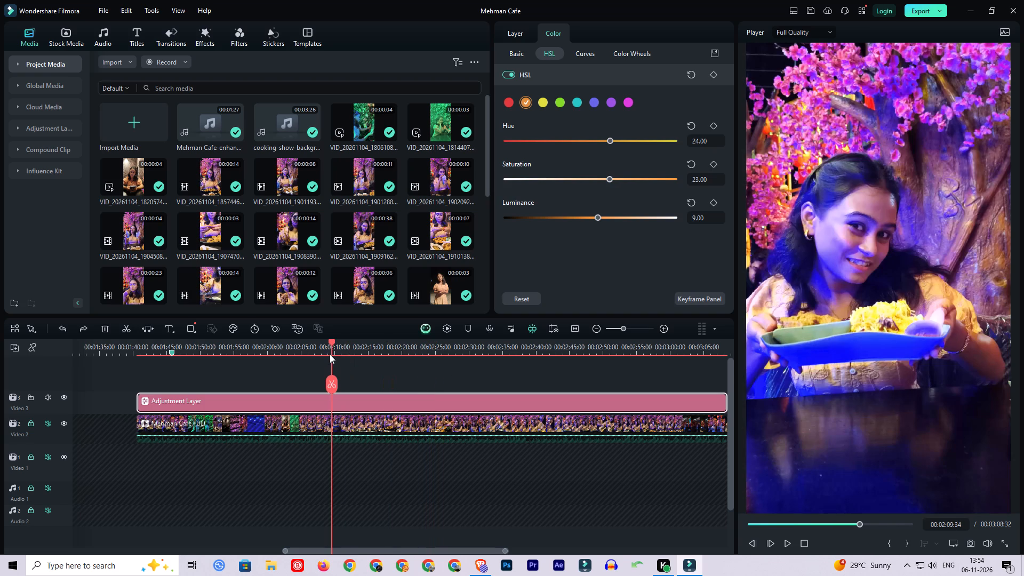
left_click(318, 354)
left_click(308, 354)
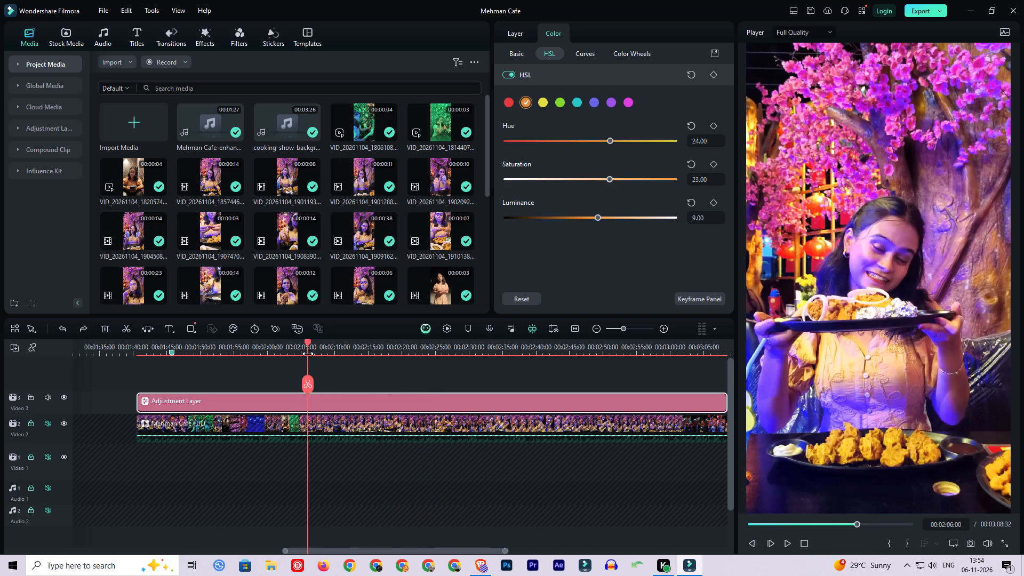
left_click(302, 350)
left_click(276, 351)
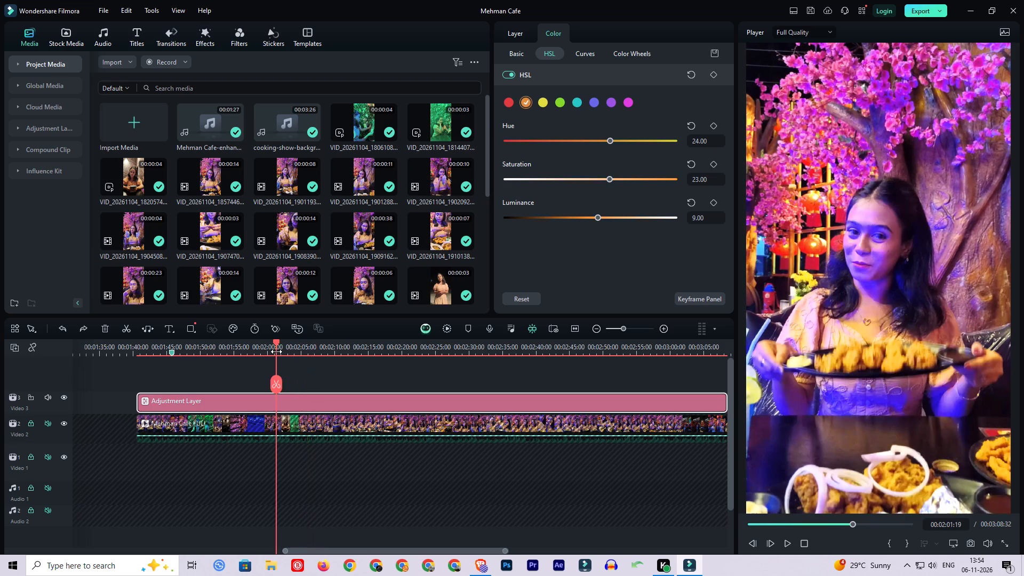
Split the adjustment layer at 00:02:03:47, where the green-wall shot cuts to the fried chicken table shot.
key("space")
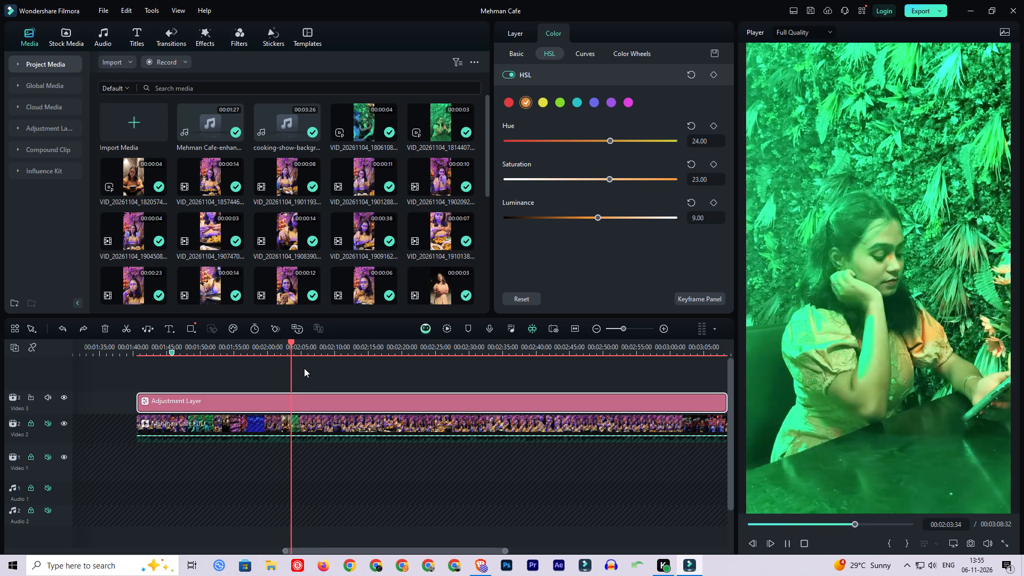
key("space")
key("Left")
key("Left")
key("Left")
key("Left")
key("Left")
key("Left")
key("Left")
key("Left")
key("Left")
key("Left")
key("Left")
key("Left")
key("Left")
key("Left")
key("Left")
key("Left")
key("Left")
key("Left")
key("Left")
key("Left")
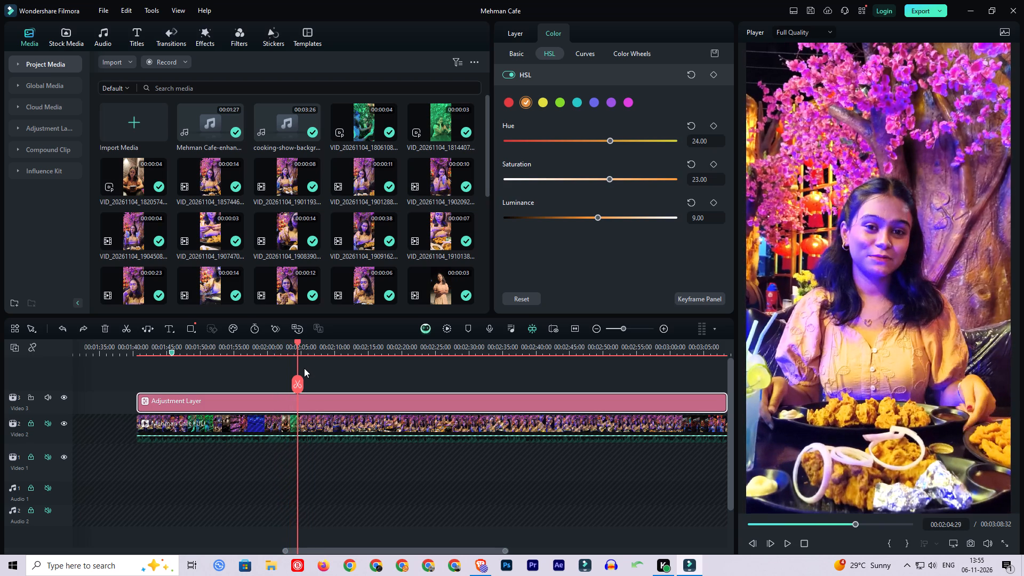
key("Left")
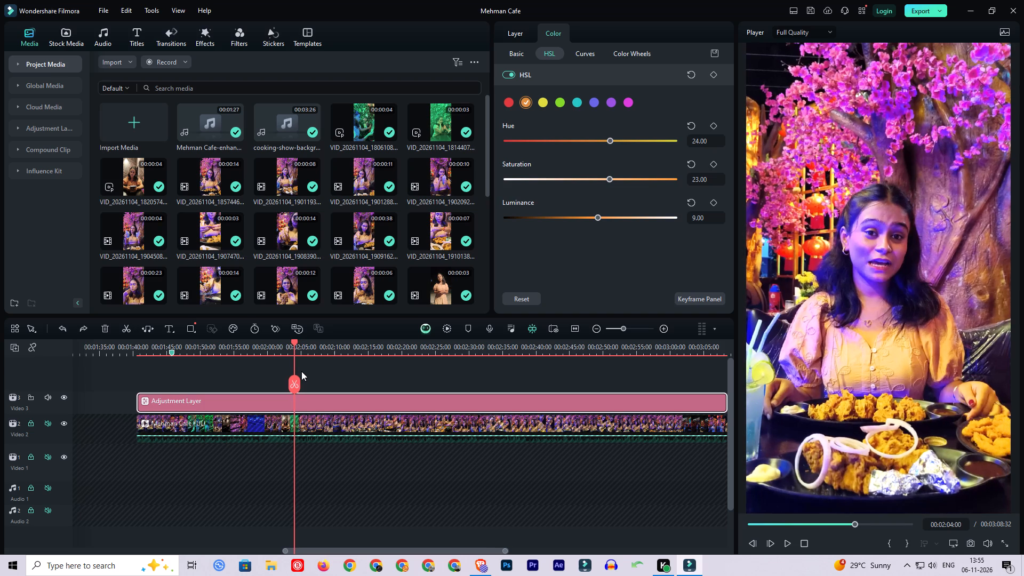
key("Left")
key("Left")
key("Left")
key("Left")
key("Left")
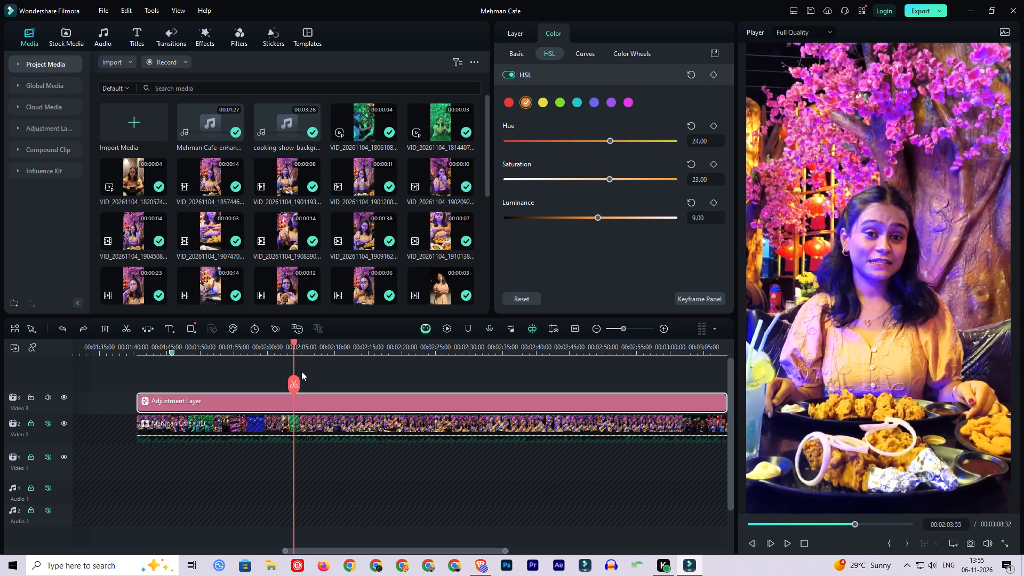
key("Left")
key("Left")
key("Left")
key("Left")
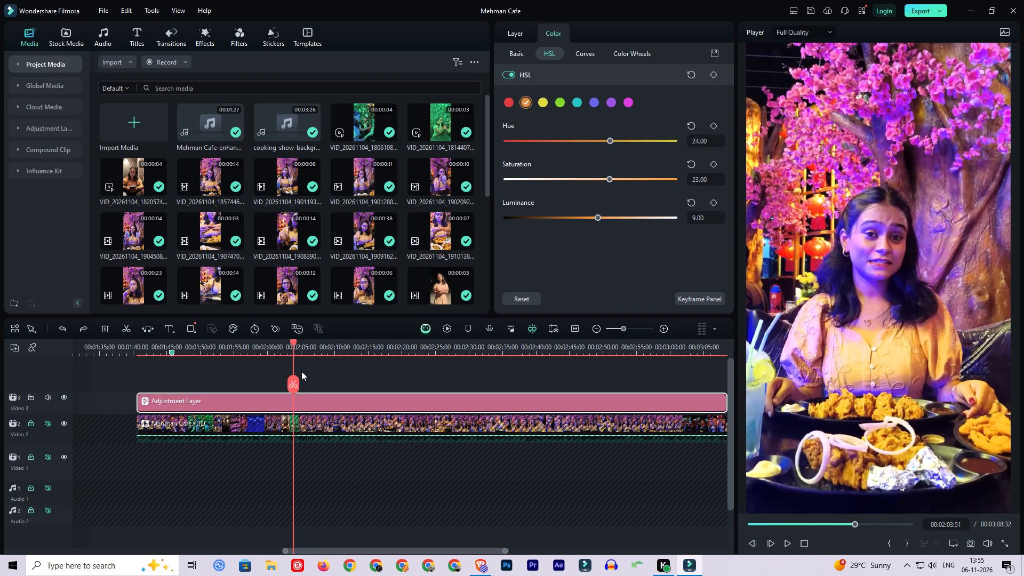
key("Left")
key("Left")
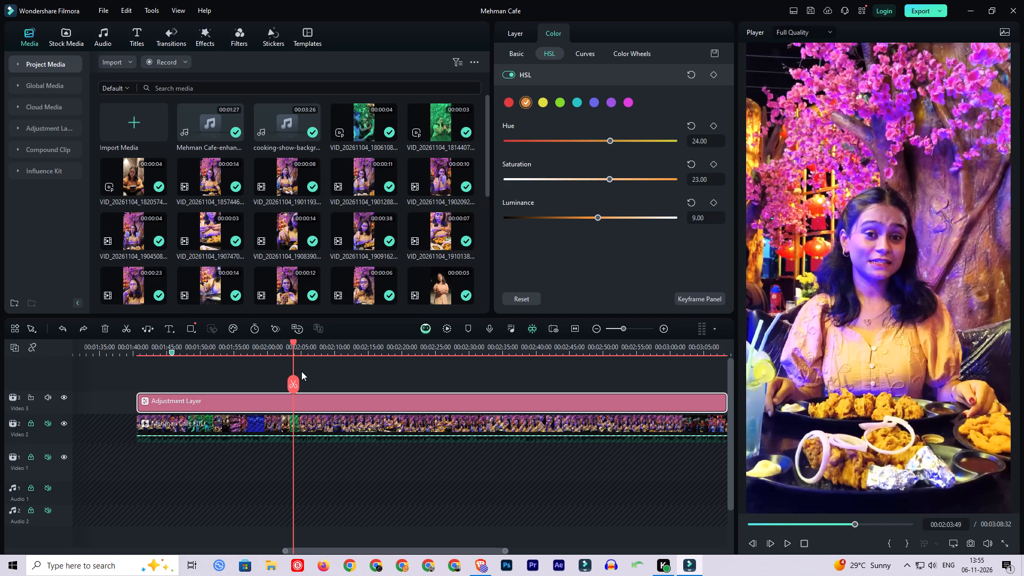
key("Left")
key("Left")
key("Left")
key("Left")
key("Left")
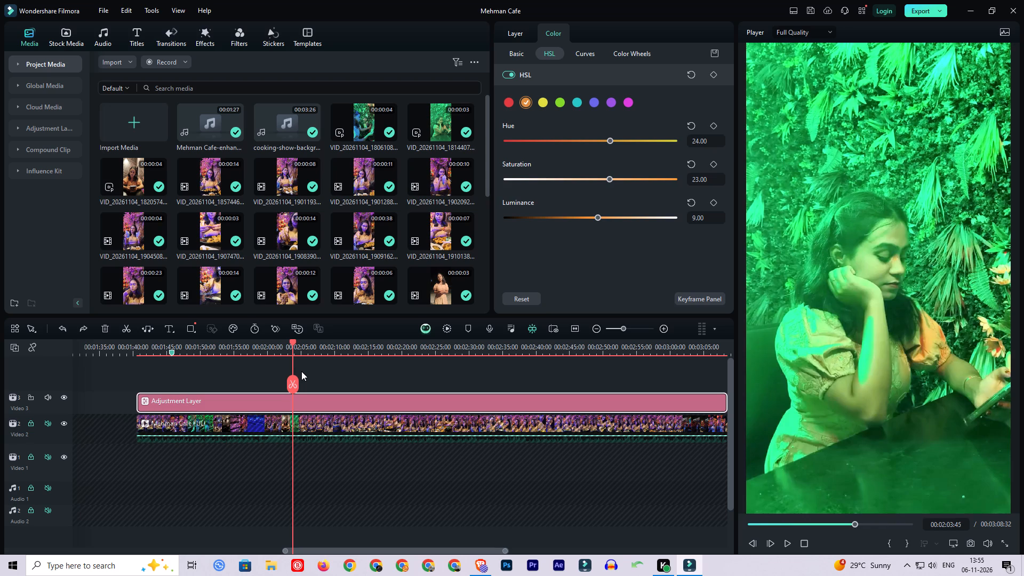
key("Right")
key("Right")
key("Right")
key("Left")
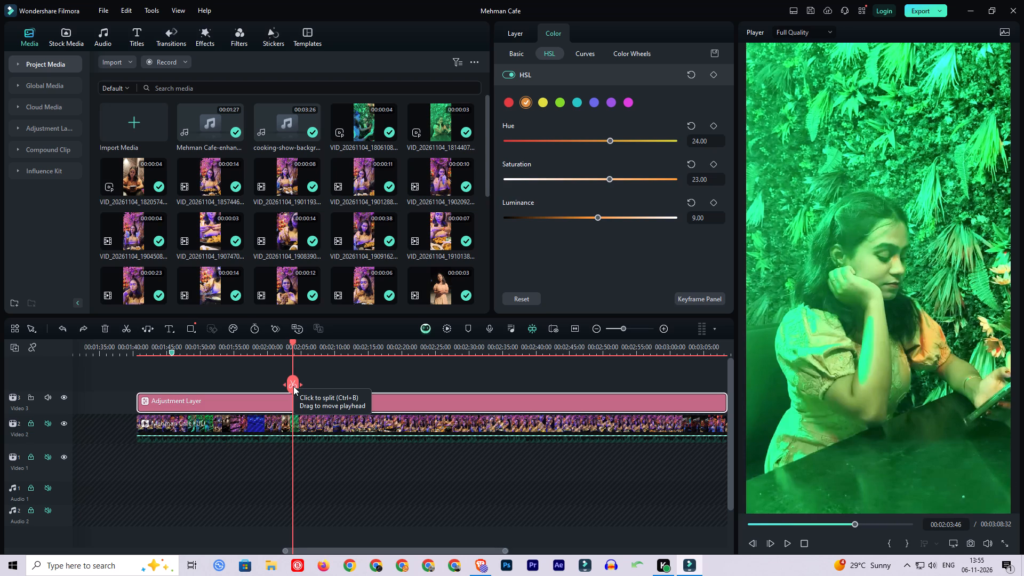
key("Right")
left_click(293, 386)
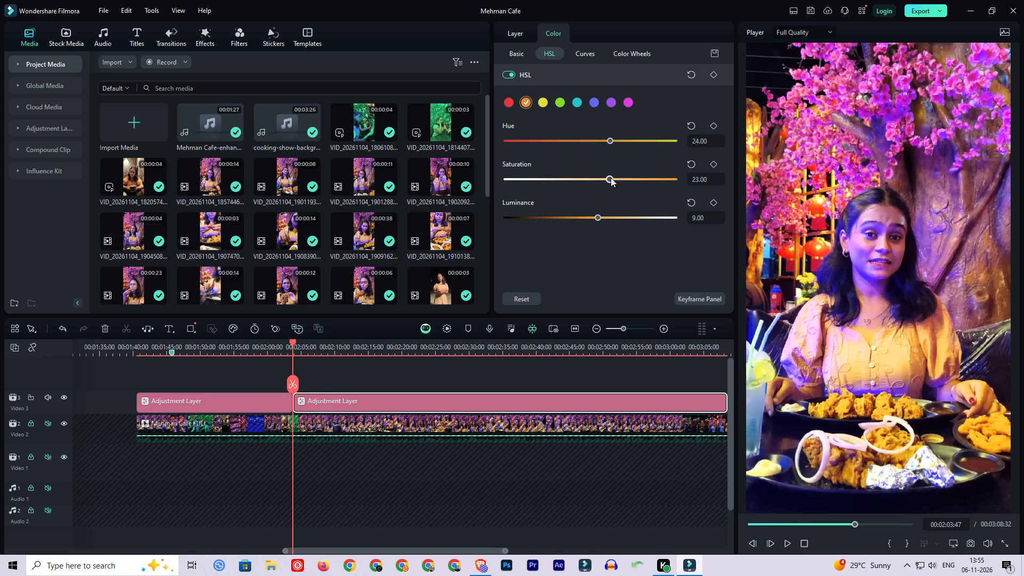
On the second adjustment layer segment, set the orange range to saturation 10, hue 27 and luminance 4.
left_click_drag(611, 178, 597, 183)
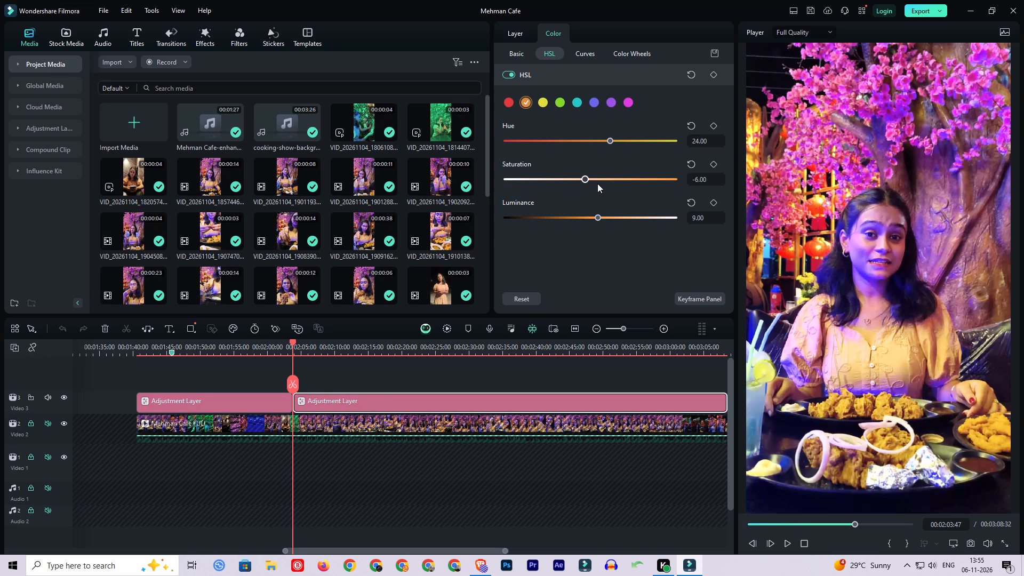
left_click_drag(597, 183, 598, 183)
left_click_drag(610, 138, 616, 143)
left_click_drag(616, 143, 617, 142)
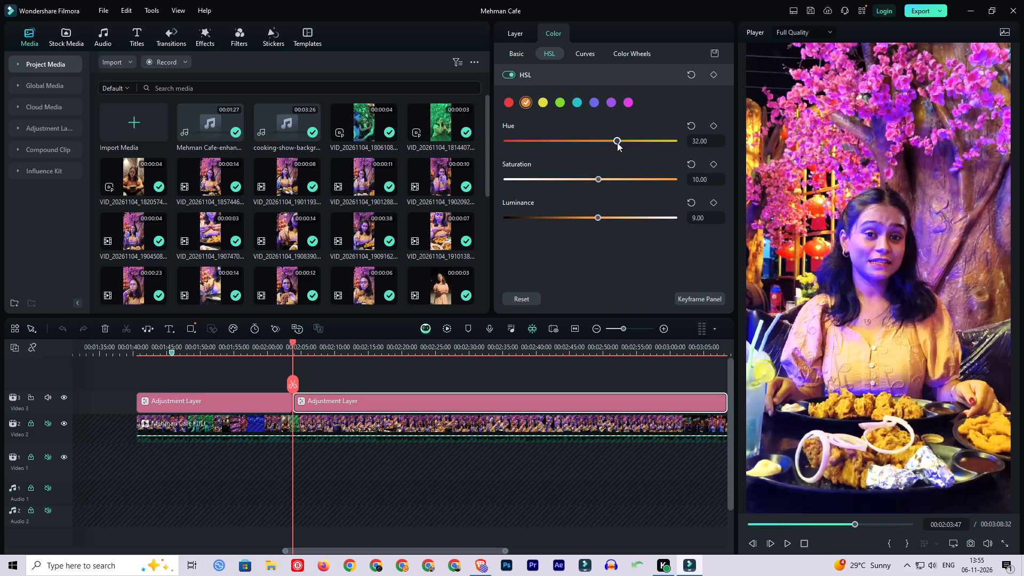
left_click_drag(617, 142, 613, 142)
left_click(597, 217)
Check the second segment's orange grading across the shots from about 00:02:04 to 00:02:23.
left_click_drag(291, 346, 298, 346)
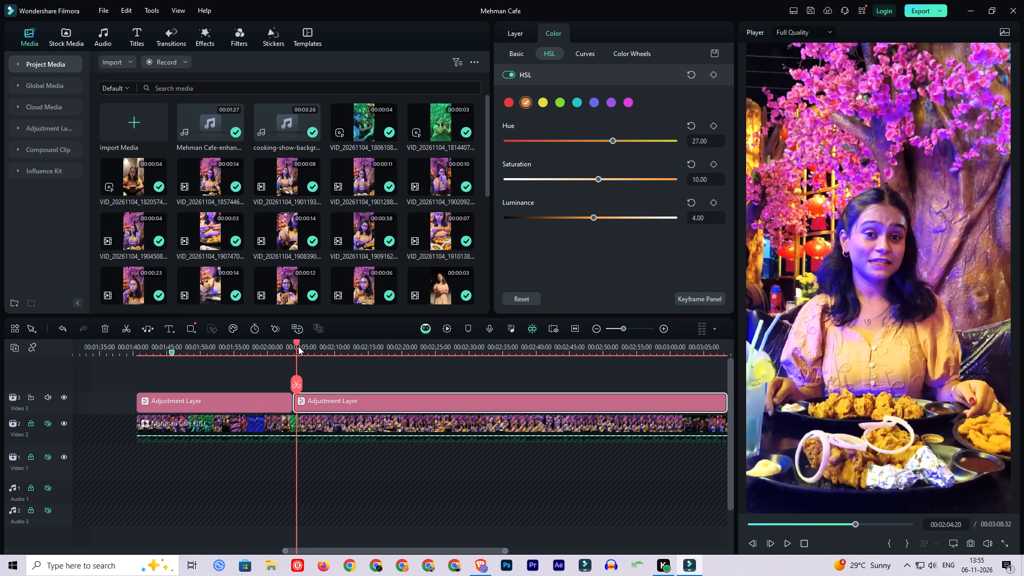
left_click_drag(298, 346, 332, 350)
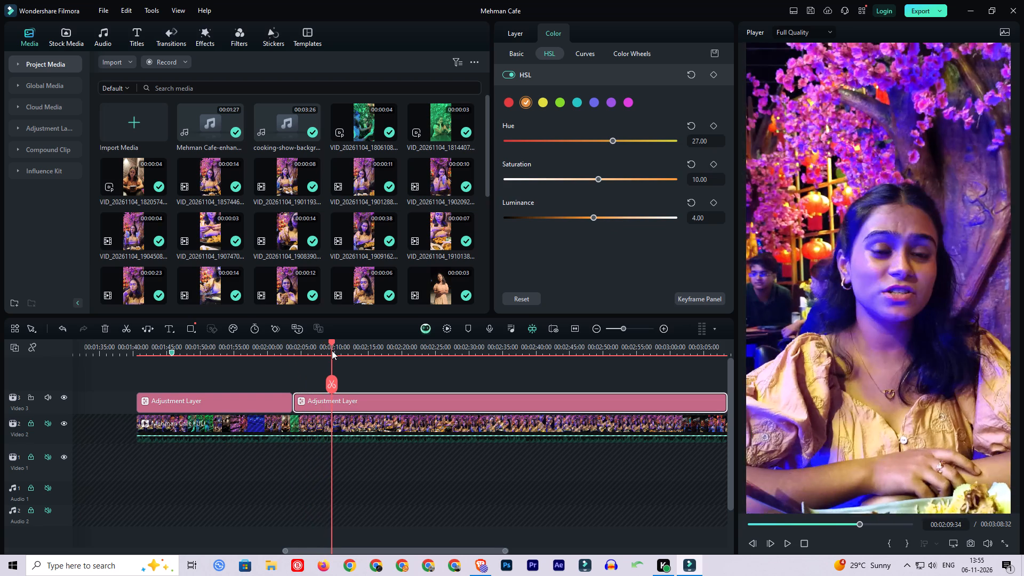
left_click_drag(332, 350, 353, 350)
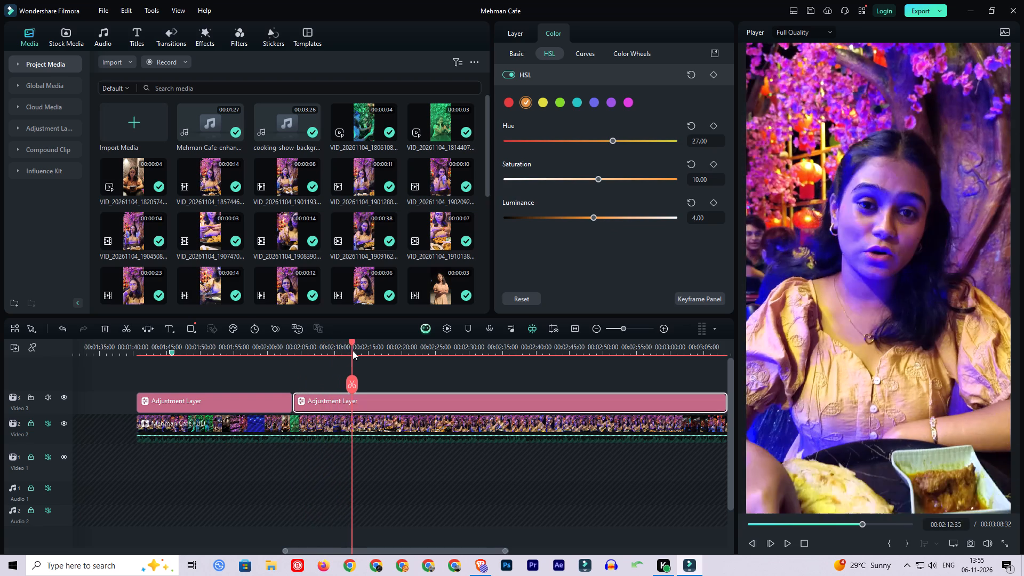
left_click_drag(353, 350, 386, 349)
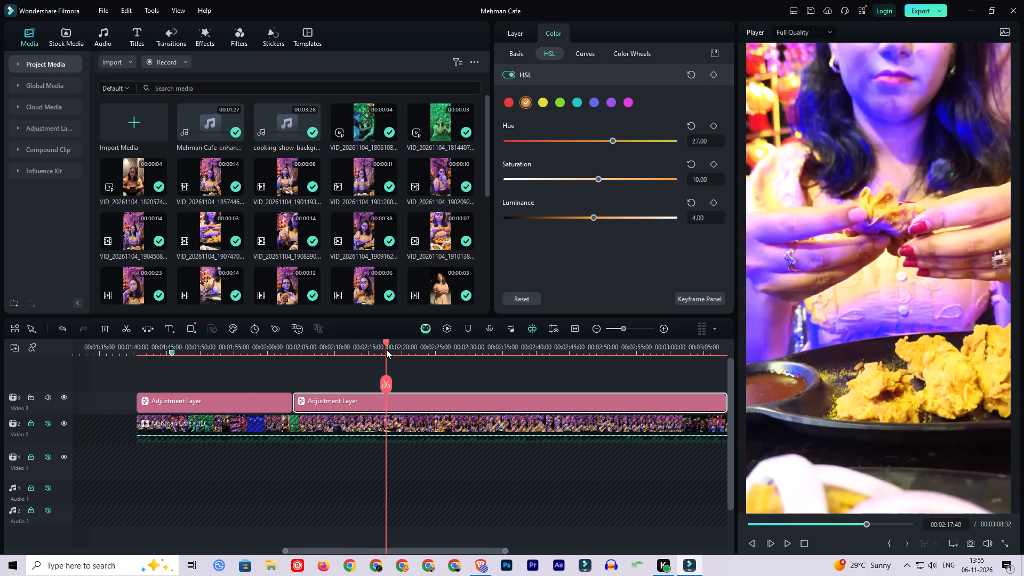
left_click_drag(386, 349, 393, 349)
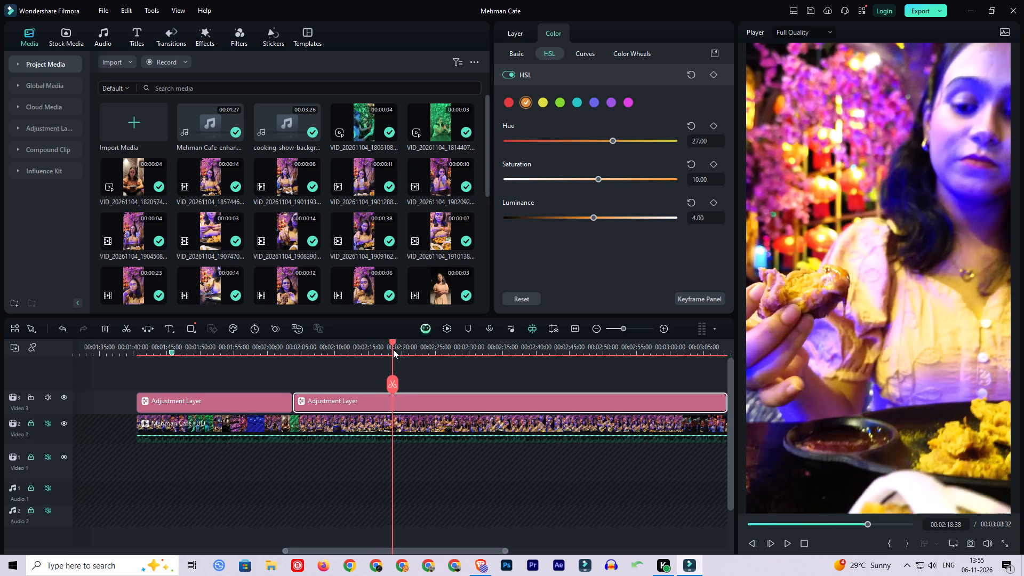
left_click_drag(393, 349, 425, 348)
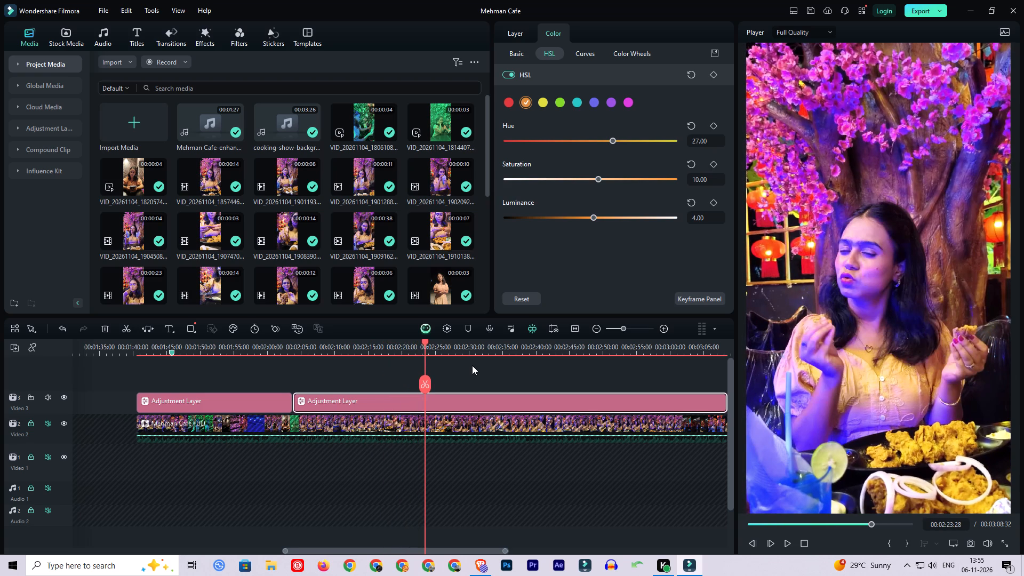
Start a preview render of the timeline, cancel it partway, and save the project.
left_click(472, 365)
key("Return")
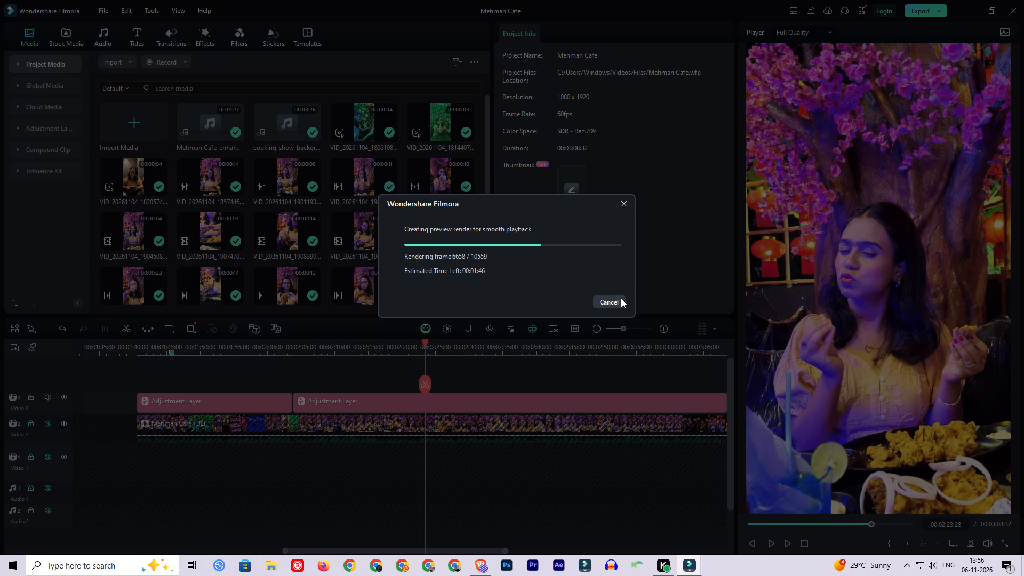
left_click(621, 298)
key("ctrl+s")
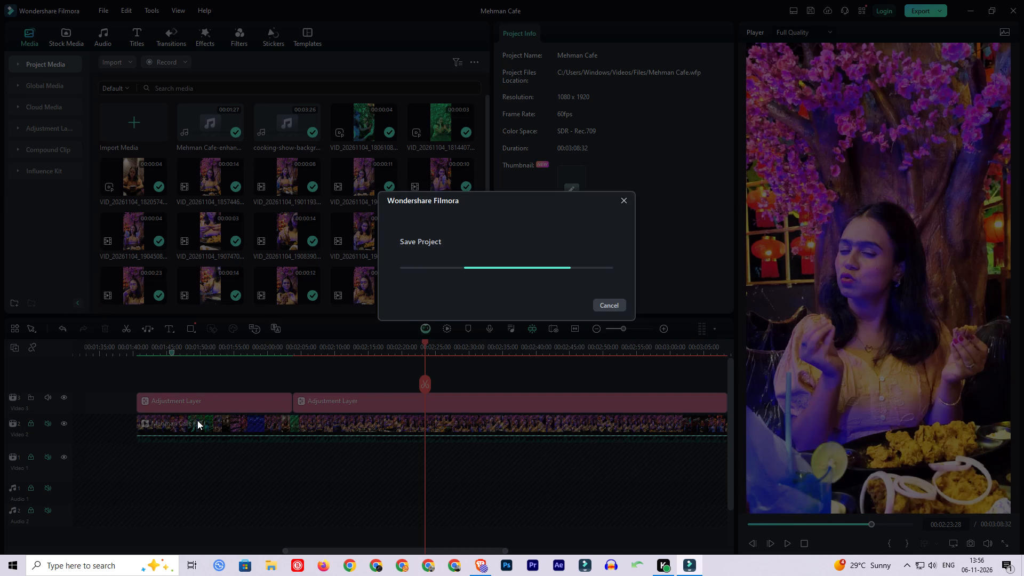
Delete all markers from the timeline.
left_click(133, 345)
right_click(173, 353)
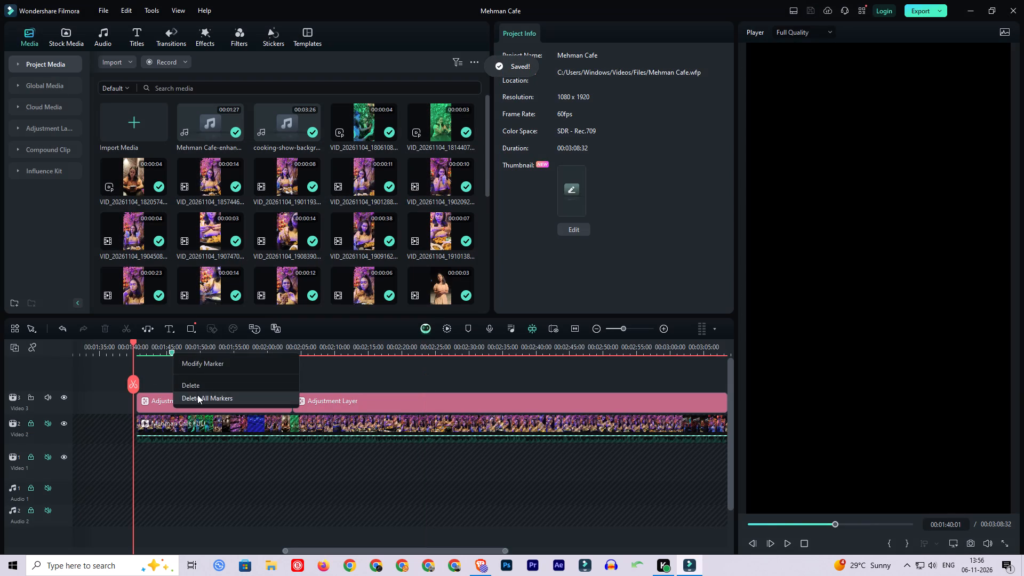
left_click(197, 395)
Play the graded video from the adjustment layer's start near 00:01:40 and pause at the blossom-tree shot near 00:01:59.
key("Down")
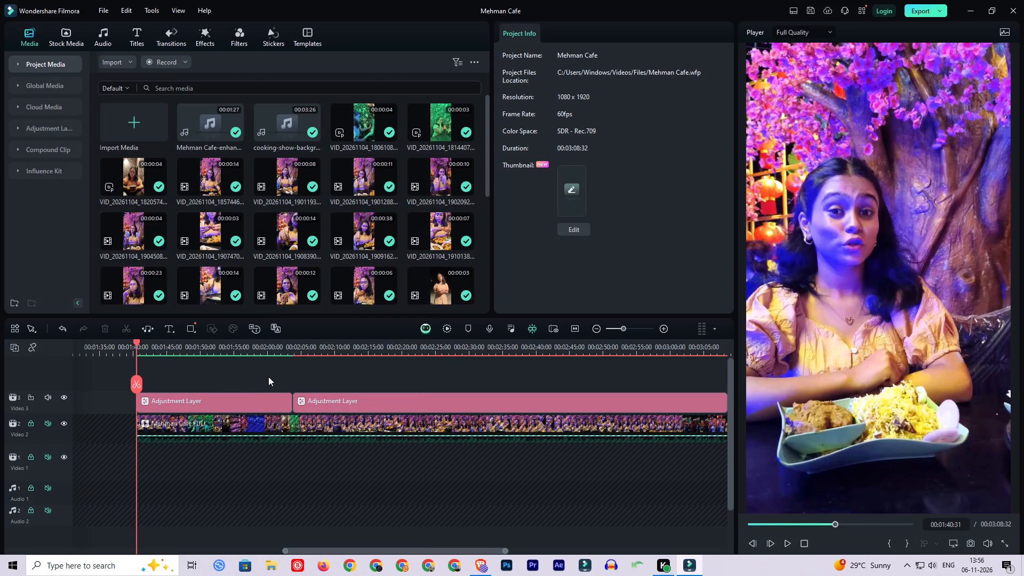
key("space")
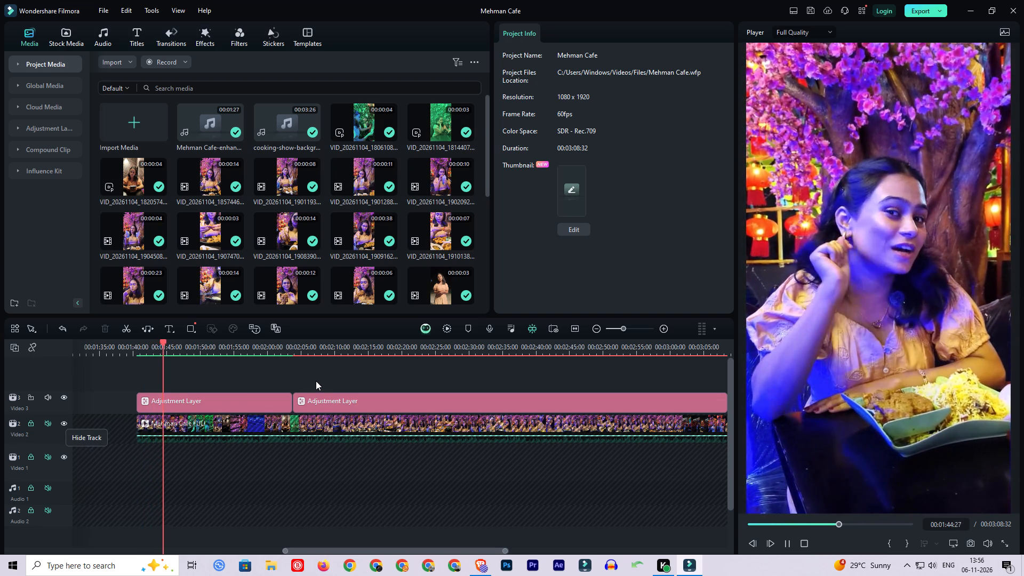
left_click(478, 569)
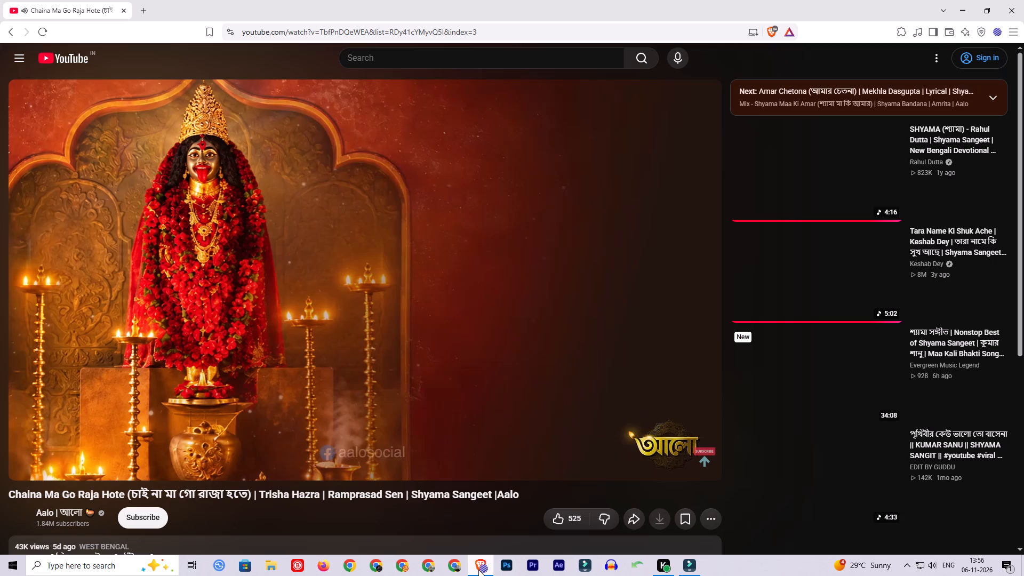
left_click(478, 570)
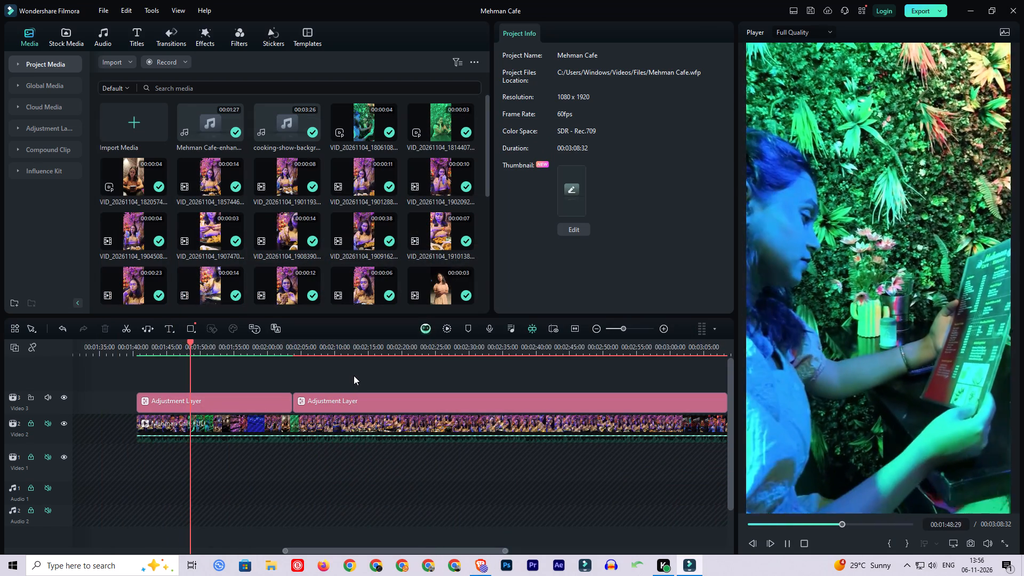
left_click(354, 375)
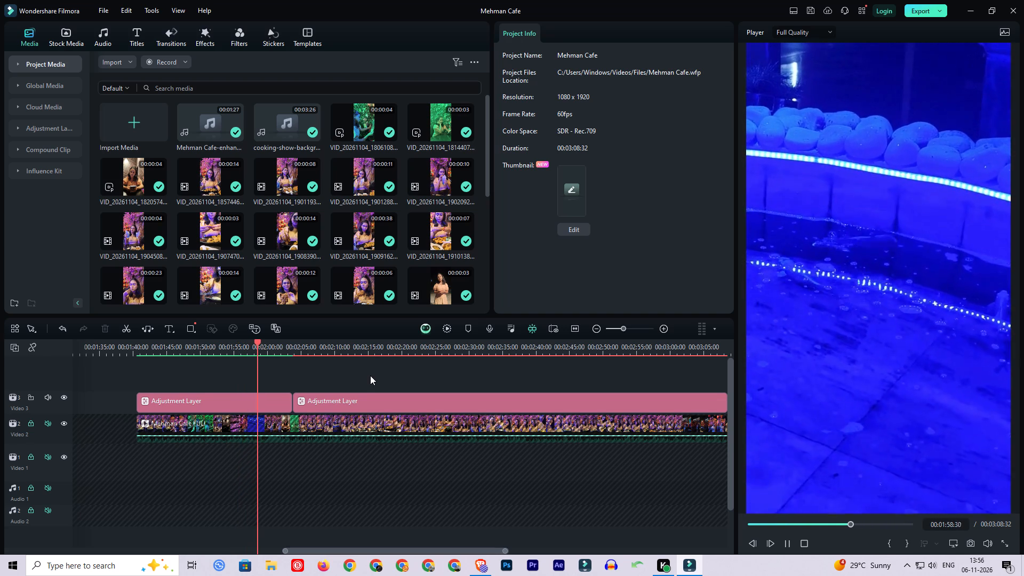
key("space")
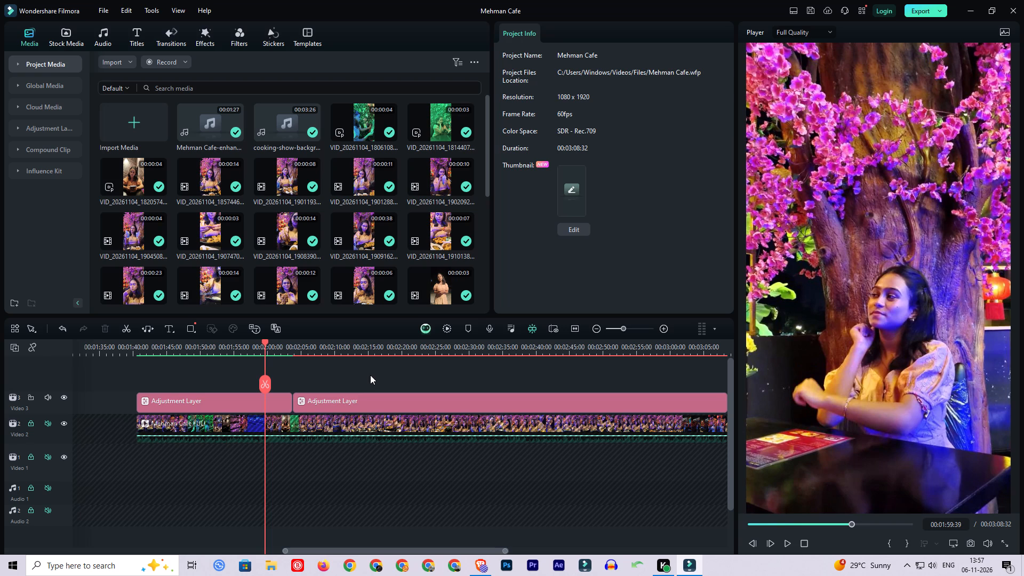
Play the graded video from about 00:02:00 across the boundary between the two adjustment layers and pause near 00:02:04.
left_click(256, 351)
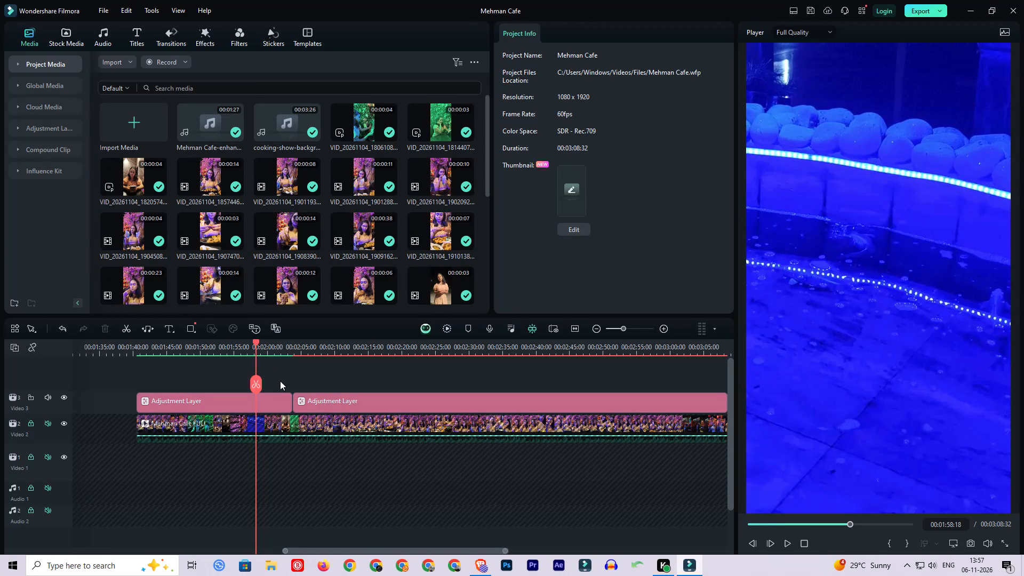
left_click(274, 348)
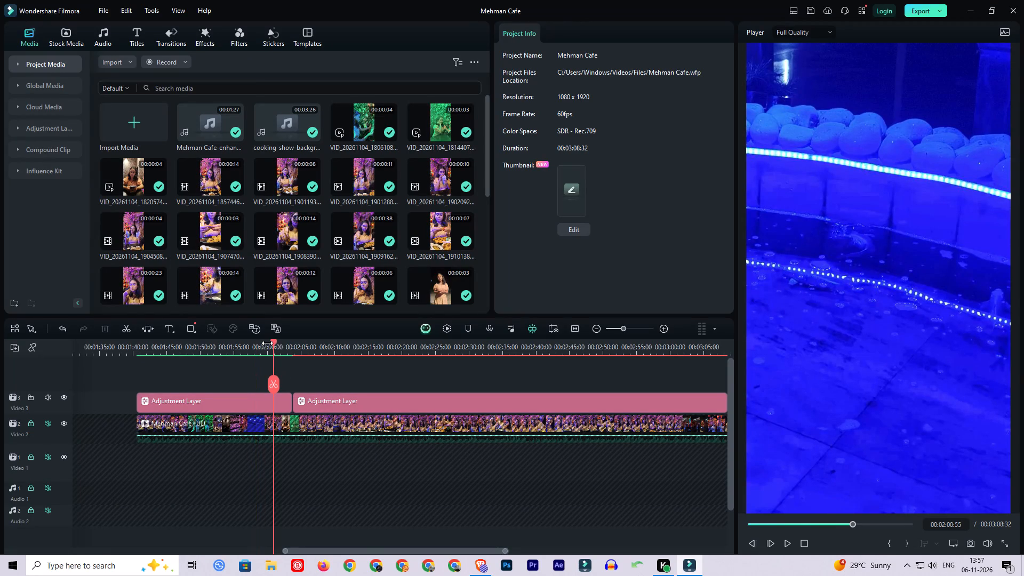
key("space")
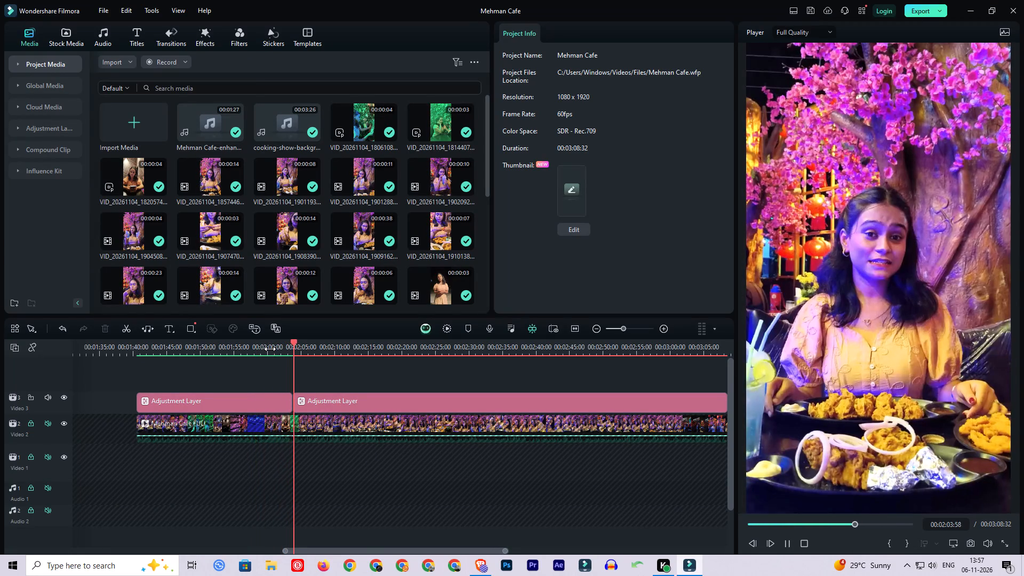
key("space")
Examine the second adjustment layer's grading across the blossom-tree dining shots from about 00:02:04 to 00:02:31.
left_click(315, 408)
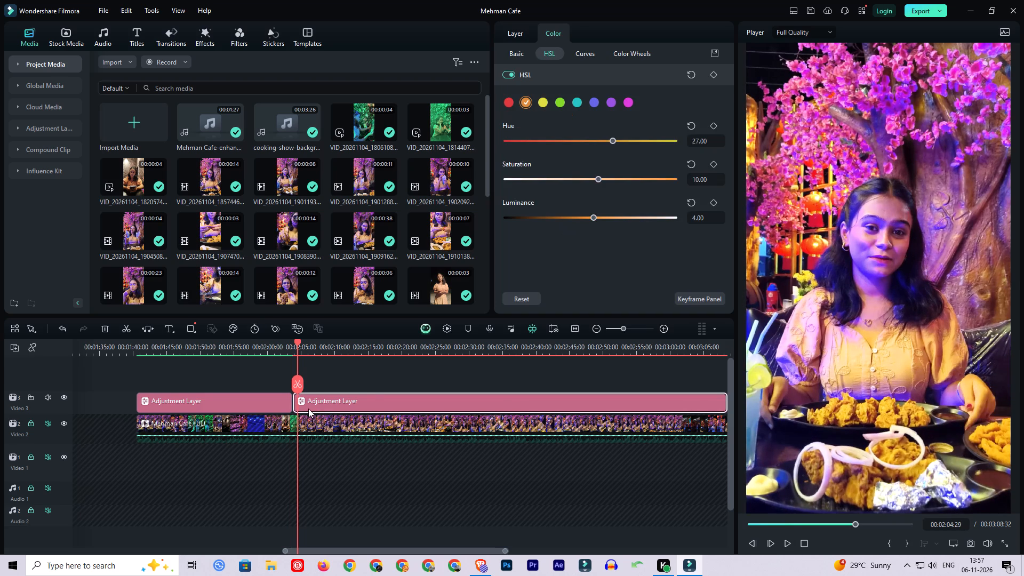
left_click_drag(298, 343, 311, 343)
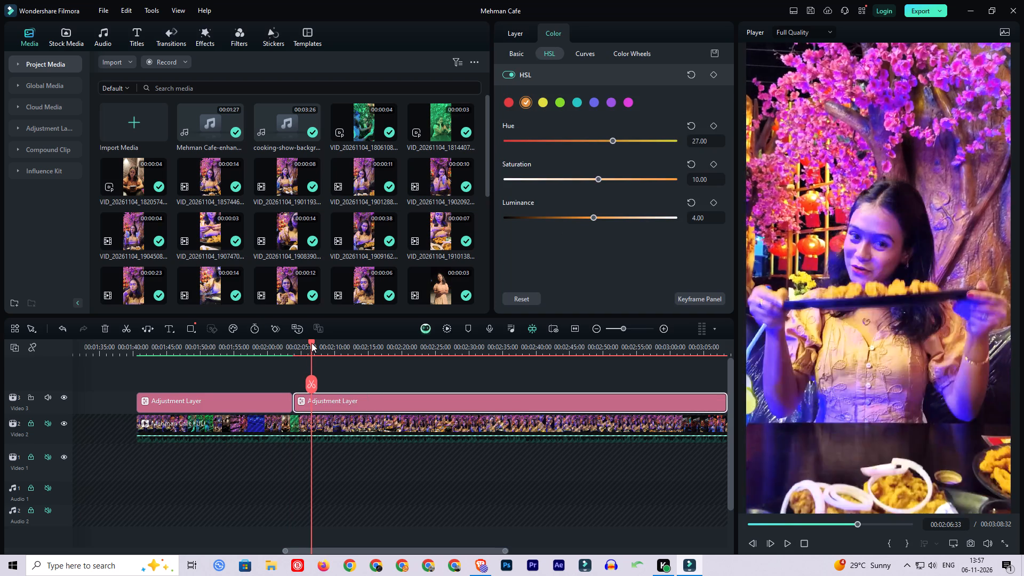
left_click_drag(311, 343, 339, 346)
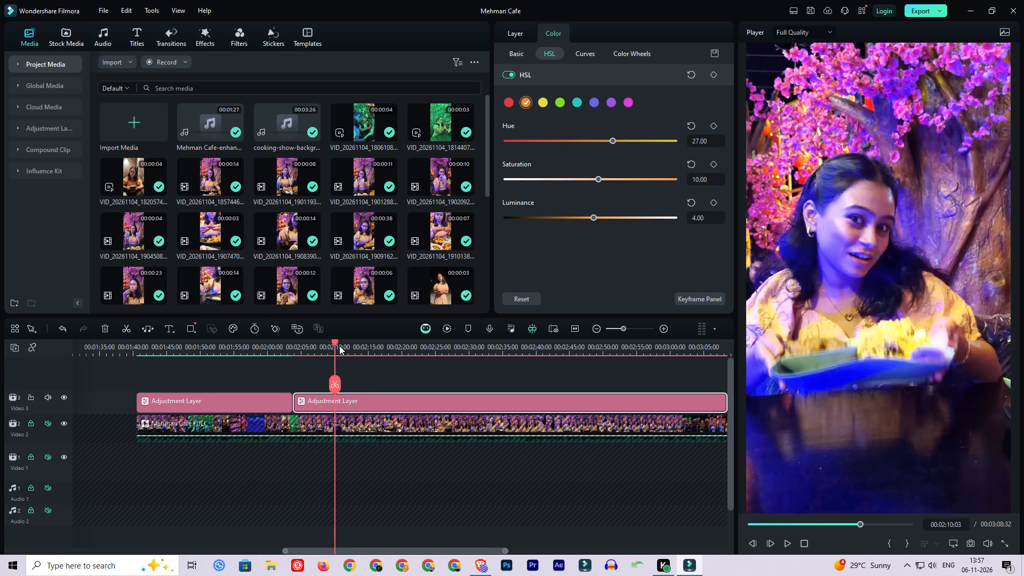
left_click_drag(339, 346, 345, 346)
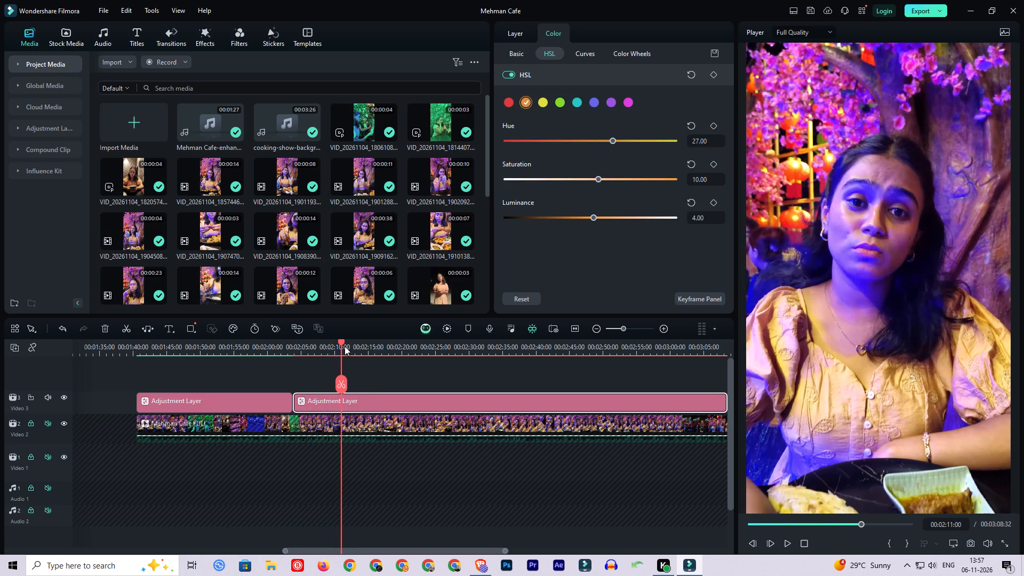
left_click_drag(345, 346, 363, 347)
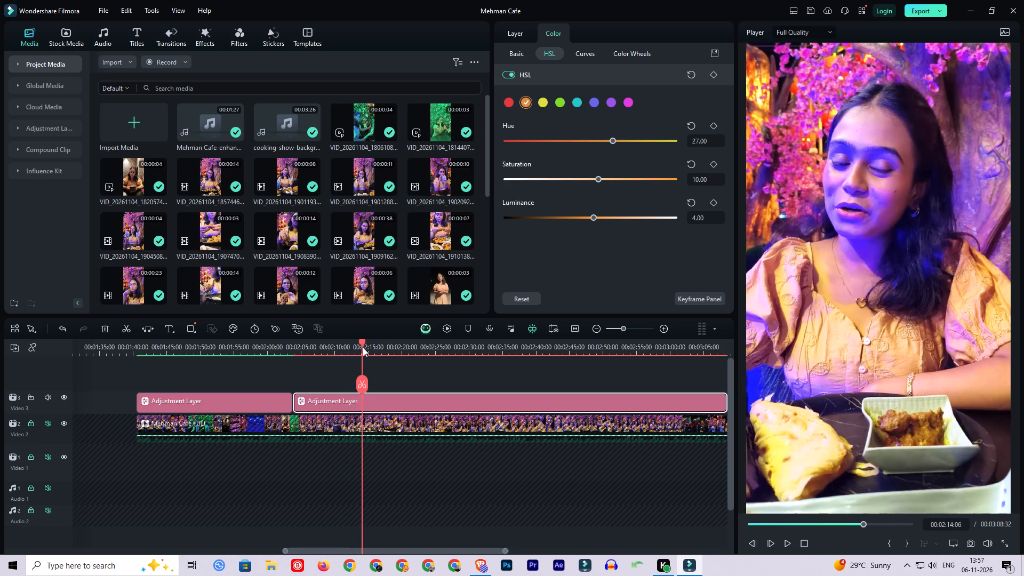
left_click_drag(363, 347, 380, 348)
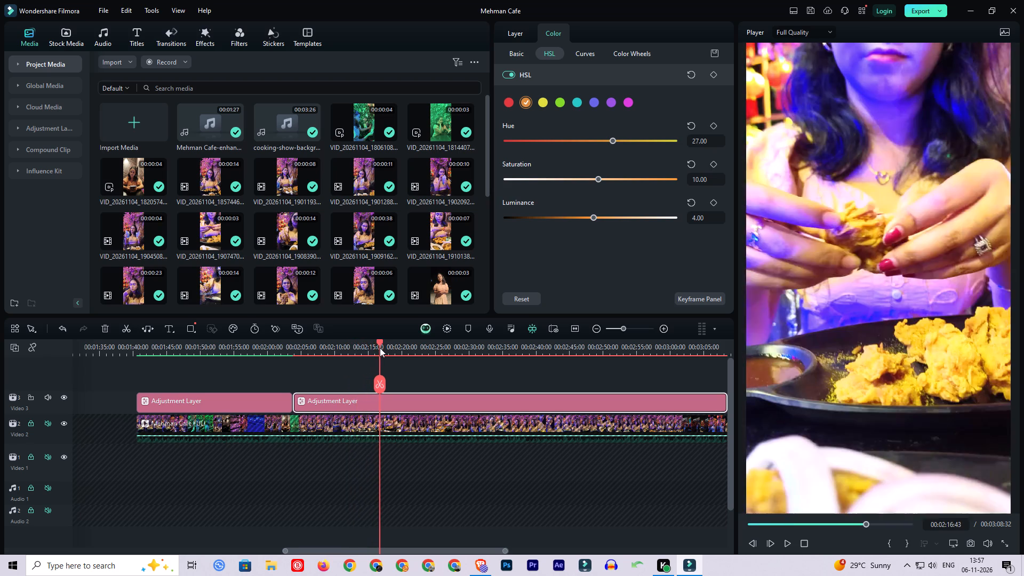
left_click_drag(380, 348, 394, 349)
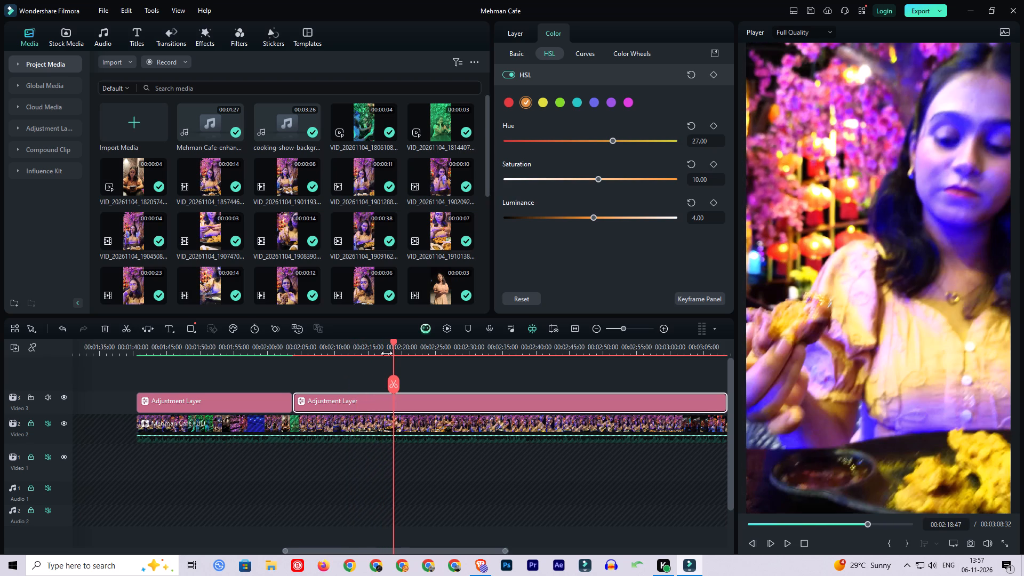
left_click_drag(394, 345, 395, 345)
left_click_drag(395, 345, 411, 346)
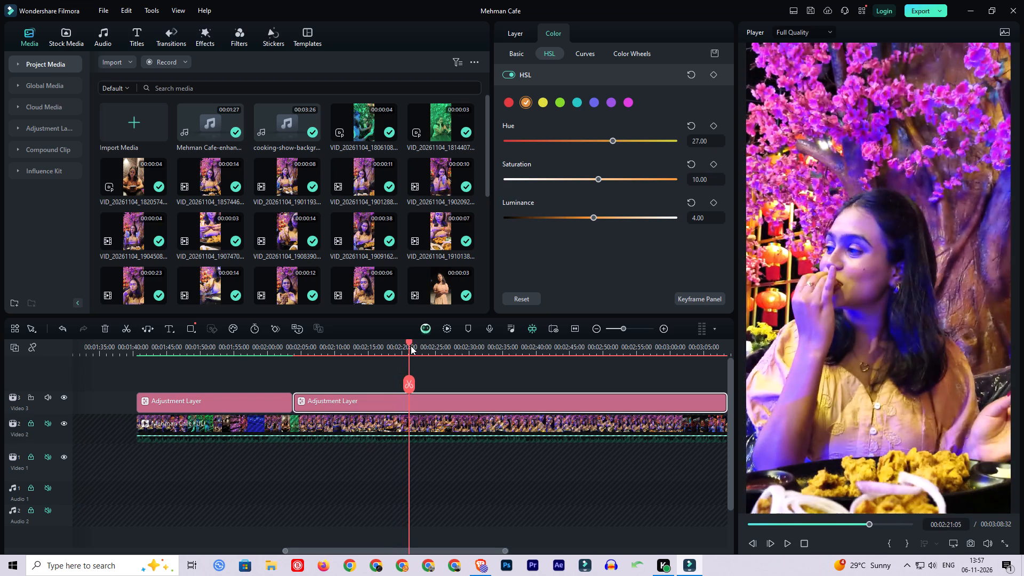
left_click_drag(411, 346, 427, 348)
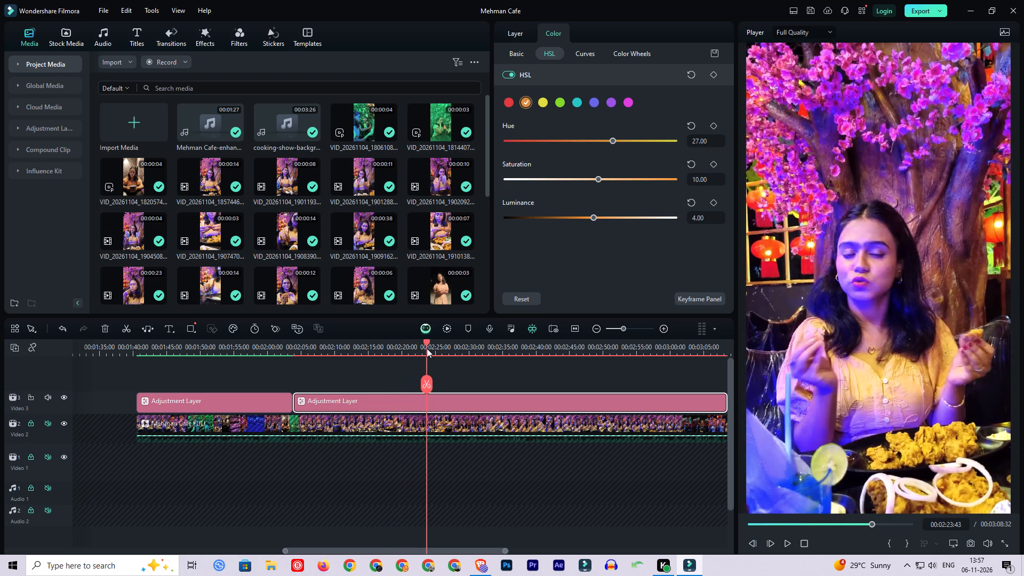
left_click_drag(427, 348, 454, 348)
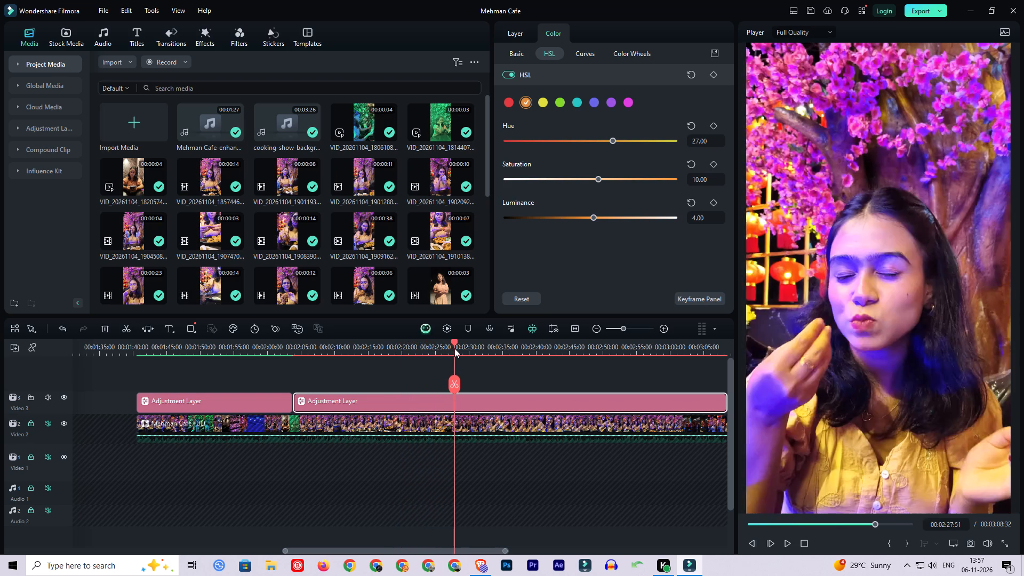
left_click_drag(454, 348, 470, 351)
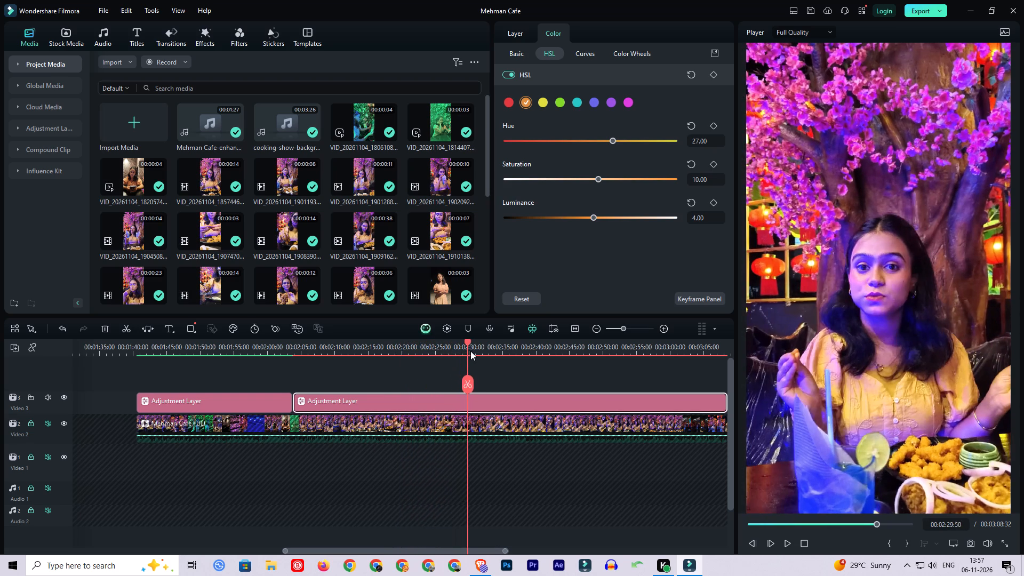
left_click_drag(470, 351, 478, 352)
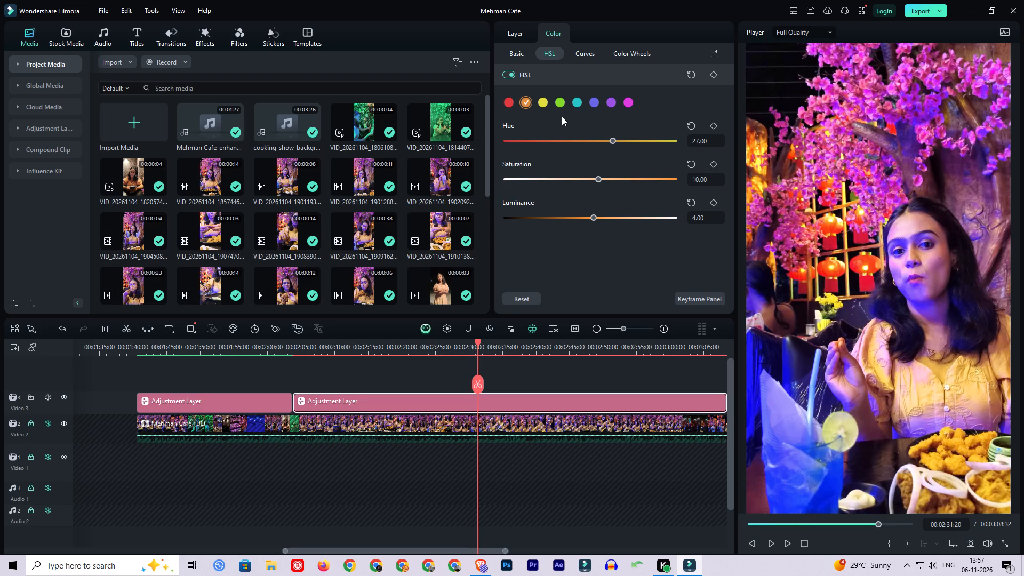
Set the second adjustment layer's cyan HSL to hue -21, saturation 11 and luminance 10.
left_click(579, 100)
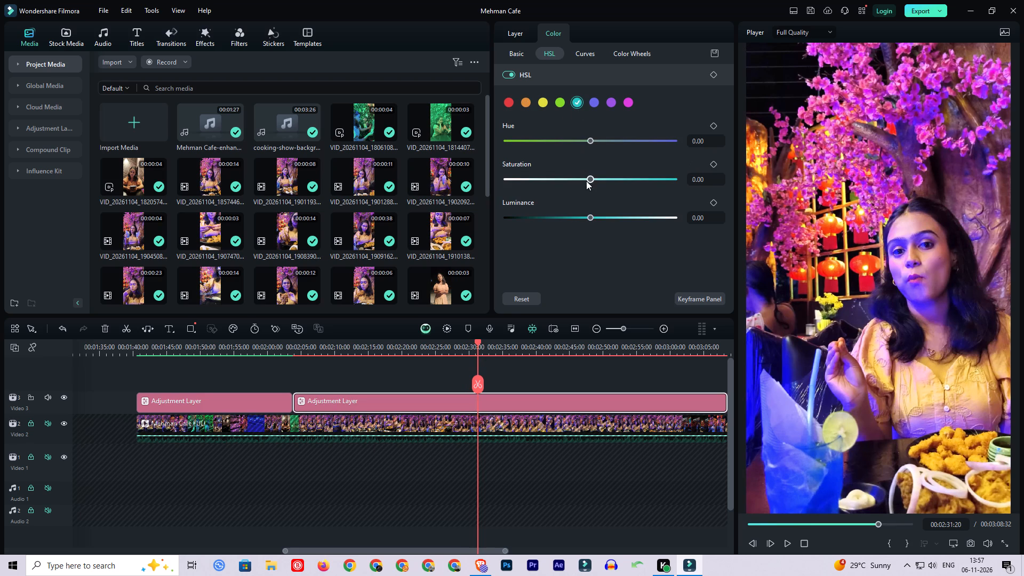
left_click_drag(590, 179, 534, 188)
left_click_drag(534, 188, 599, 187)
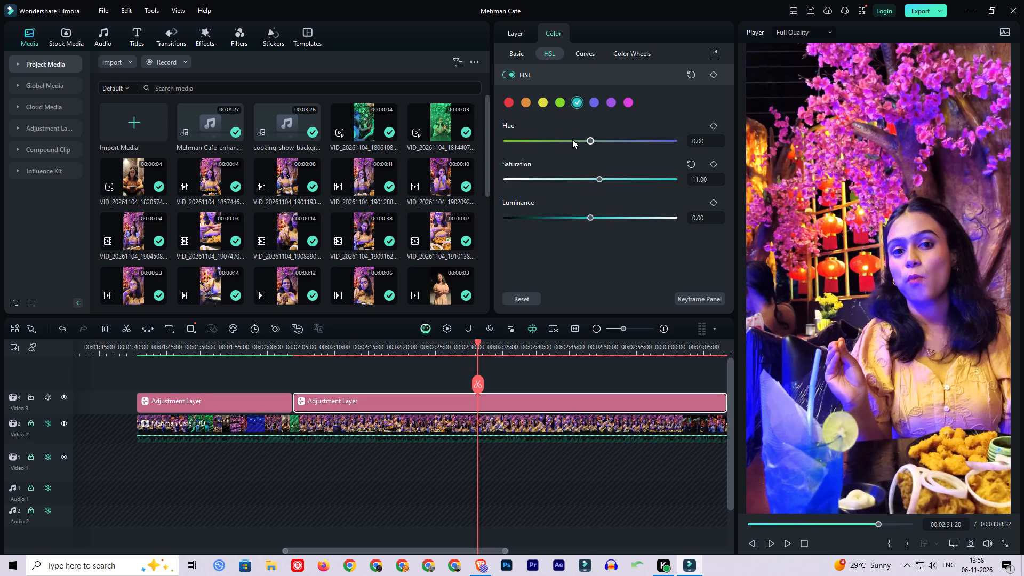
left_click(572, 139)
left_click(599, 218)
Examine the second adjustment layer's grading across the remaining dining shots from about 00:02:31 to 00:02:59.
left_click_drag(479, 342, 517, 347)
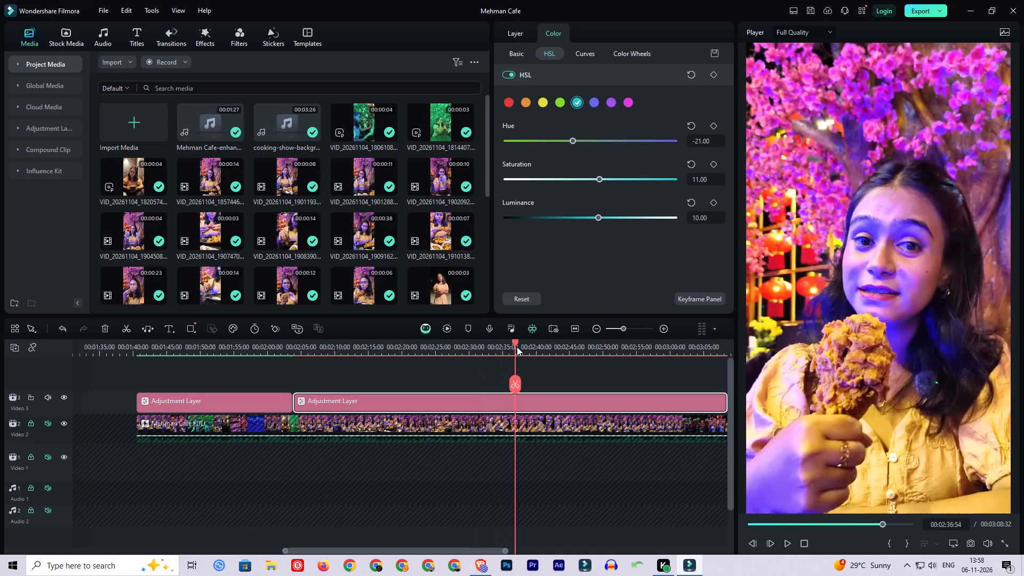
left_click_drag(517, 347, 563, 350)
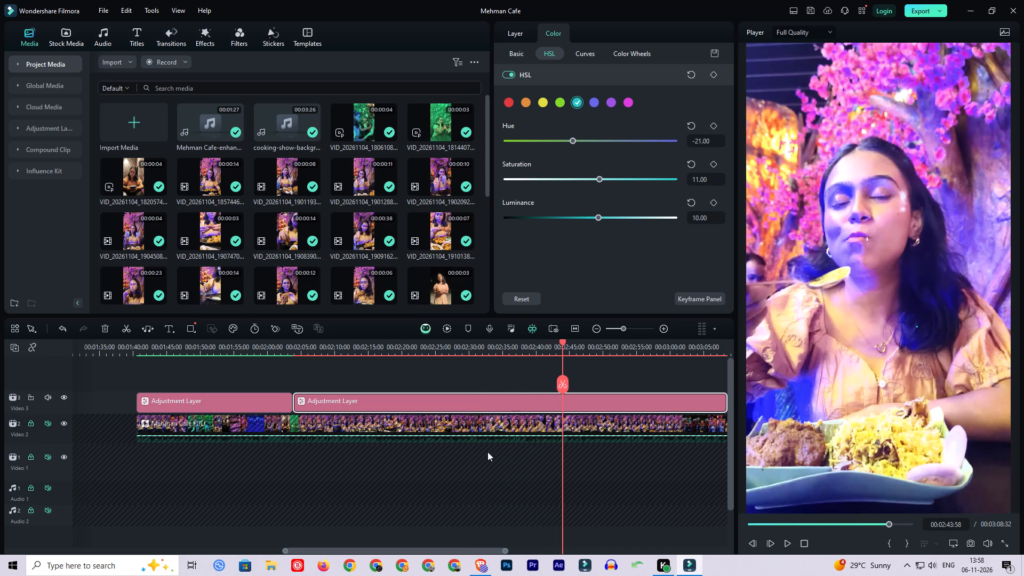
left_click_drag(438, 550, 492, 546)
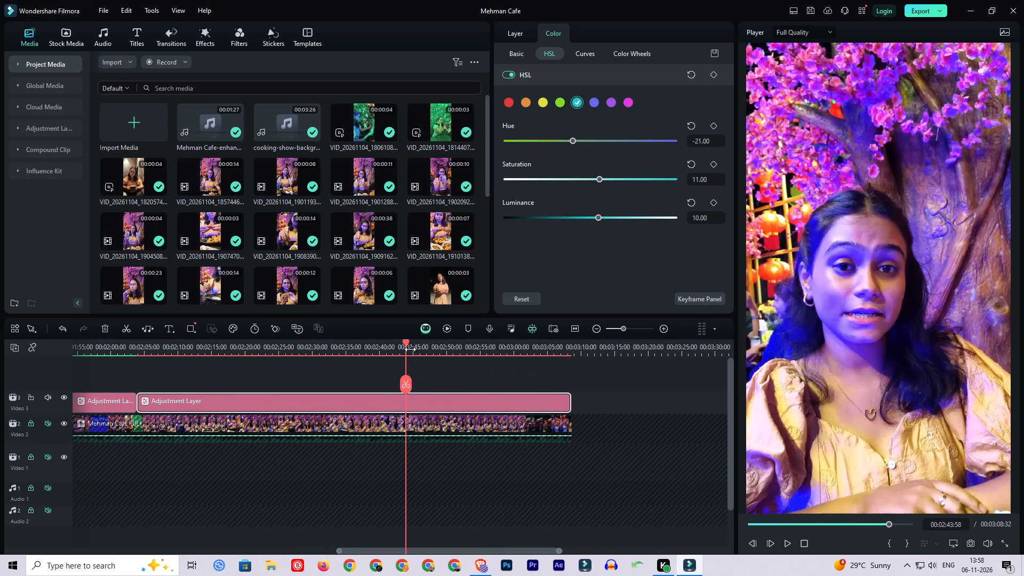
left_click_drag(407, 349, 434, 351)
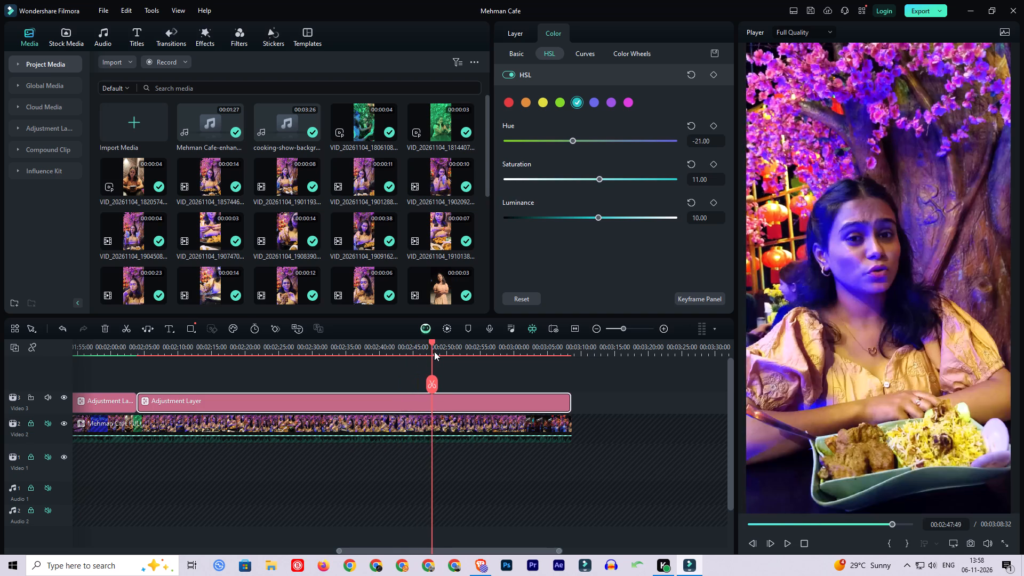
left_click_drag(434, 351, 459, 354)
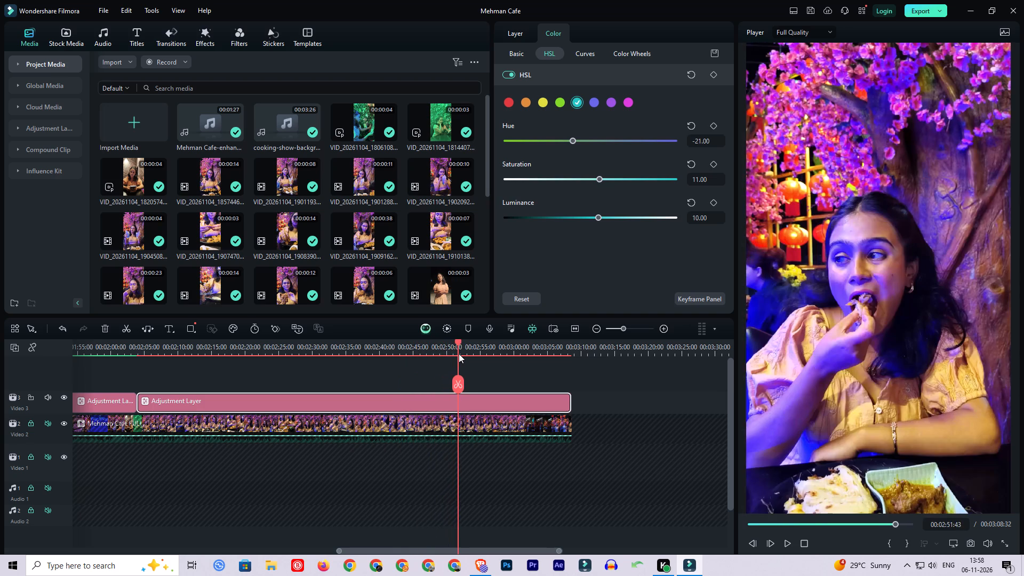
left_click_drag(459, 354, 481, 354)
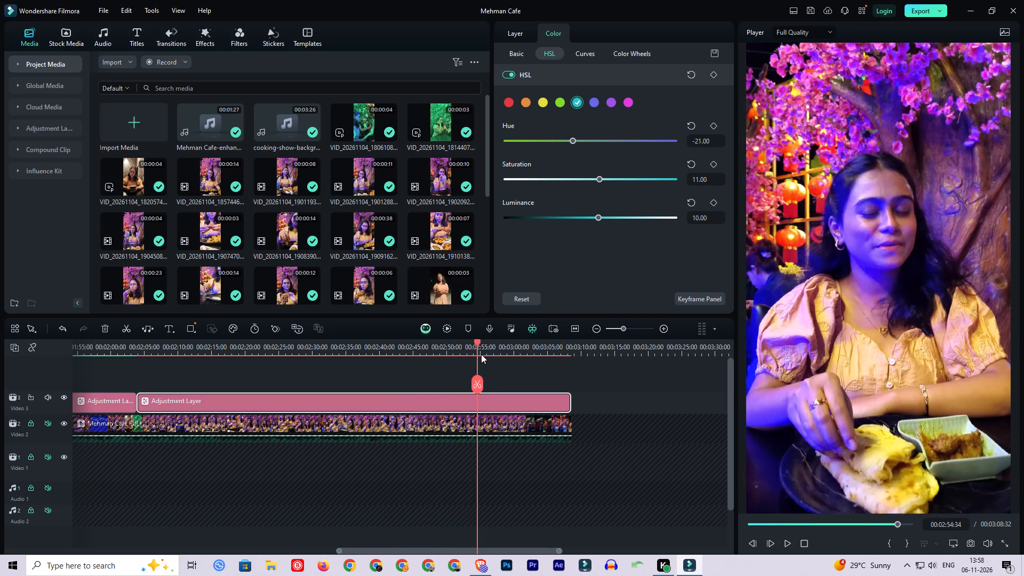
left_click_drag(481, 354, 497, 355)
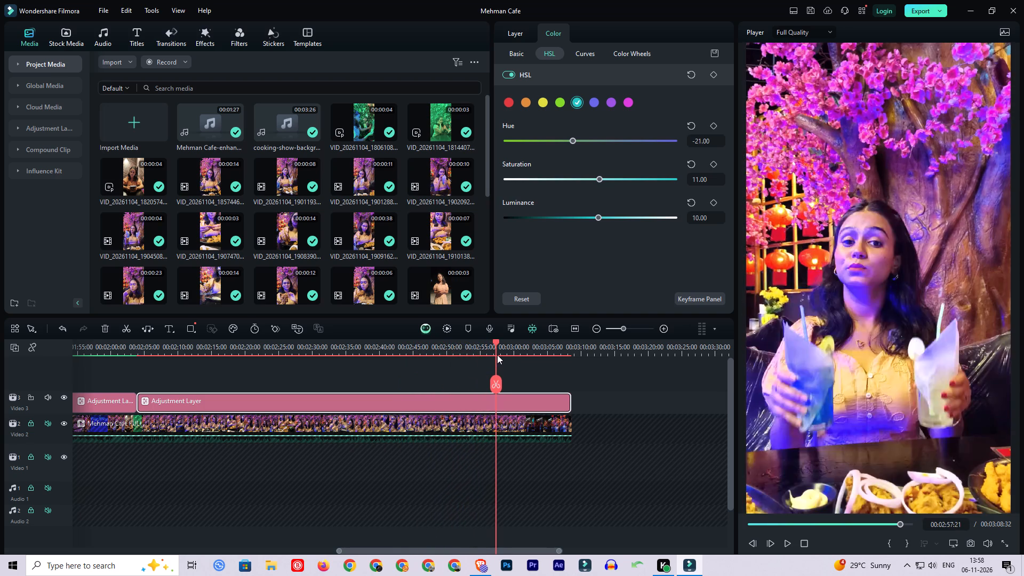
left_click_drag(497, 355, 513, 356)
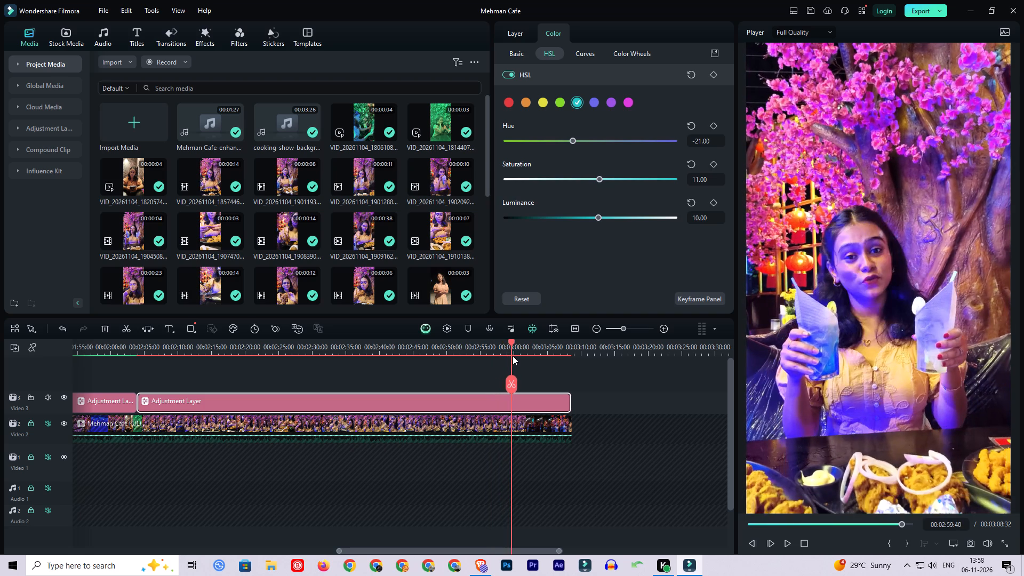
Split the second adjustment layer at the shot change near 00:03:00:11 and delete the part after it.
left_click_drag(513, 356, 514, 356)
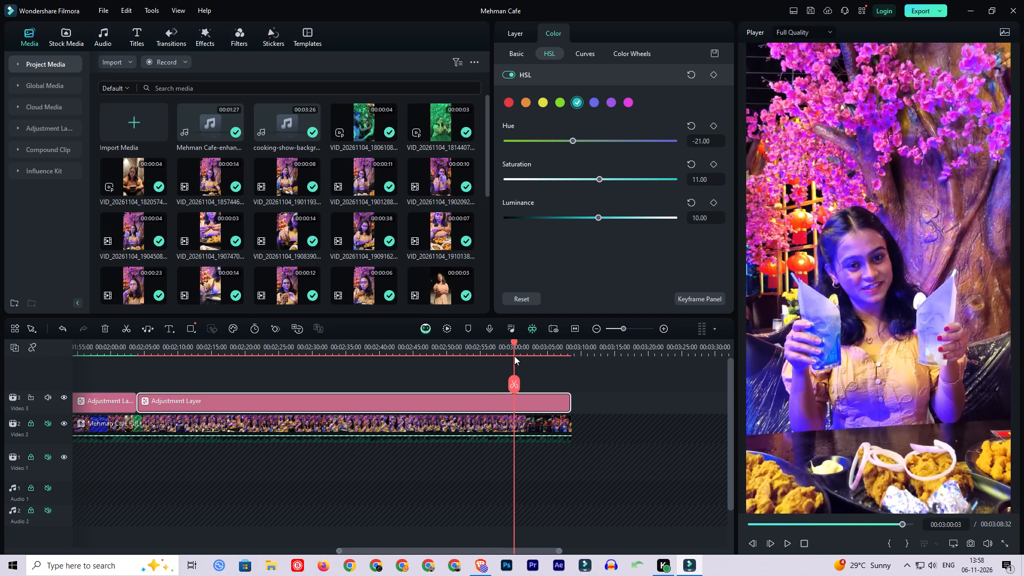
key("Right")
key("Right")
key("Right")
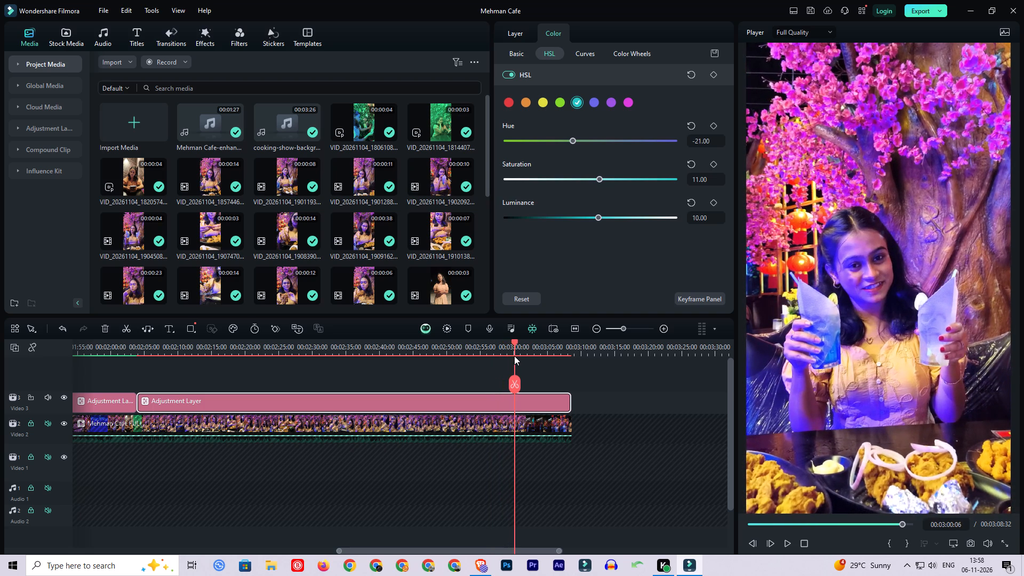
key("Right")
key("Right")
key("Right")
key("Right")
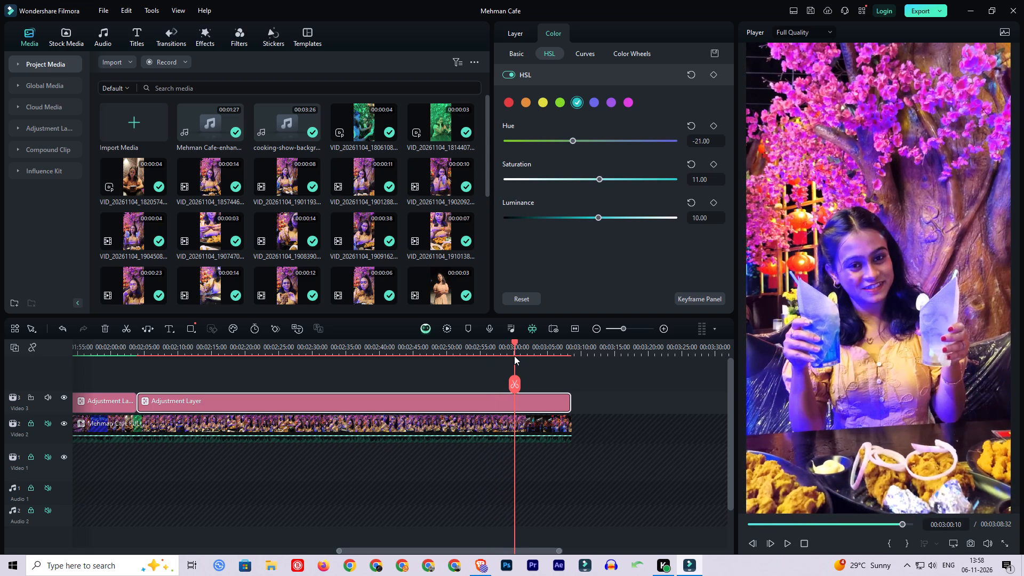
key("Right")
key("Right")
key("Left")
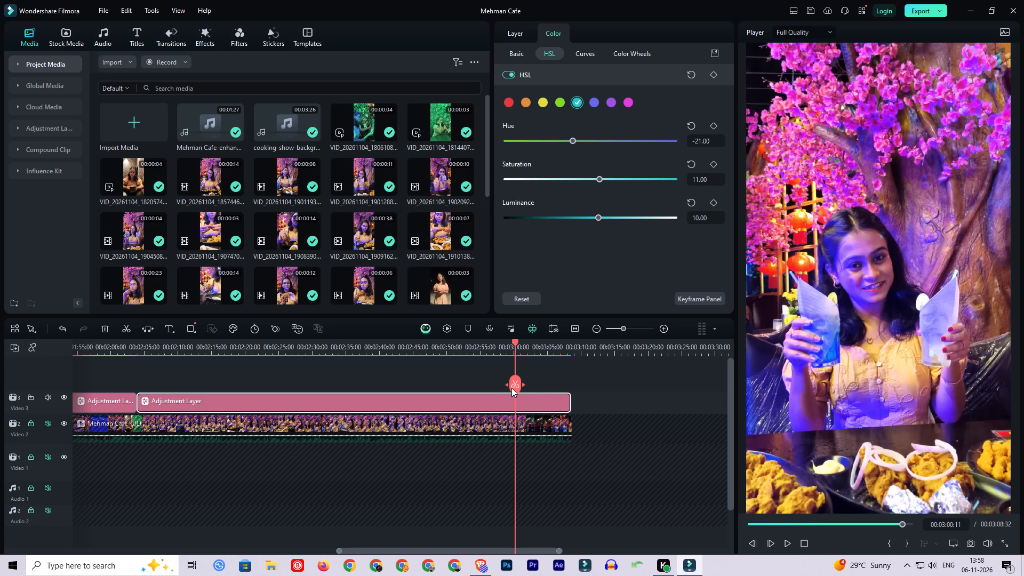
left_click(511, 388)
key("Right")
key("Delete")
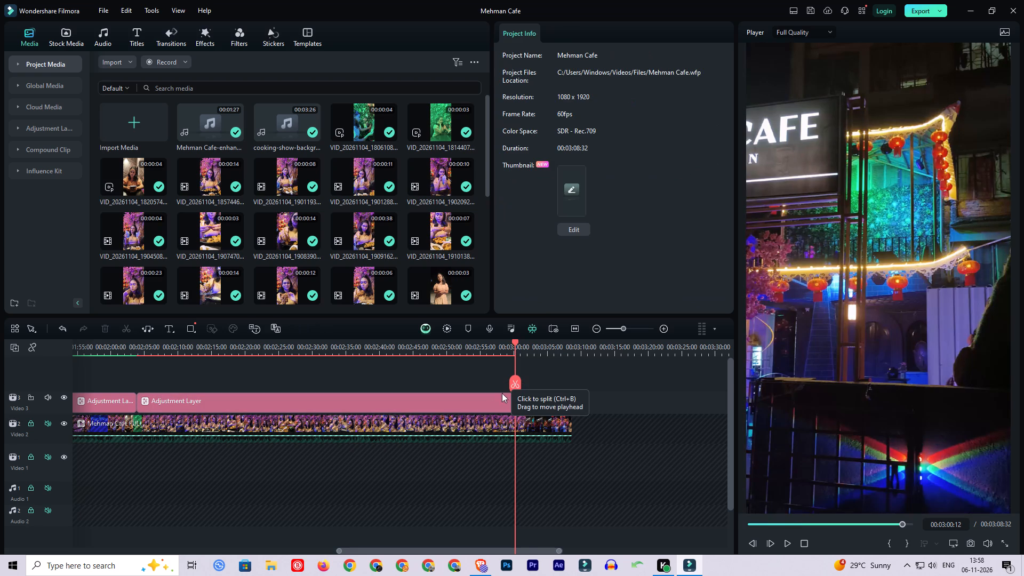
Paste a copy of the first adjustment layer after the second one and cut off the part beyond the video's end.
left_click_drag(400, 553, 334, 534)
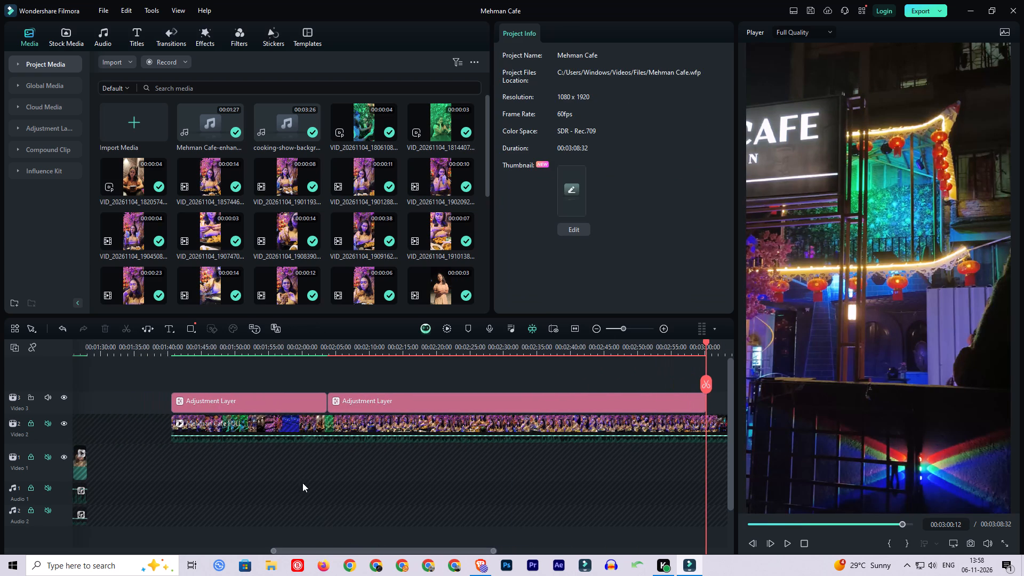
left_click(282, 409)
key("ctrl+c")
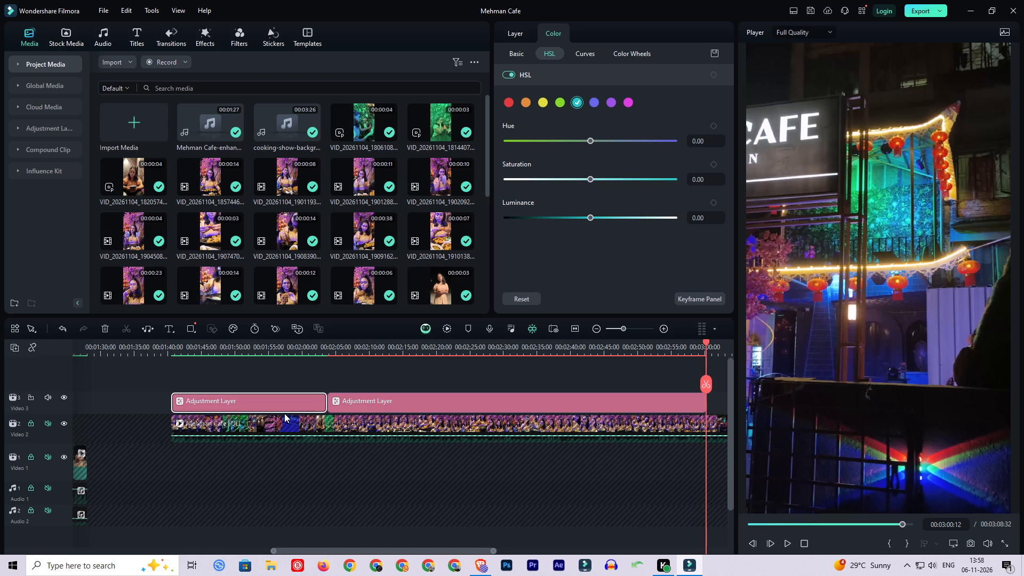
key("ctrl+v")
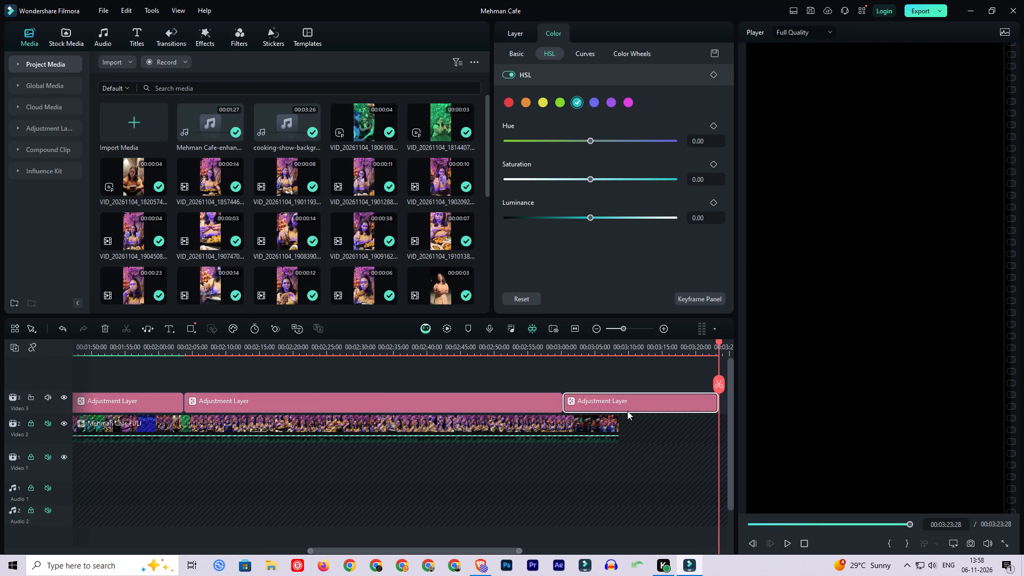
key("c")
left_click(620, 402)
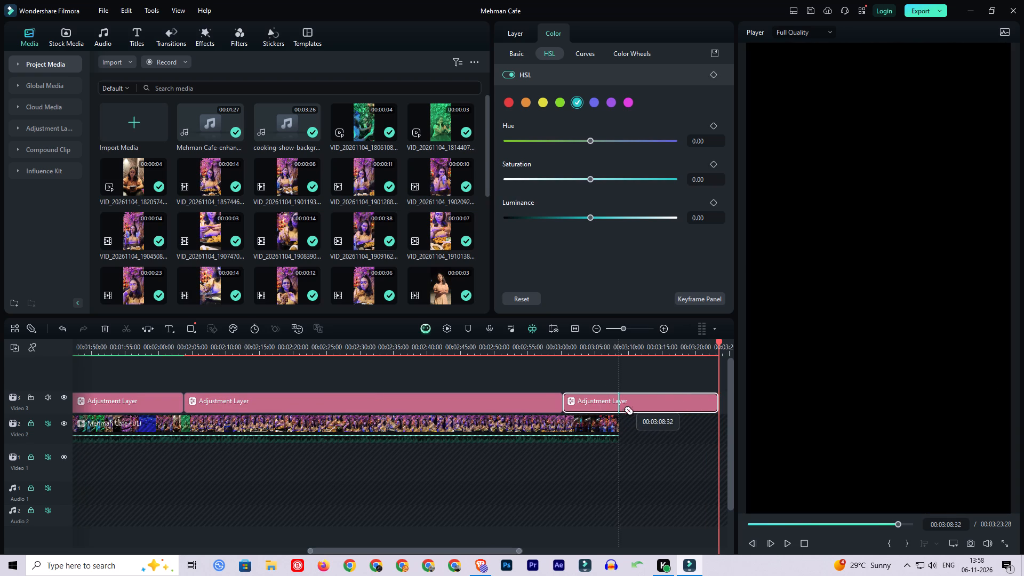
key("v")
key("Delete")
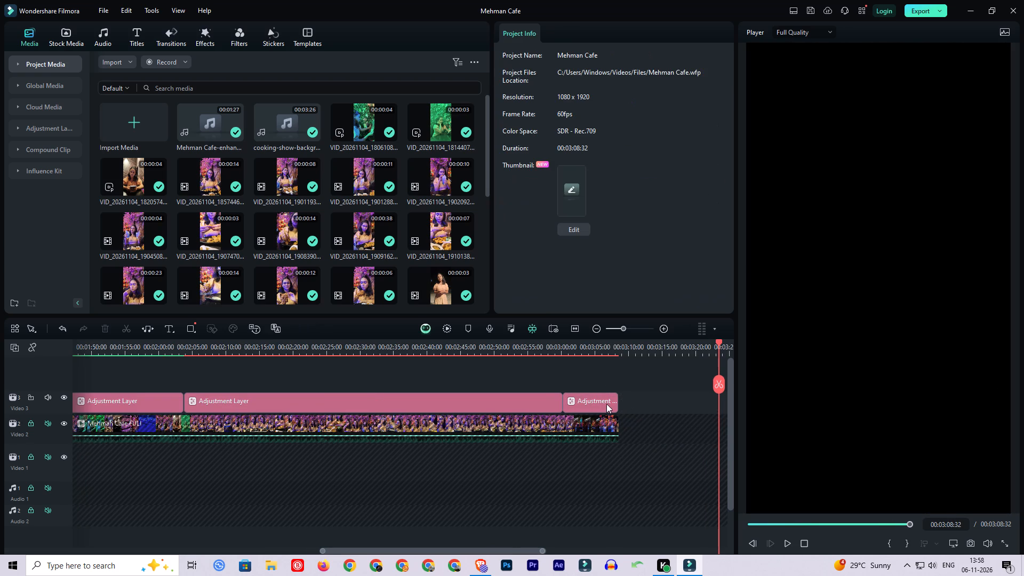
Return the playhead to the start of the pasted adjustment layer near 00:03:00 and save the project.
left_click(563, 351)
key("ctrl+s")
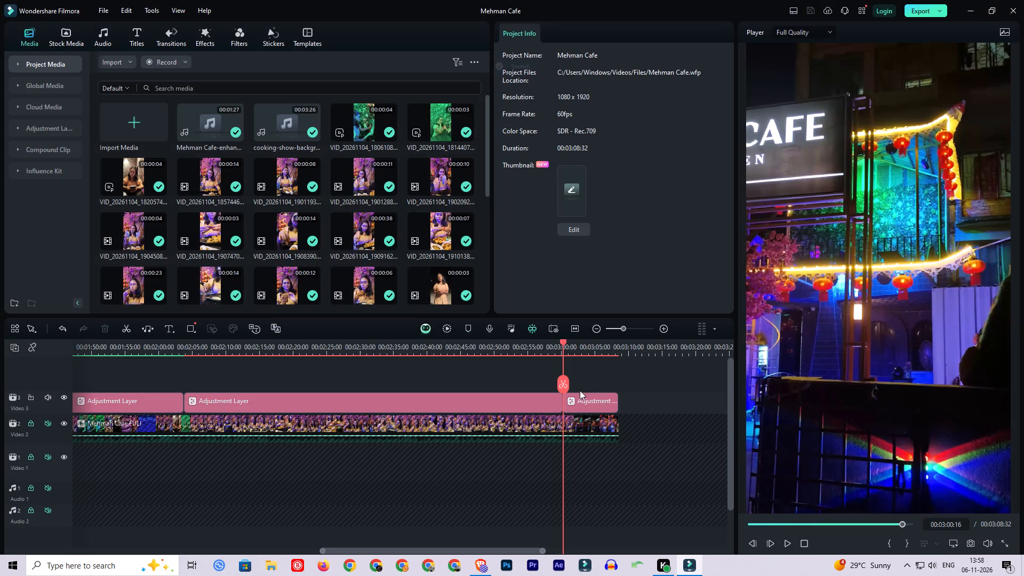
Examine the pasted adjustment layer's grading across the closing shots from about 00:03:00 to 00:03:07.
key("space")
key("space")
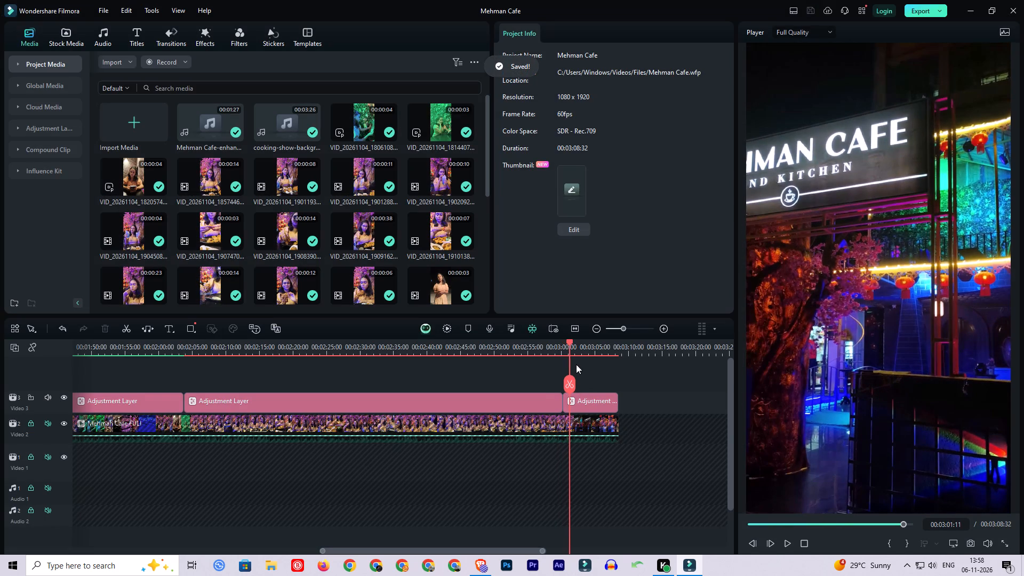
left_click_drag(569, 345, 587, 345)
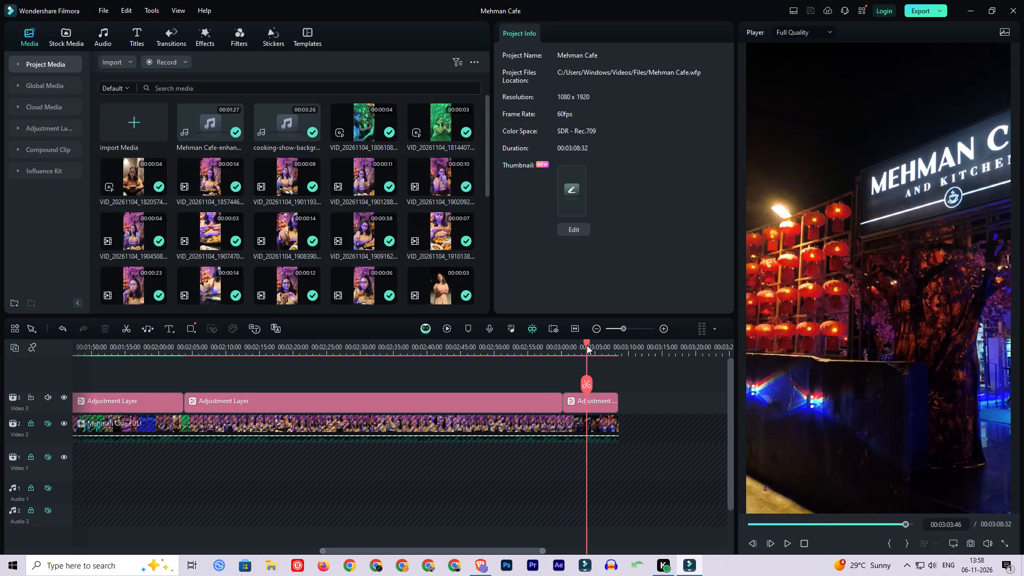
left_click_drag(587, 345, 597, 345)
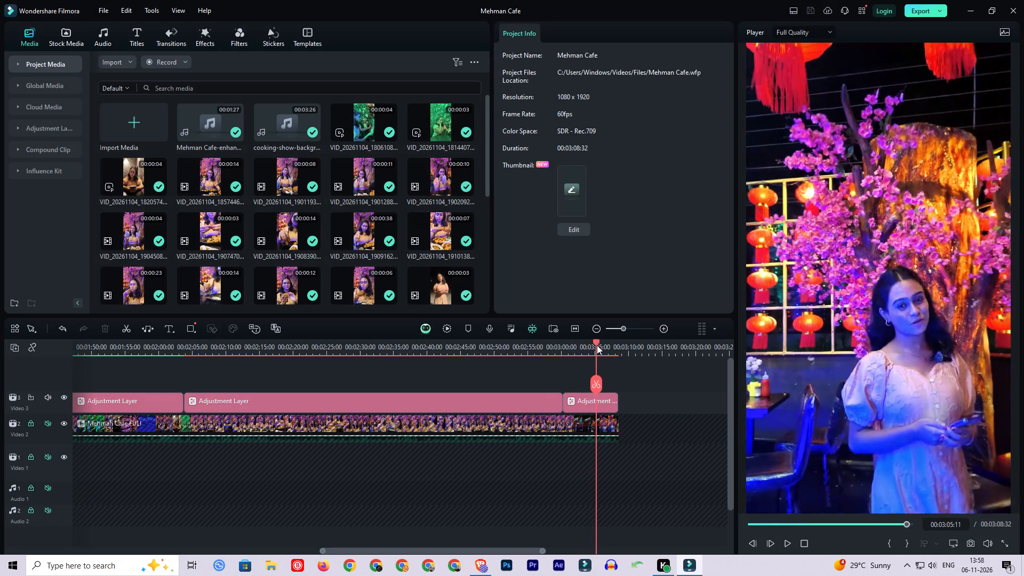
left_click_drag(597, 345, 605, 347)
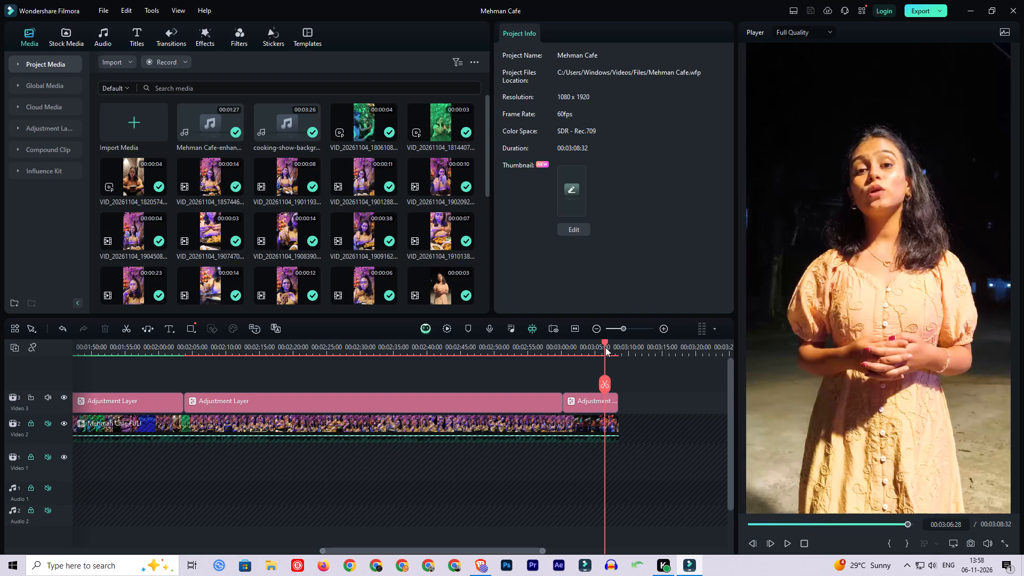
left_click_drag(605, 347, 613, 348)
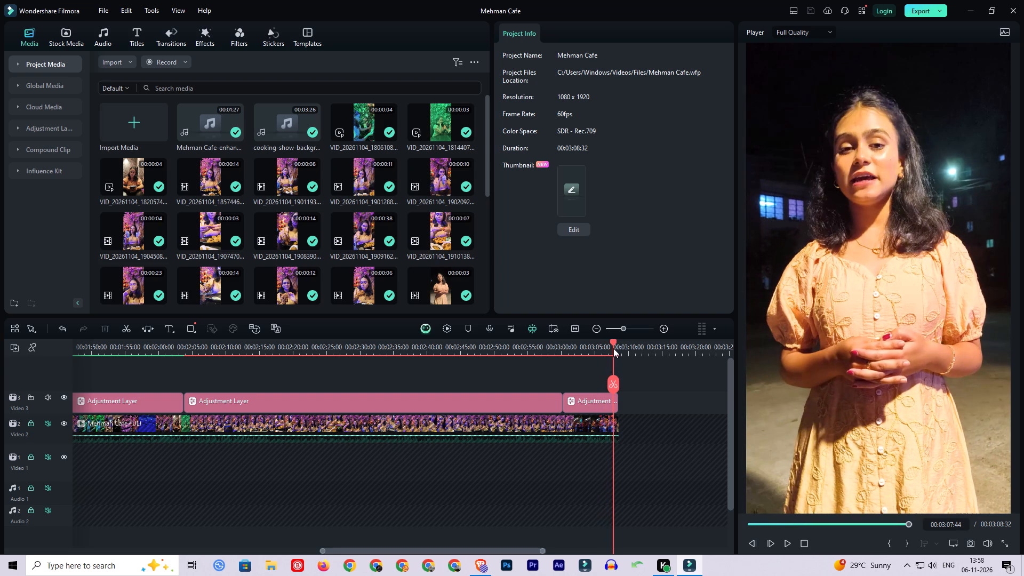
Split the third adjustment layer at the shot change at 00:03:06:22, where the woman speaking outdoors begins.
left_click_drag(613, 348, 604, 348)
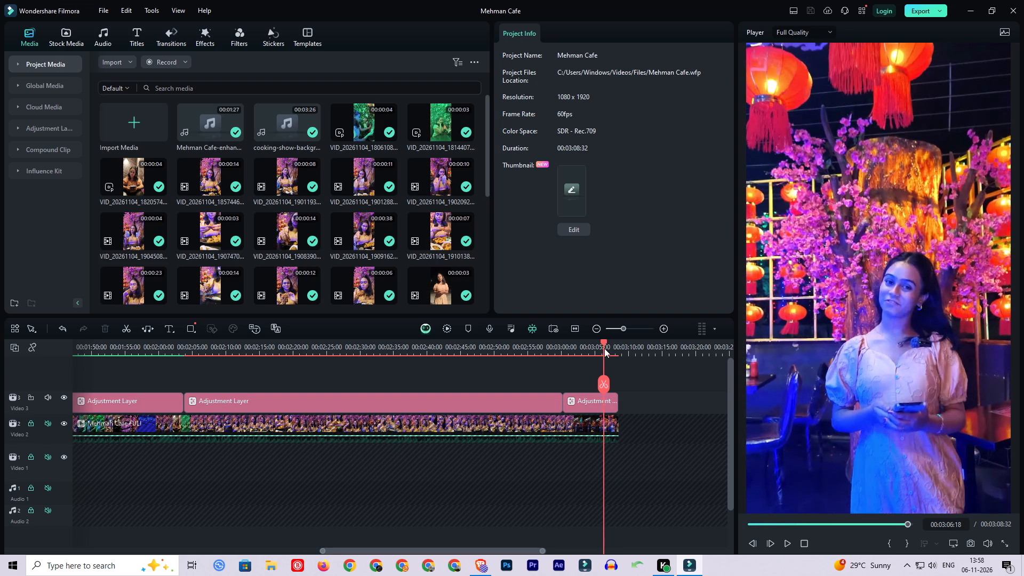
left_click_drag(604, 348, 605, 348)
key("Left")
key("Left")
key("Left")
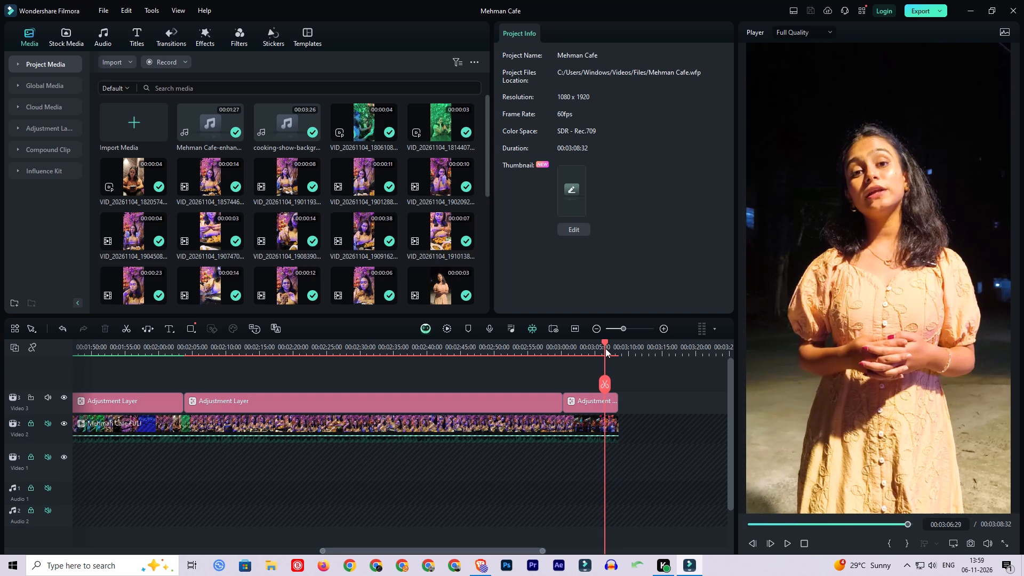
key("Left")
key("Left")
key("Left")
key("Left")
key("Left")
key("Left")
key("Left")
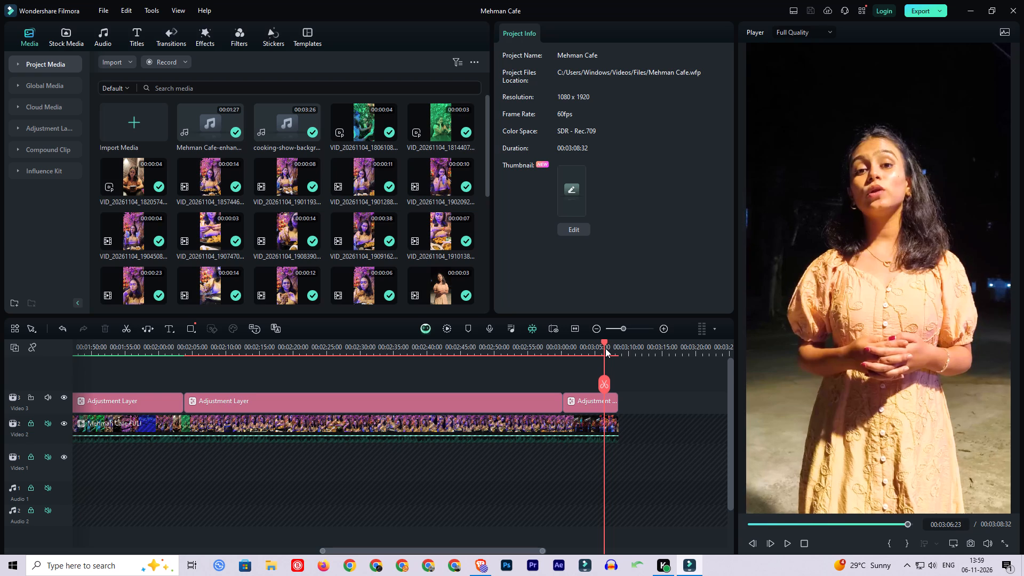
key("Left")
key("Left")
key("Right")
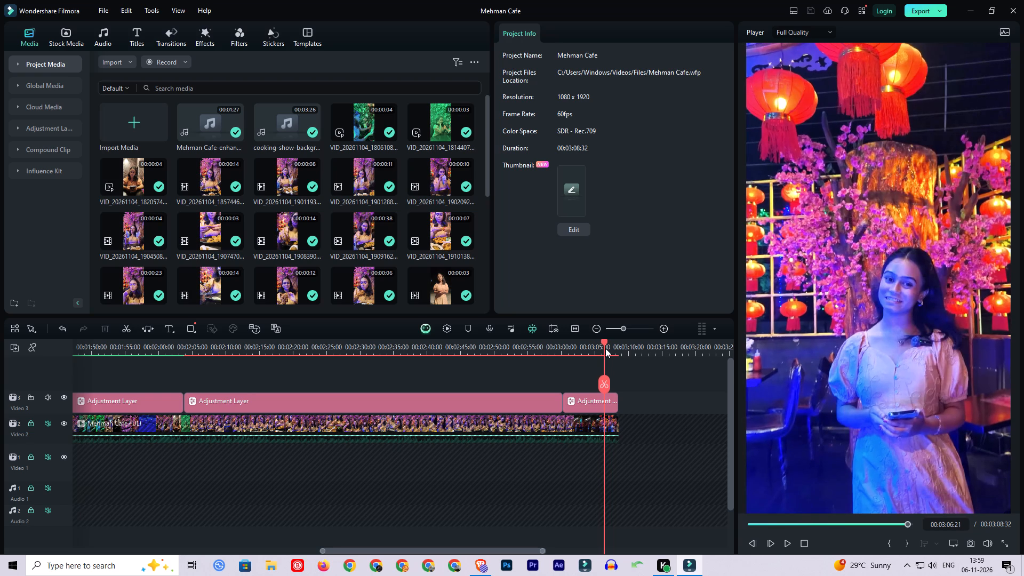
key("Right")
key("Right")
key("Left")
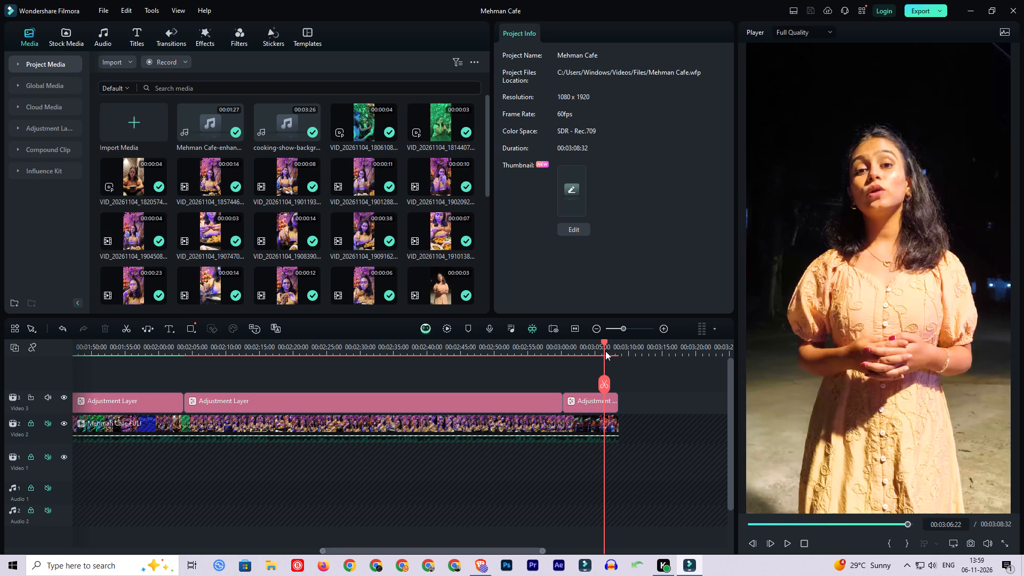
left_click(605, 379)
key("Right")
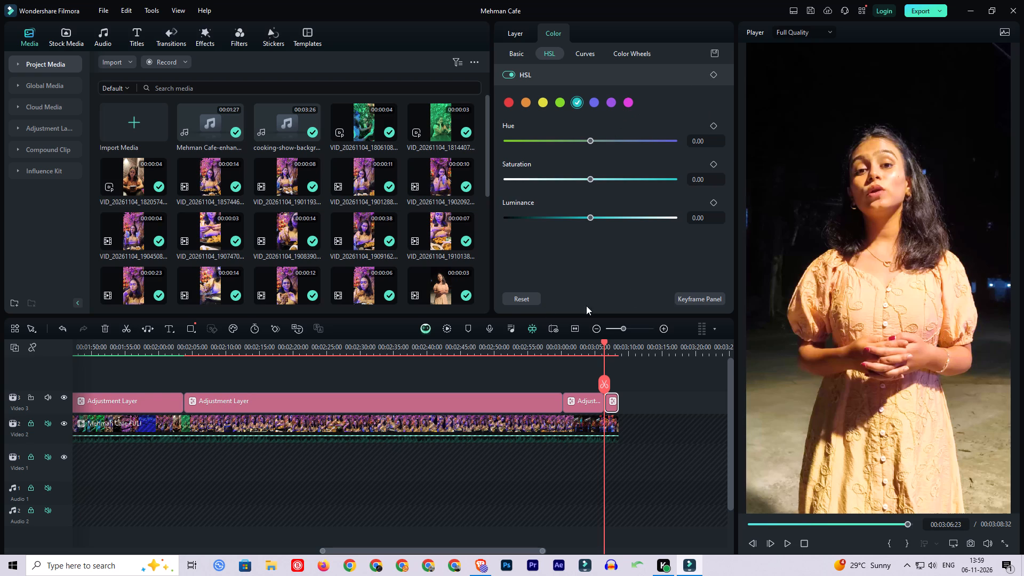
Reset the HSL, Basic and Curves color settings on the last adjustment layer piece.
left_click(519, 297)
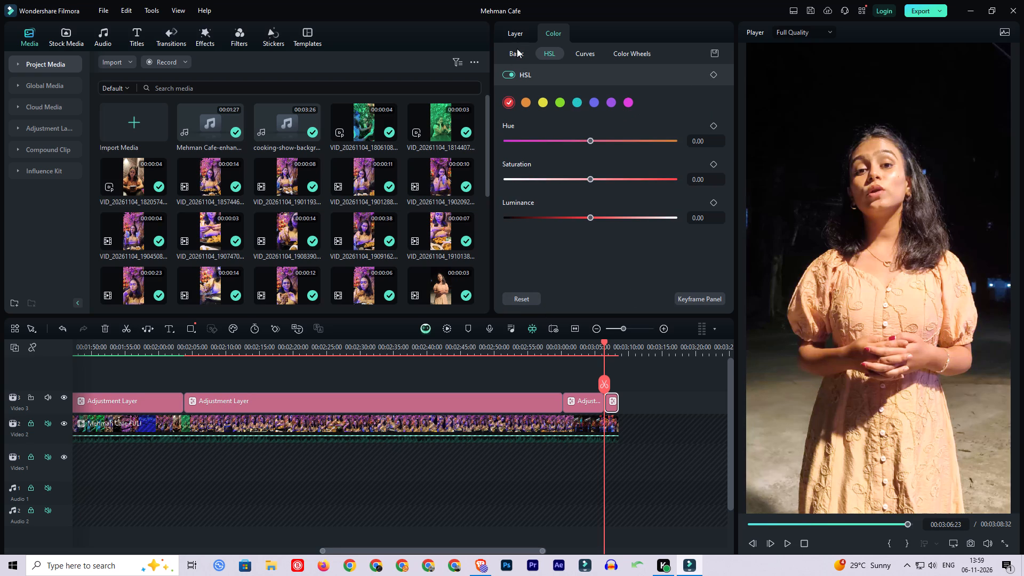
left_click(517, 49)
left_click(525, 297)
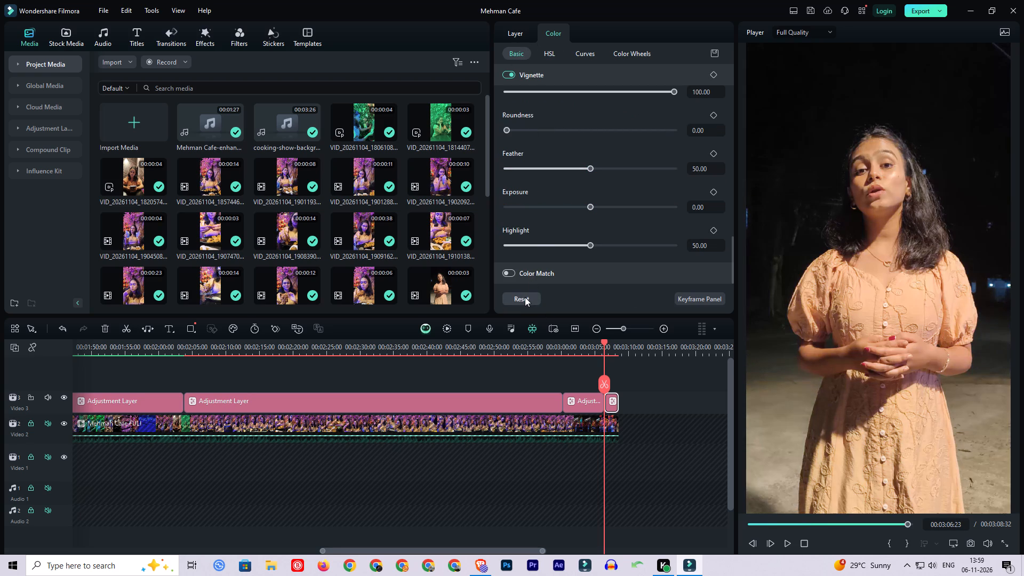
scroll(548, 191, "up", 2)
scroll(548, 191, "down", 1)
scroll(548, 191, "up", 9)
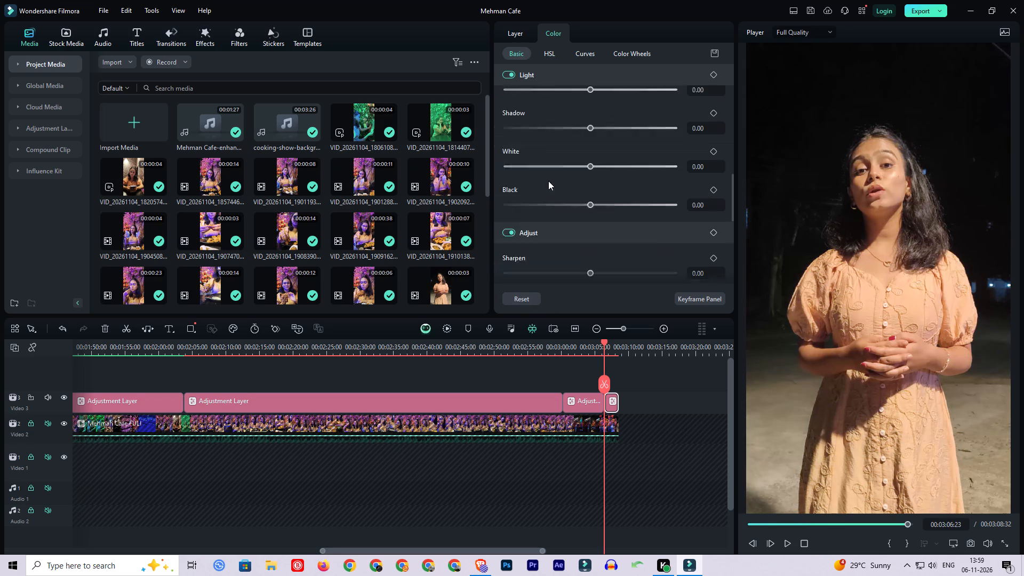
left_click(545, 50)
left_click(600, 50)
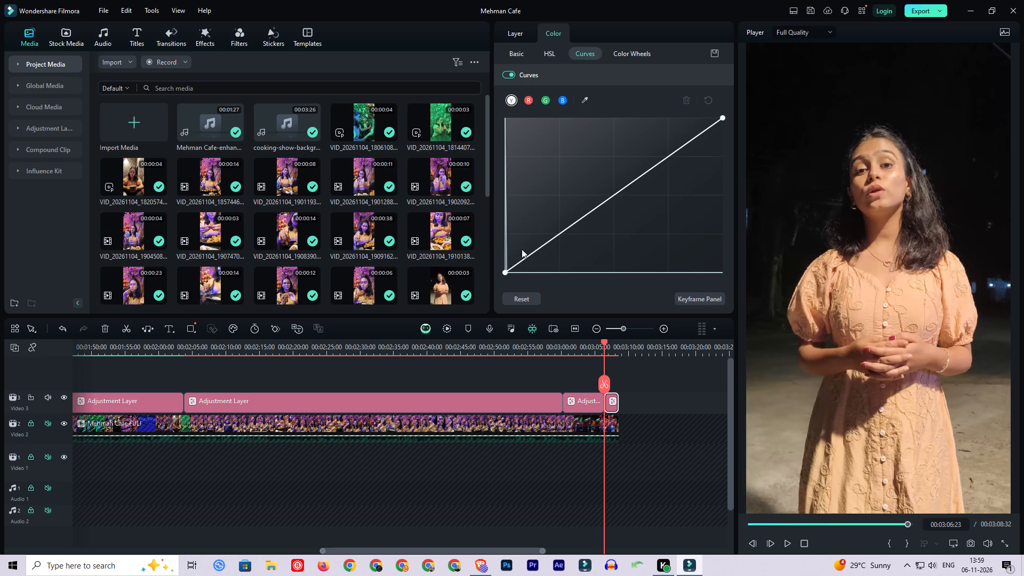
left_click(526, 301)
left_click(519, 53)
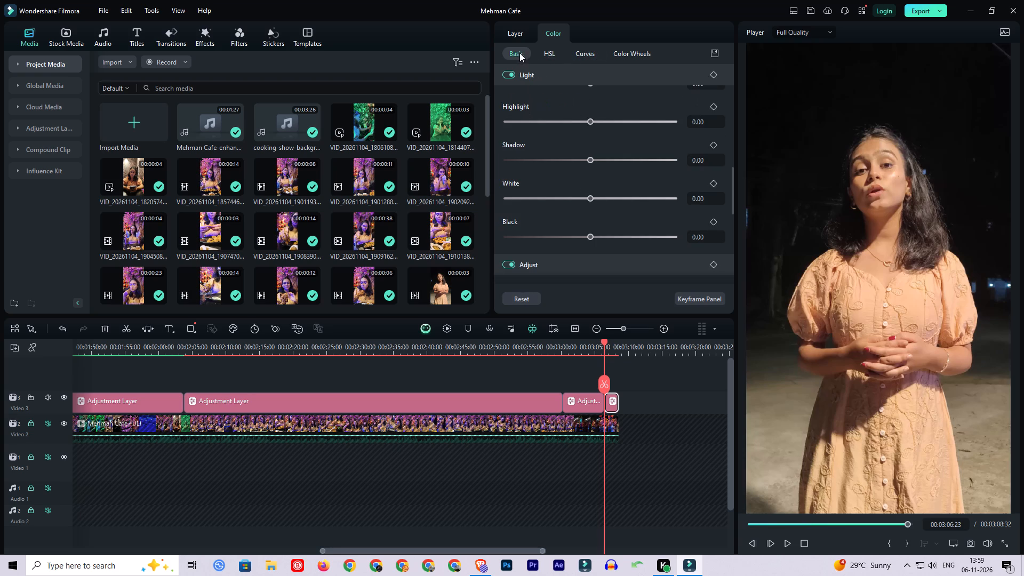
Shape a slight S-curve on the last adjustment layer's white curve using lowered shadow, mid and raised highlight points, and check it across the shot.
left_click(587, 56)
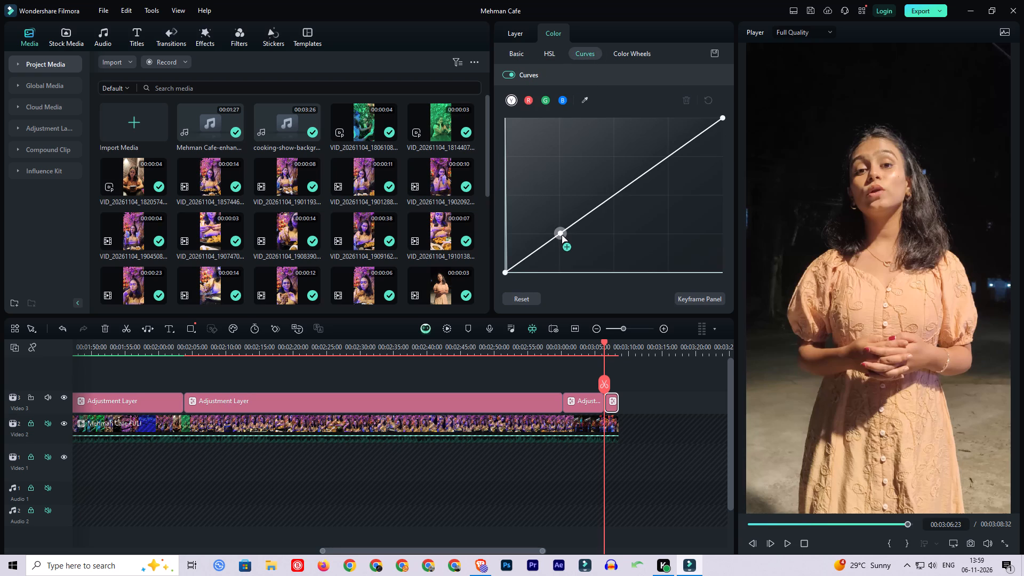
left_click(561, 234)
left_click(667, 154)
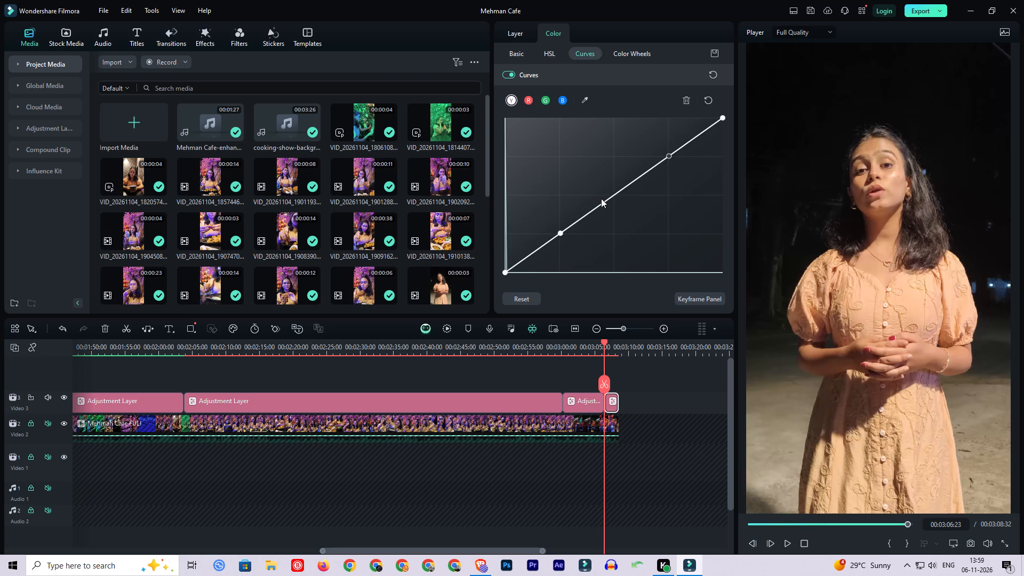
left_click(612, 193)
left_click_drag(559, 235, 561, 239)
left_click(670, 155)
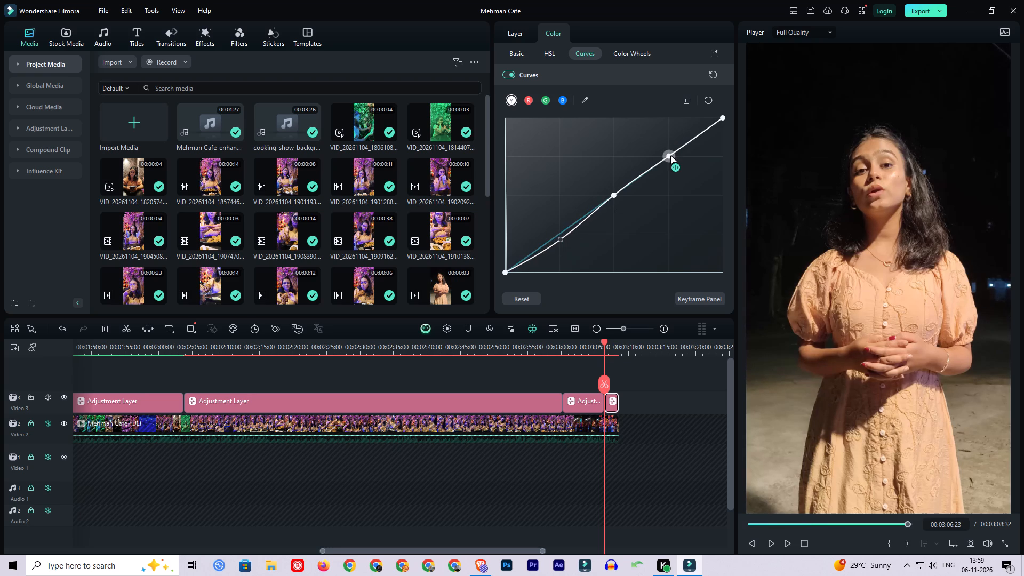
left_click(613, 195)
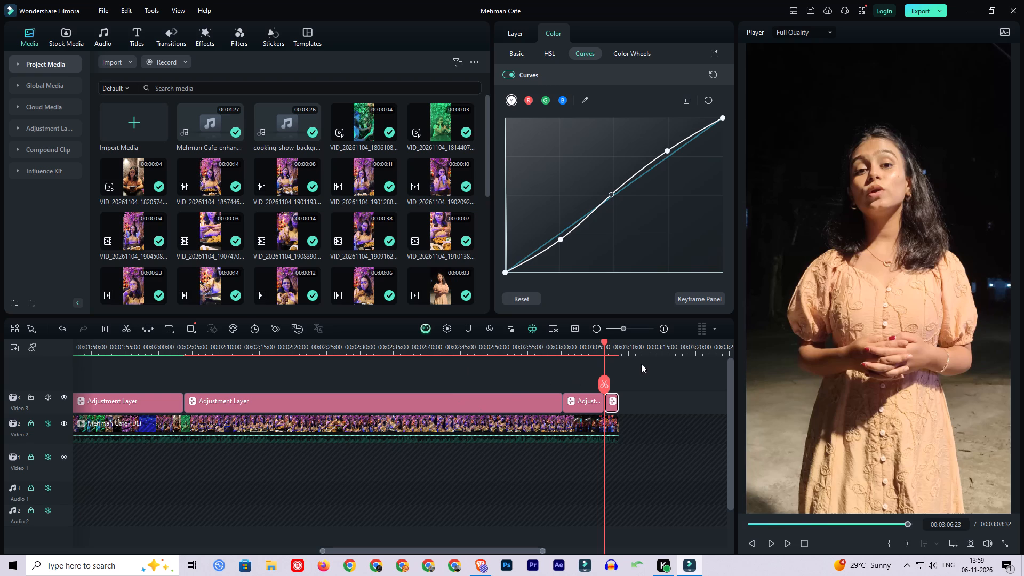
left_click(609, 351)
left_click(614, 351)
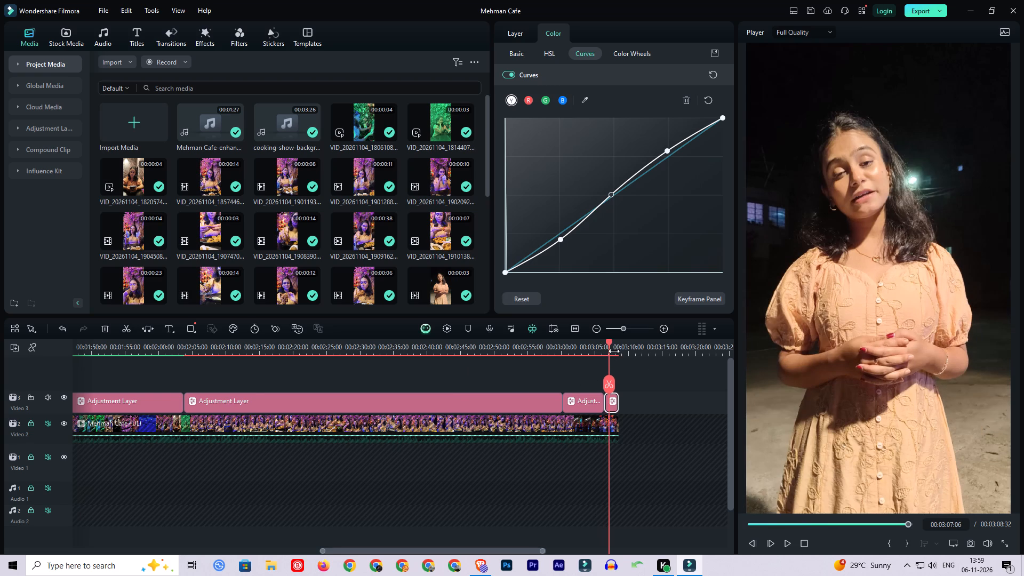
left_click_drag(610, 347, 614, 347)
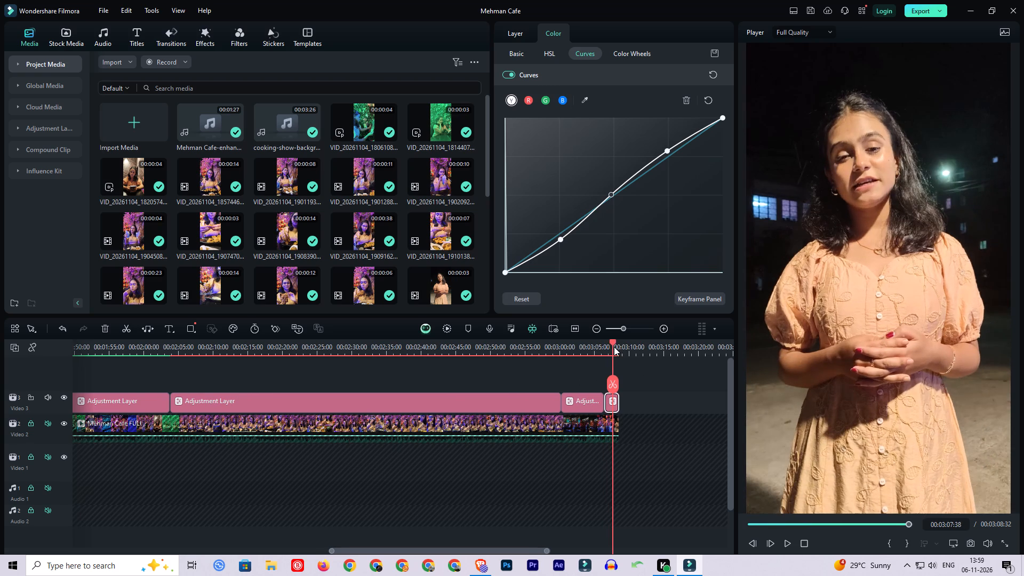
left_click_drag(614, 347, 615, 347)
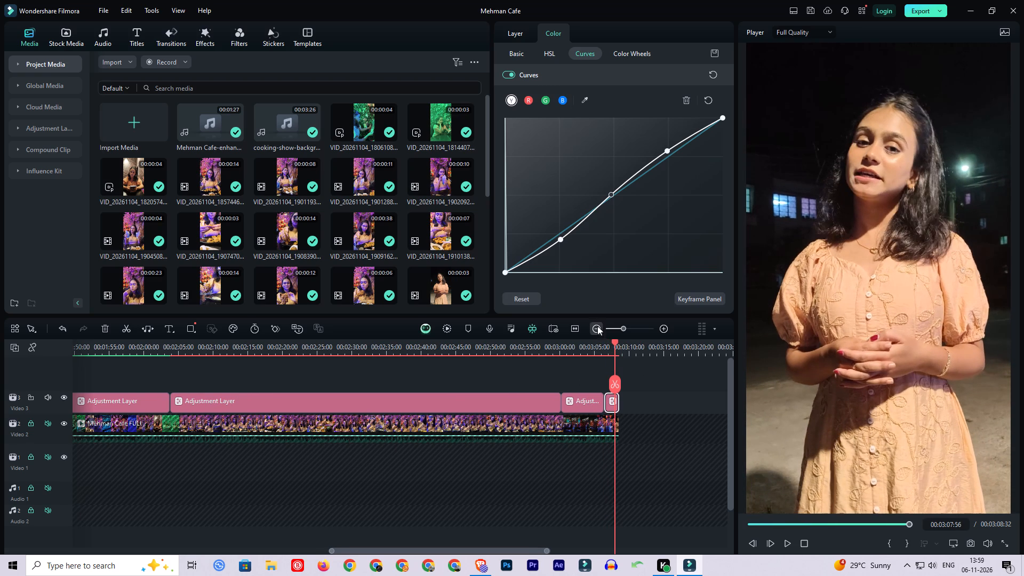
Set the last adjustment layer's basic color to temperature -4, tint 2, vibrance 5 and saturation 18.
left_click(523, 52)
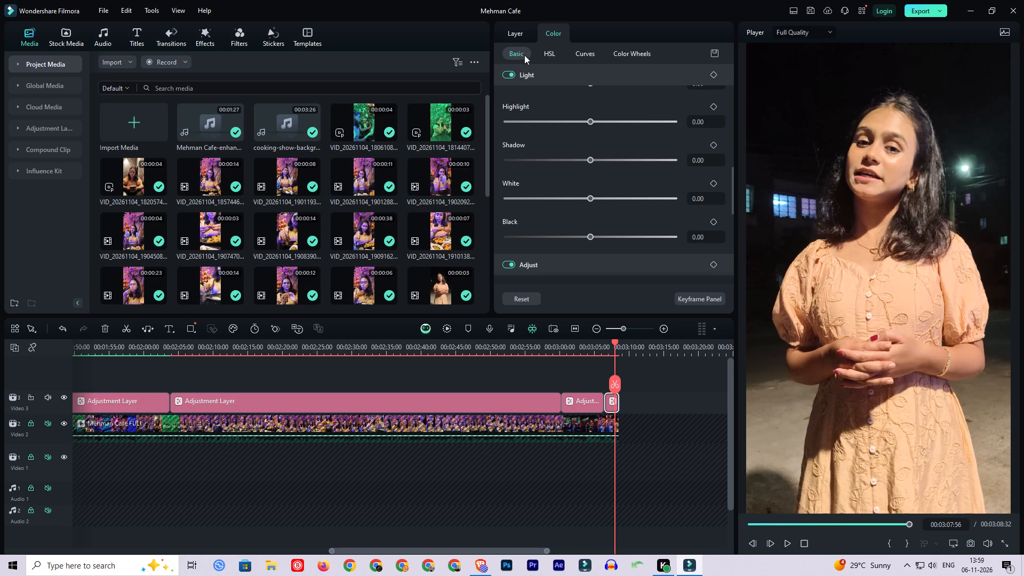
scroll(602, 211, "up", 10)
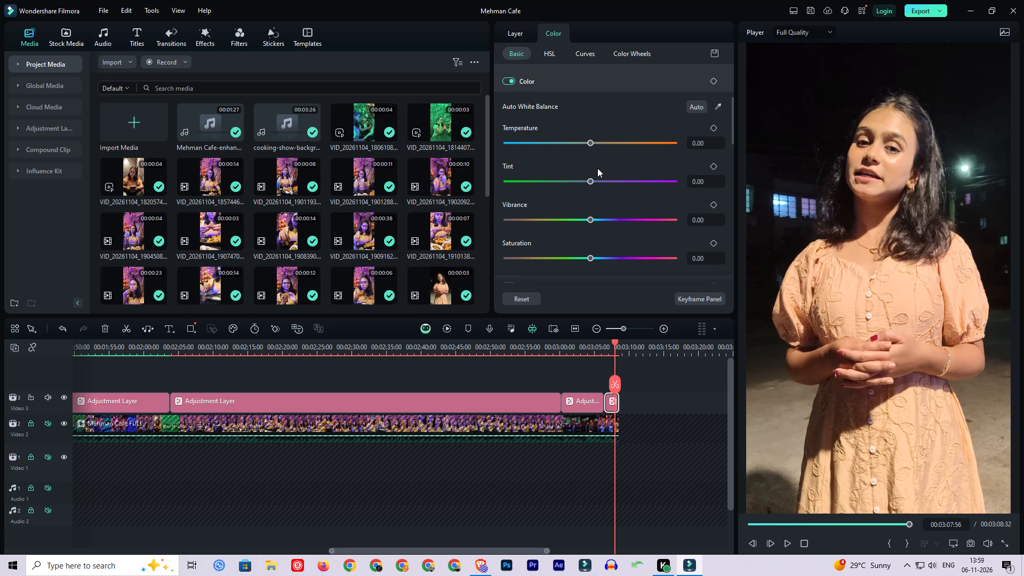
scroll(597, 168, "up", 1)
scroll(597, 168, "down", 1)
scroll(597, 168, "up", 2)
scroll(590, 188, "down", 2)
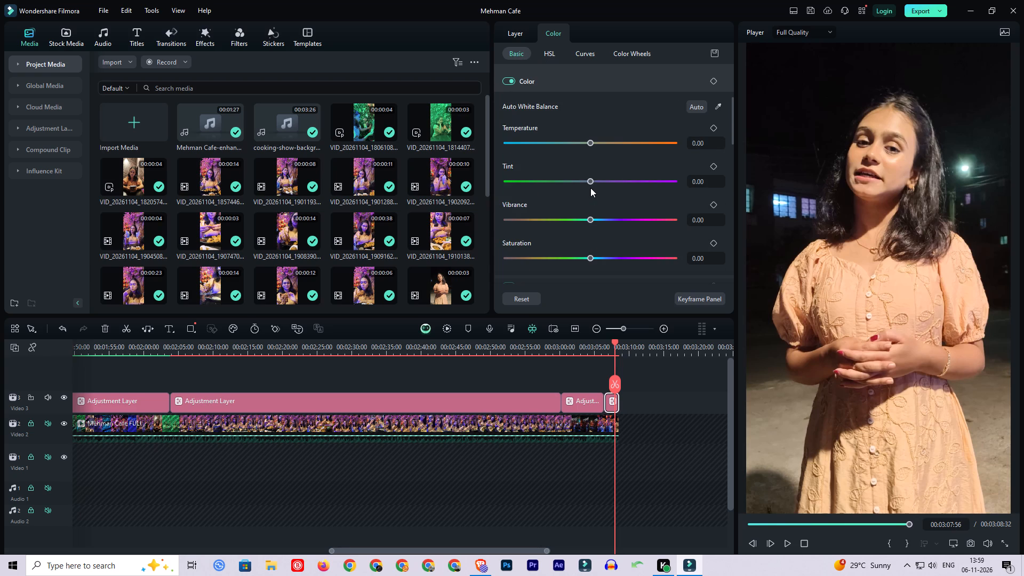
scroll(590, 188, "down", 1)
left_click(588, 109)
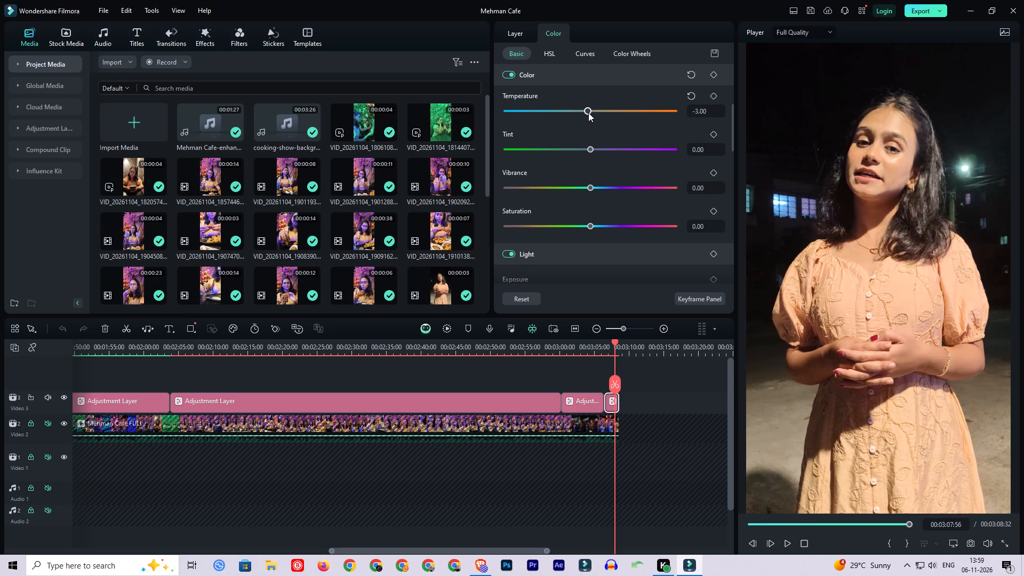
left_click_drag(590, 186, 601, 187)
left_click_drag(592, 223, 605, 225)
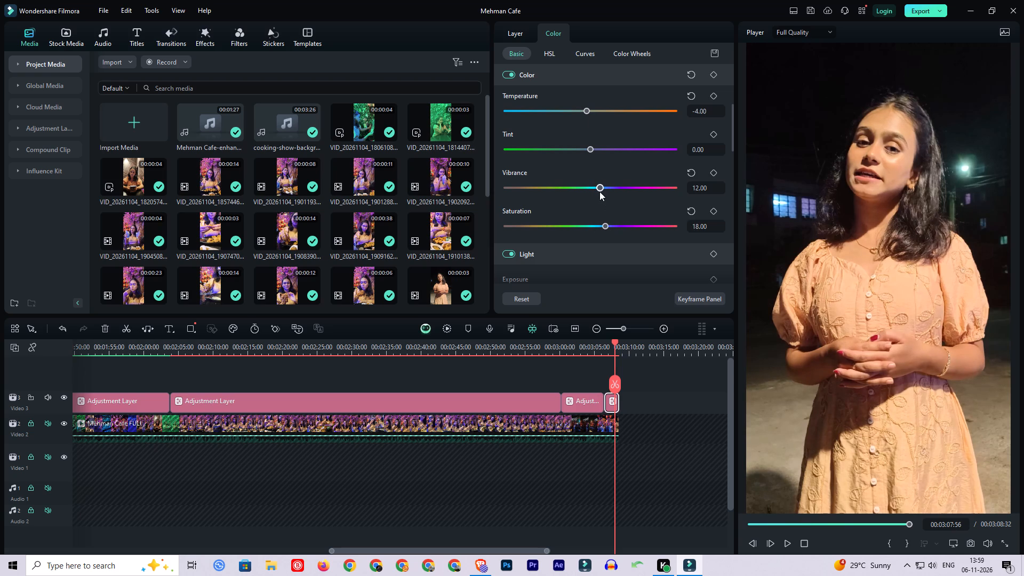
left_click(598, 189)
left_click_drag(590, 150, 592, 150)
Set the last adjustment layer's tint to -6.
left_click_drag(592, 150, 585, 148)
Try exposure 5 on the last adjustment layer and reset it, and set brightness to 5 and contrast to 10.
scroll(574, 242, "down", 3)
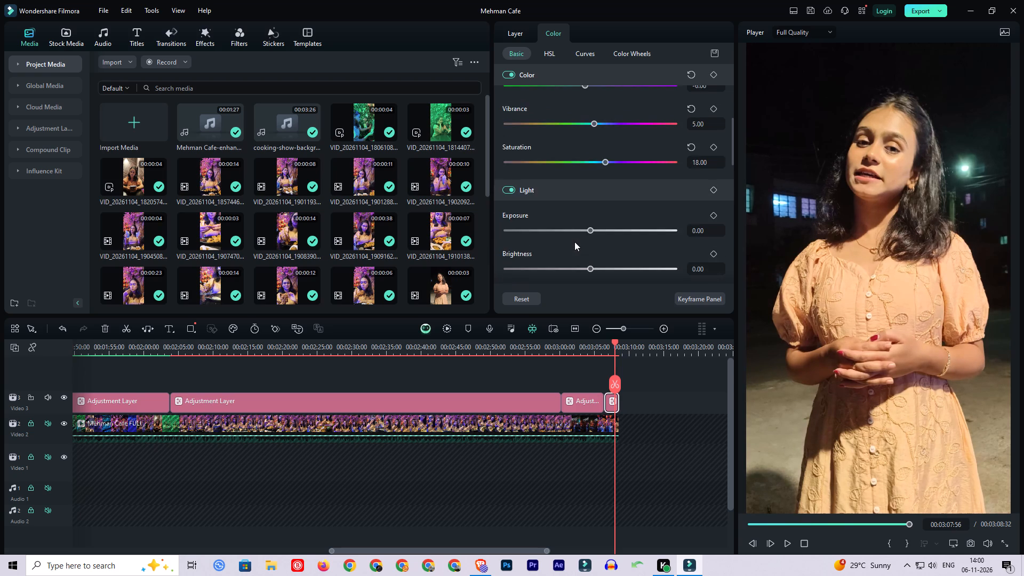
left_click(593, 199)
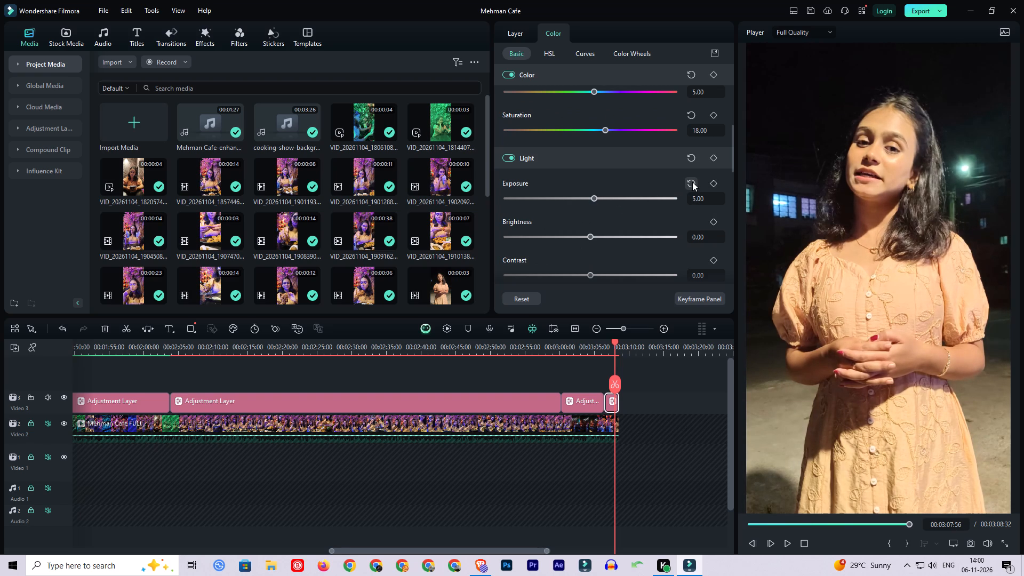
left_click(692, 182)
scroll(629, 217, "down", 1)
left_click(591, 205)
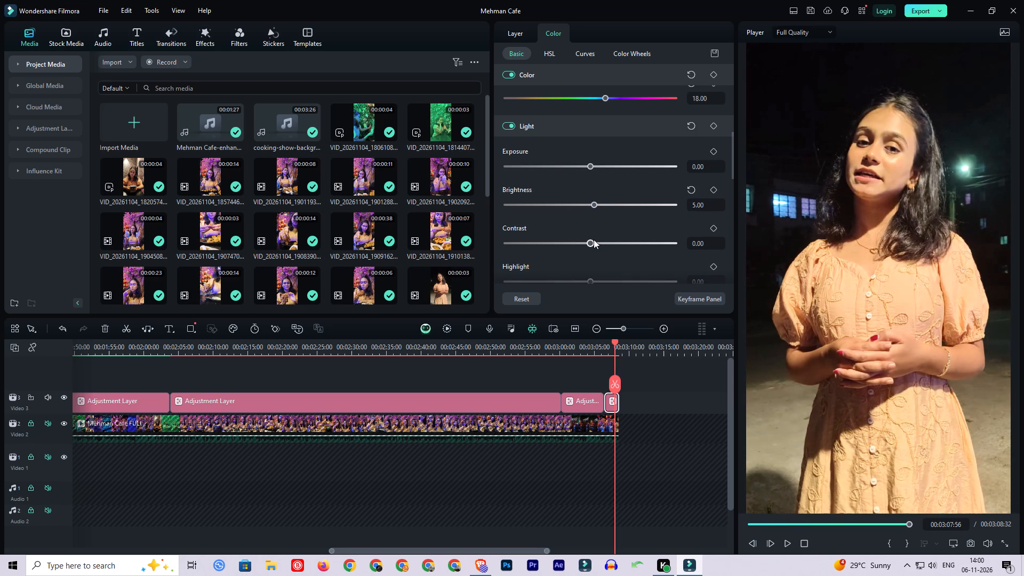
left_click_drag(594, 239, 598, 241)
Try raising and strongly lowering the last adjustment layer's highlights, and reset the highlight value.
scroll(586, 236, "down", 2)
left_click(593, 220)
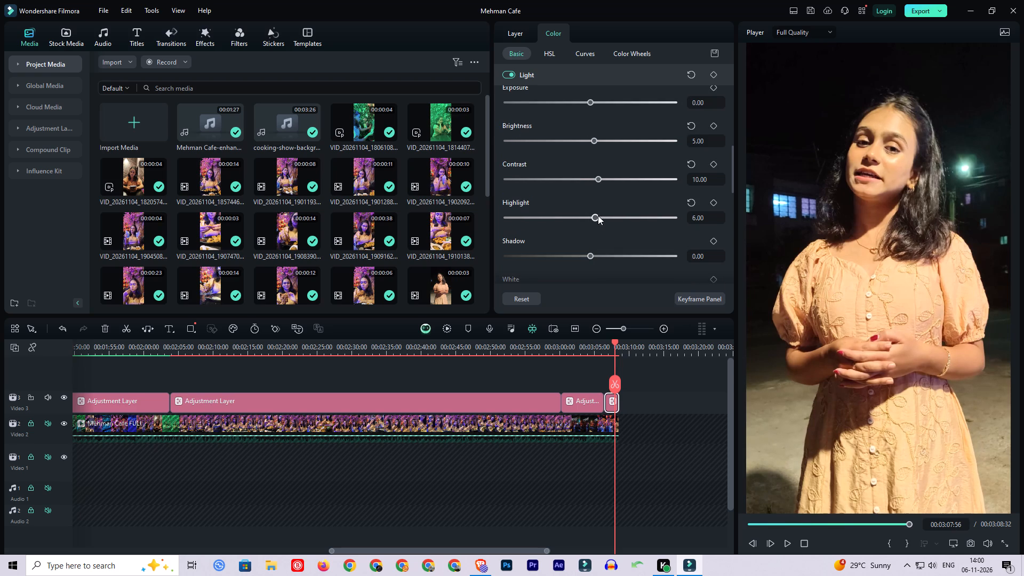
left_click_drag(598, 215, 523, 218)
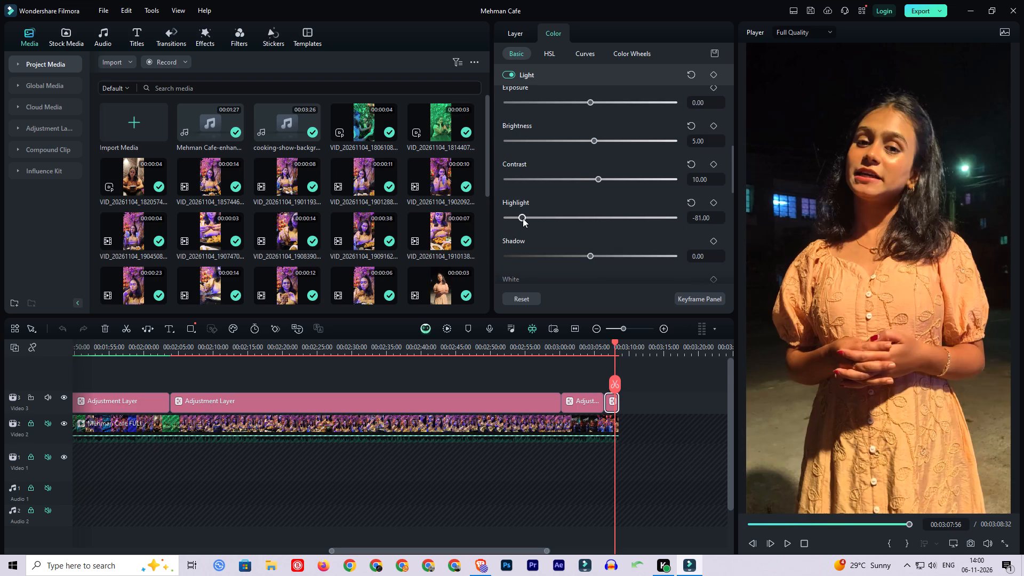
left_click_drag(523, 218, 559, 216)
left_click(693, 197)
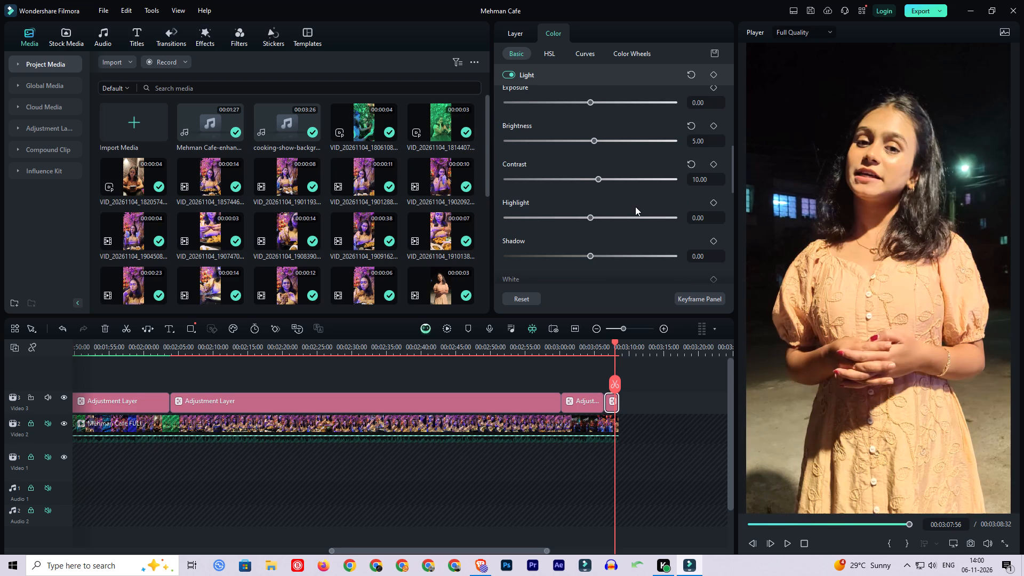
Set the last adjustment layer's shadow to -9, black to -8 and white to 6, and look over the remaining basic color settings.
scroll(635, 203, "down", 2)
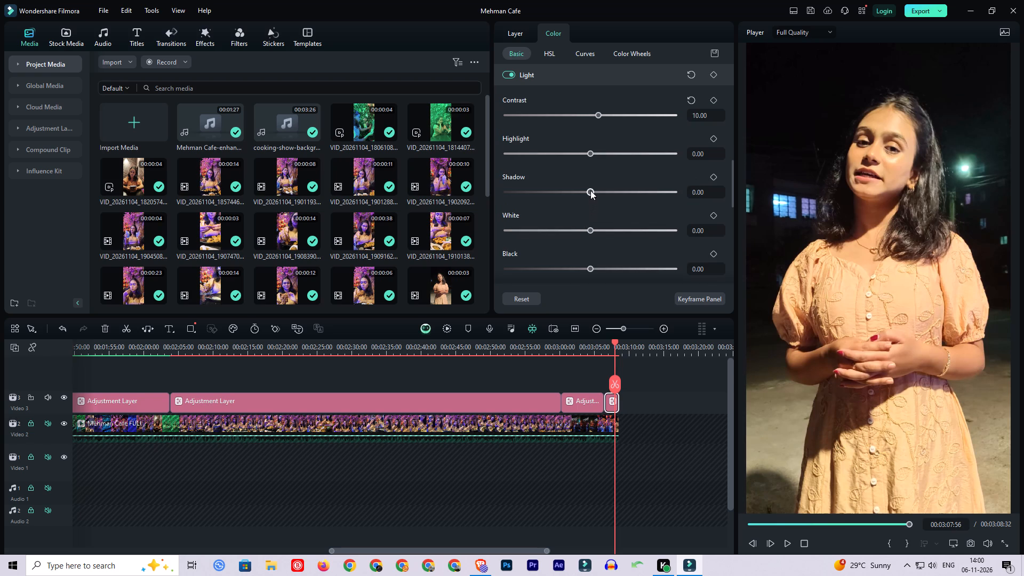
left_click_drag(590, 189, 583, 190)
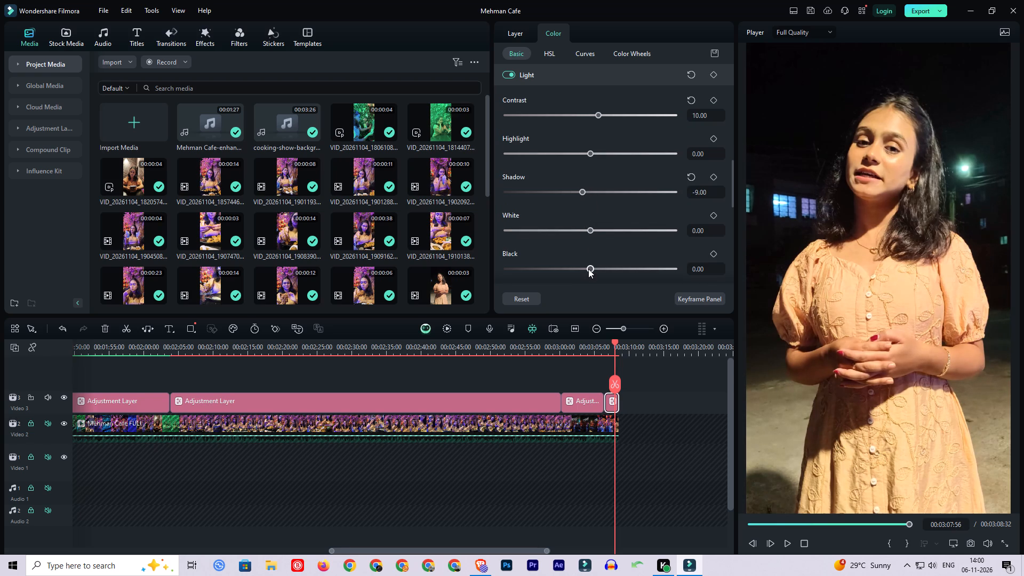
left_click(588, 269)
left_click(593, 230)
scroll(551, 243, "down", 6)
scroll(553, 243, "up", 1)
scroll(553, 243, "down", 3)
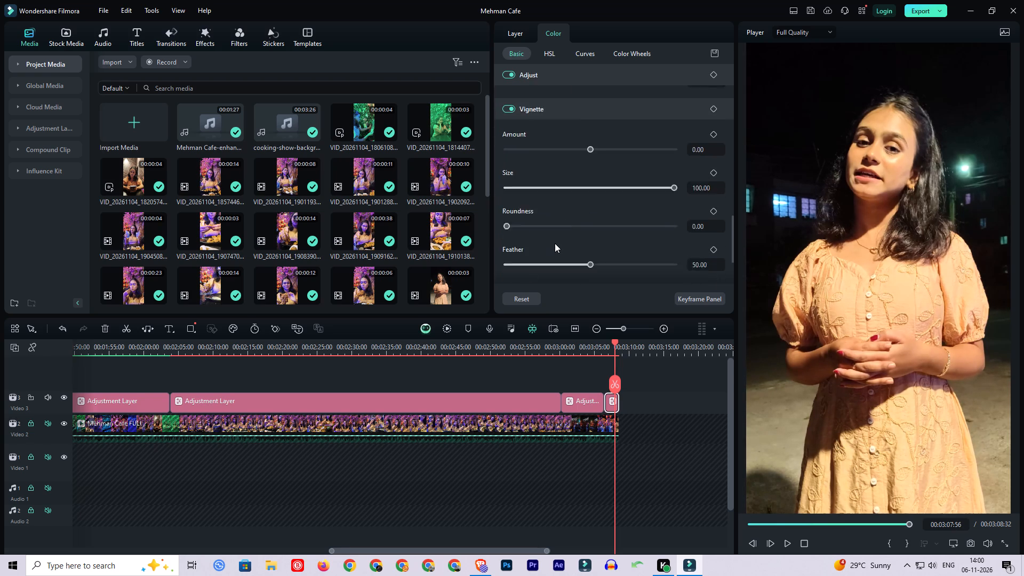
scroll(555, 243, "down", 2)
Set the last adjustment layer's cyan HSL values to hue 42, saturation 22 and luminance 16.
left_click(548, 54)
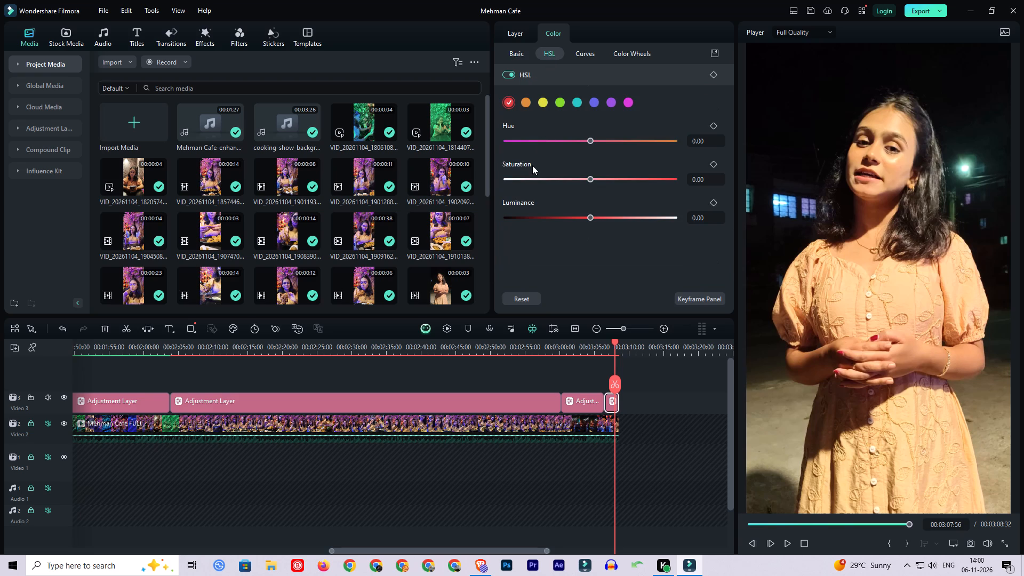
left_click(578, 101)
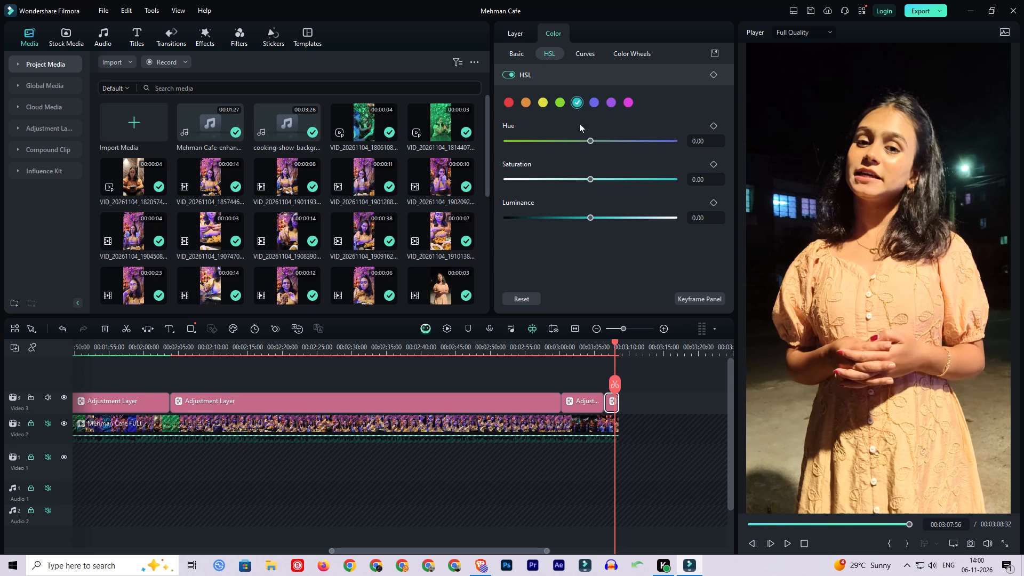
left_click_drag(591, 142, 603, 149)
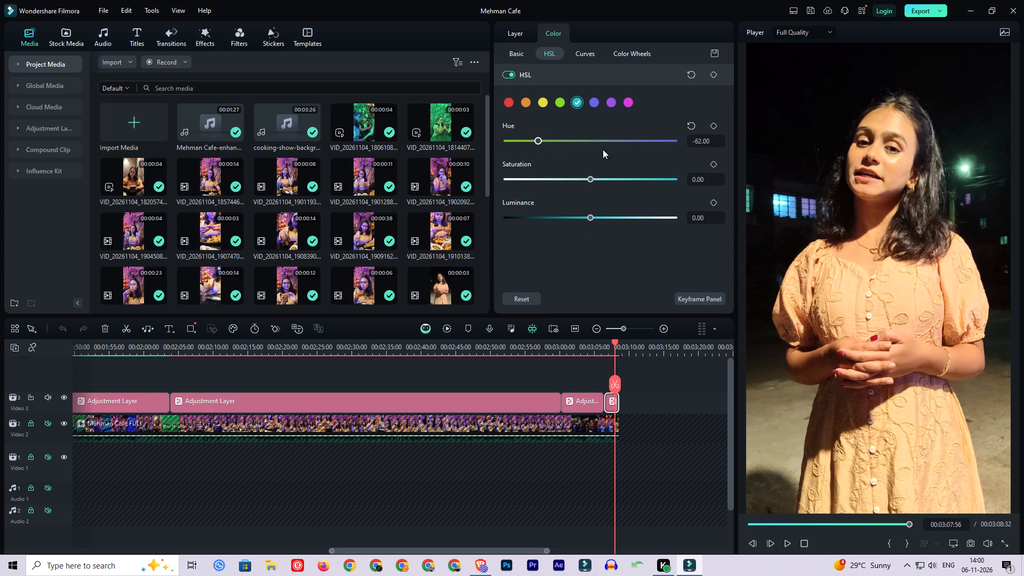
left_click_drag(603, 149, 559, 151)
left_click_drag(559, 151, 626, 158)
left_click_drag(593, 178, 546, 178)
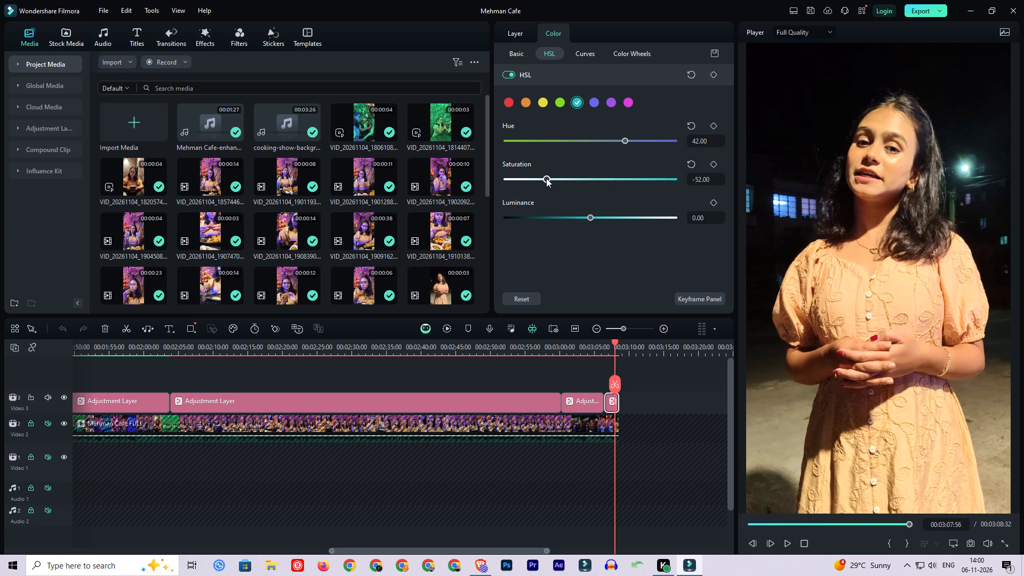
left_click_drag(546, 178, 603, 175)
left_click_drag(603, 175, 609, 174)
left_click_drag(591, 214, 604, 214)
Raise the blue HSL saturation slightly on the last adjustment layer.
left_click(591, 102)
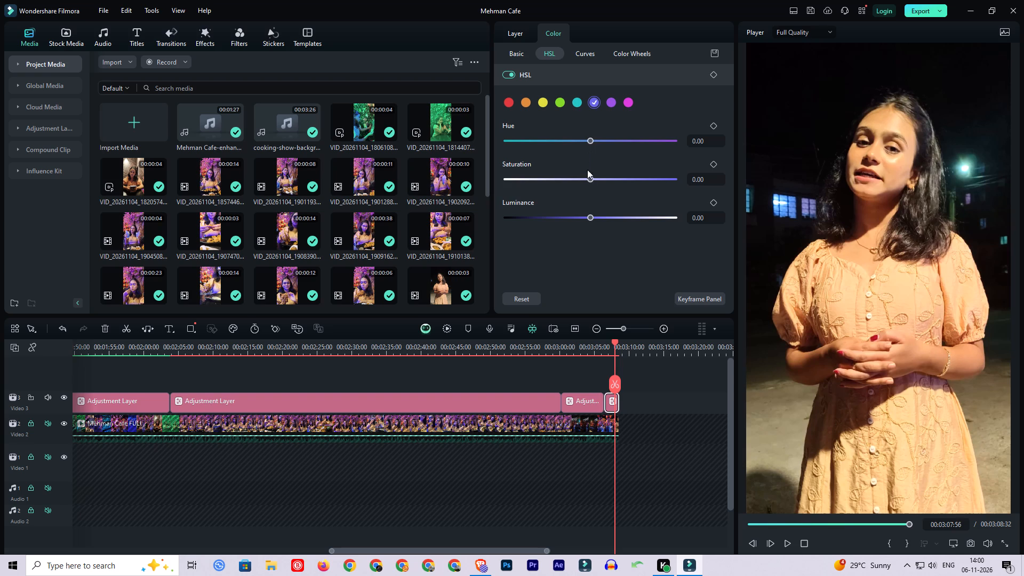
left_click_drag(590, 177, 606, 187)
left_click_drag(606, 187, 598, 188)
Strongly reduce the green HSL saturation on the last adjustment layer.
left_click(577, 99)
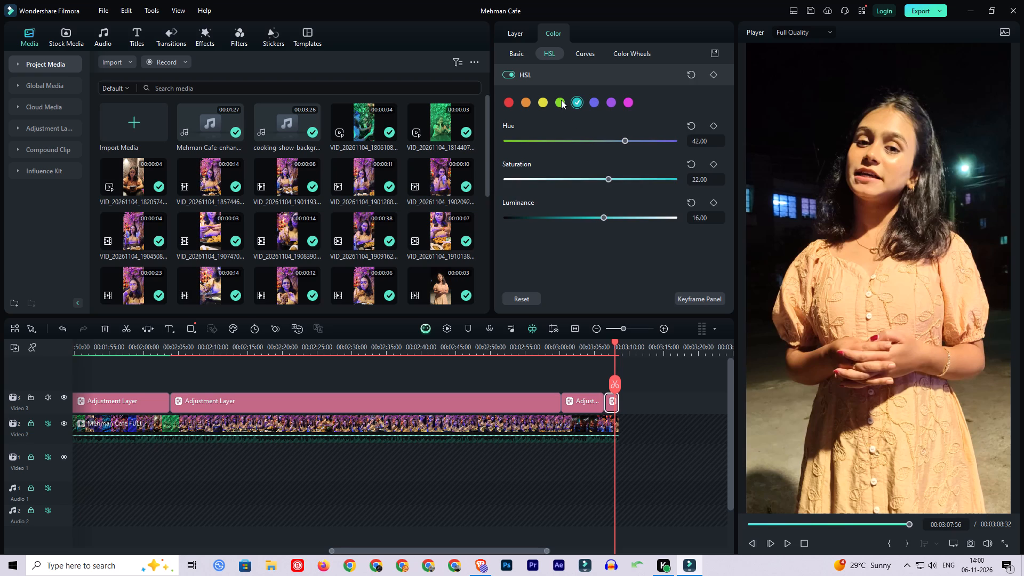
left_click(561, 99)
left_click_drag(588, 180, 531, 183)
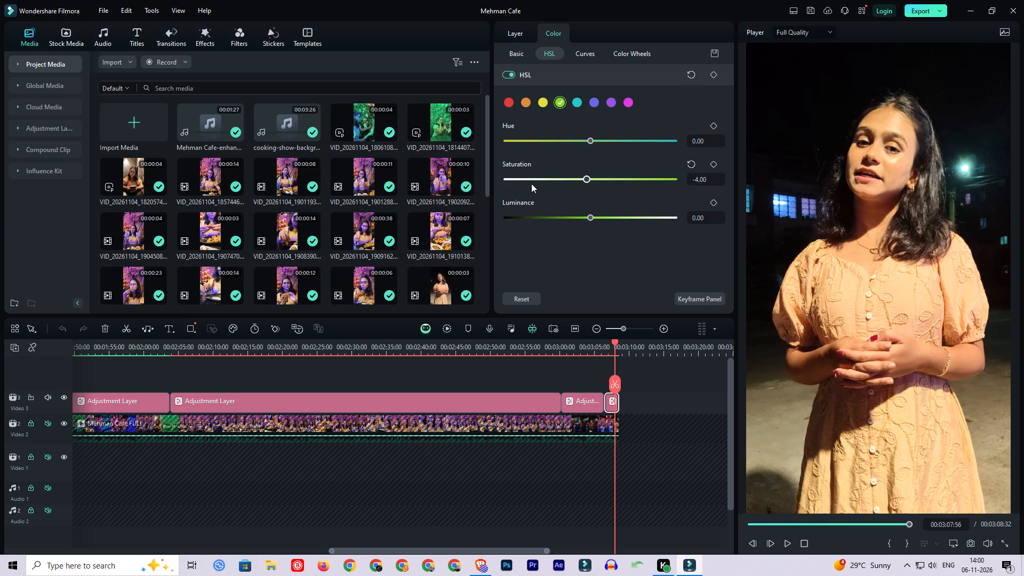
left_click_drag(531, 183, 493, 190)
left_click_drag(493, 190, 545, 196)
left_click_drag(545, 196, 520, 196)
Lower the cyan HSL saturation on the last adjustment layer to a slightly negative value.
left_click(574, 102)
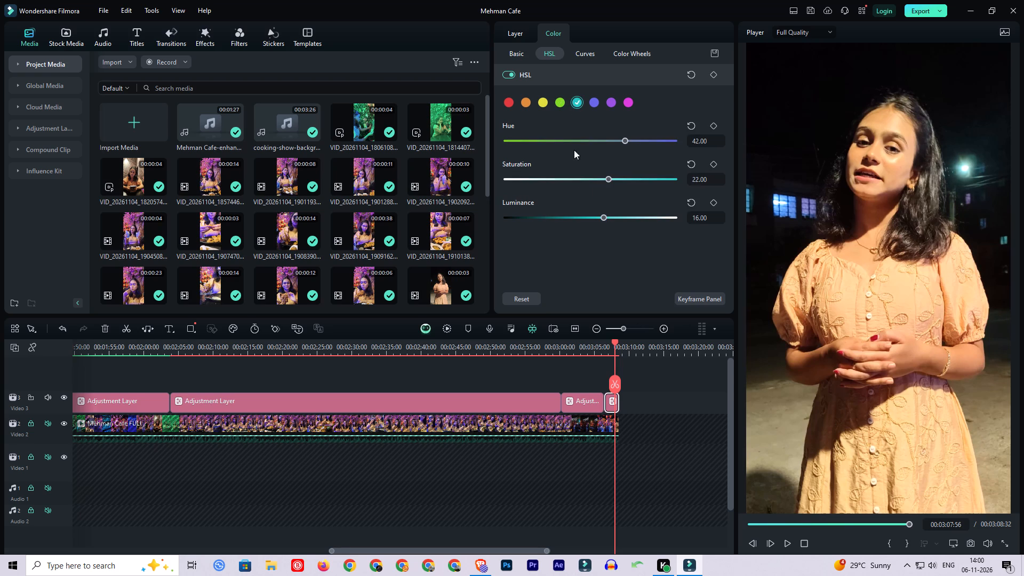
left_click_drag(604, 180, 561, 185)
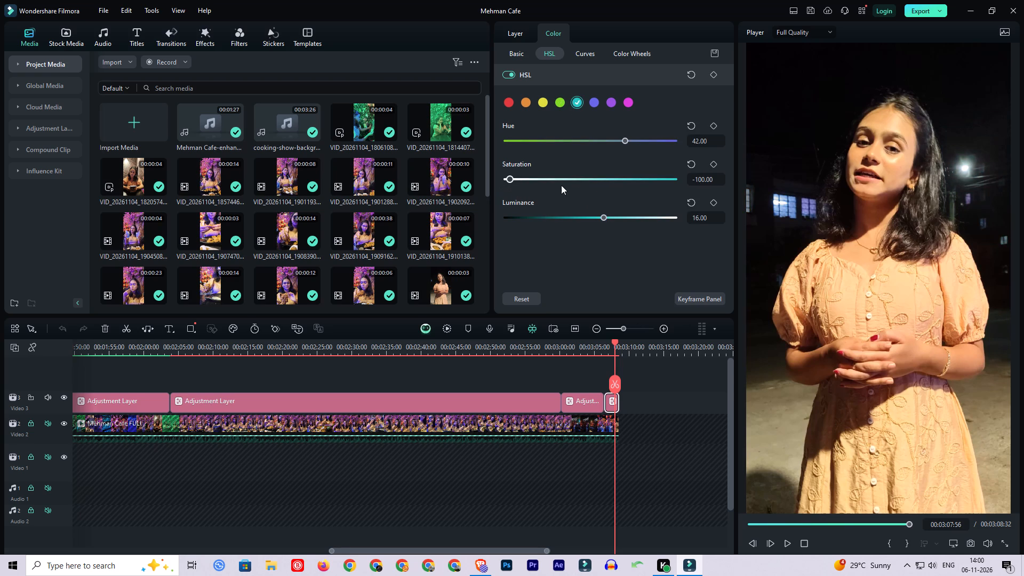
left_click_drag(561, 185, 579, 183)
left_click_drag(579, 183, 579, 183)
Set the last adjustment layer's yellow HSL values to hue 8, saturation 3 and luminance -10.
left_click(541, 99)
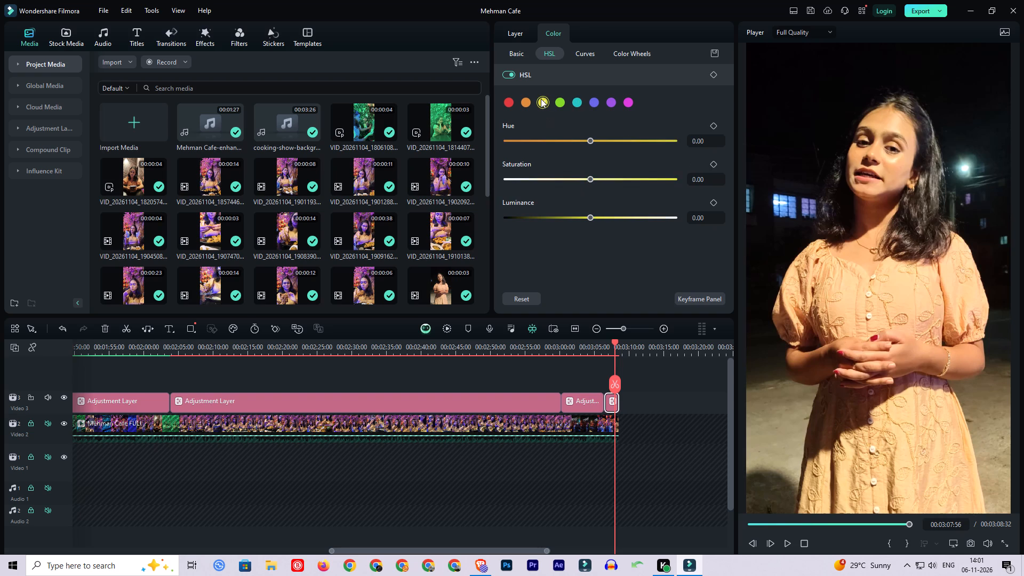
left_click_drag(590, 178, 508, 178)
left_click_drag(508, 178, 619, 178)
left_click_drag(619, 178, 610, 178)
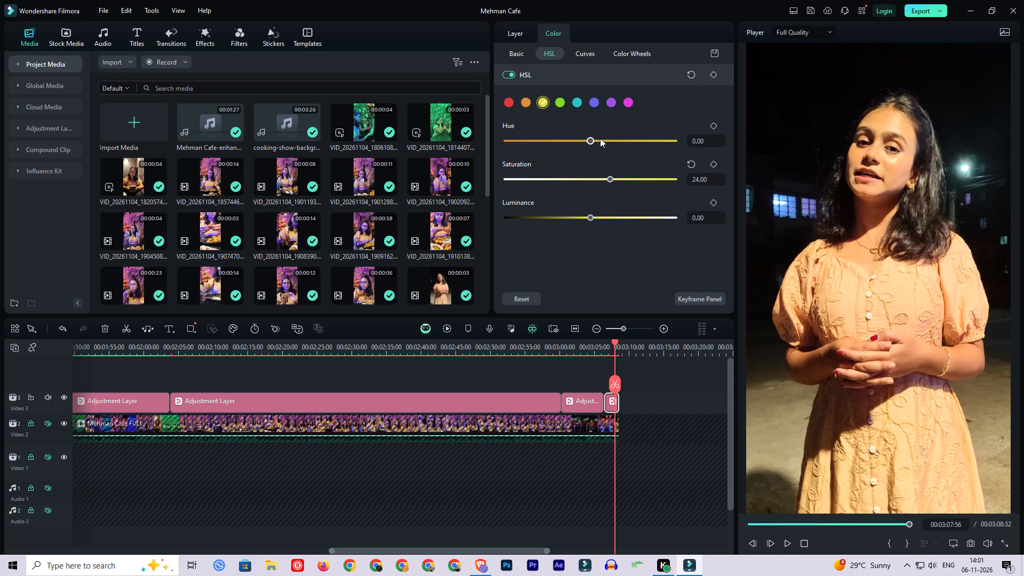
left_click_drag(590, 139, 624, 145)
left_click_drag(624, 145, 609, 154)
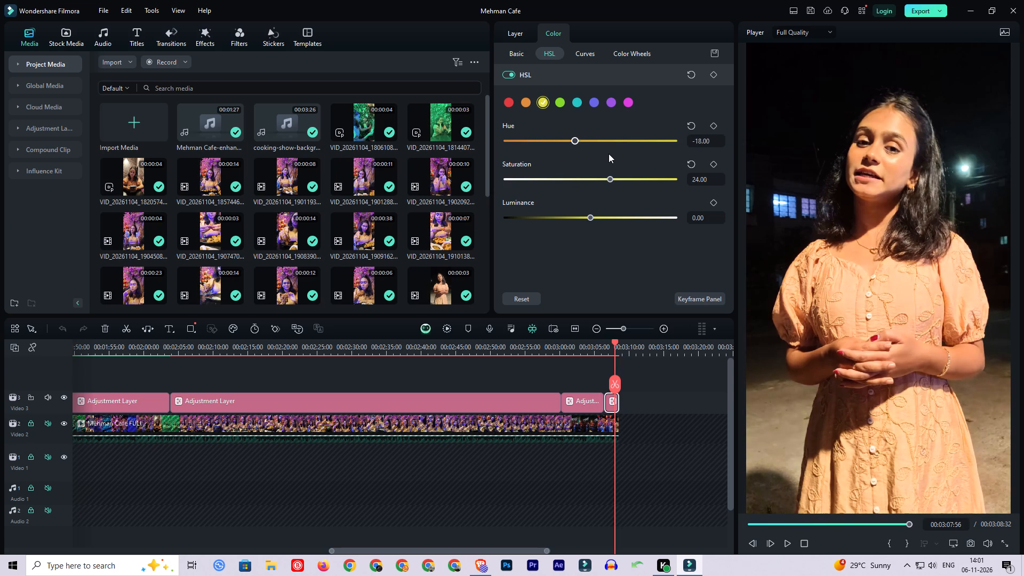
left_click_drag(609, 154, 597, 156)
left_click_drag(607, 180, 593, 180)
left_click_drag(590, 213, 582, 214)
left_click(582, 217)
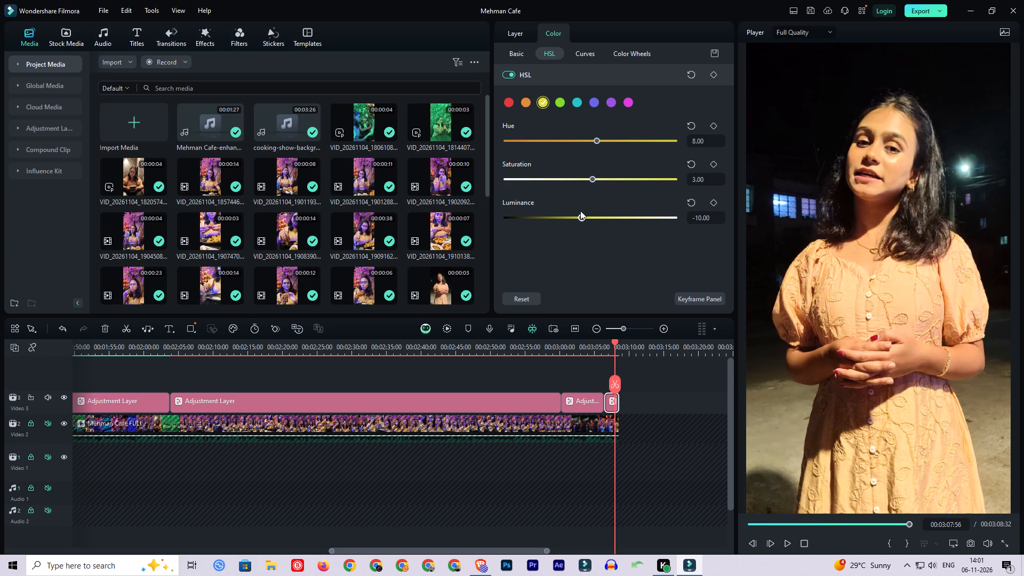
Set the last adjustment layer's red HSL values to hue -11, saturation 23 and luminance -10.
left_click(526, 104)
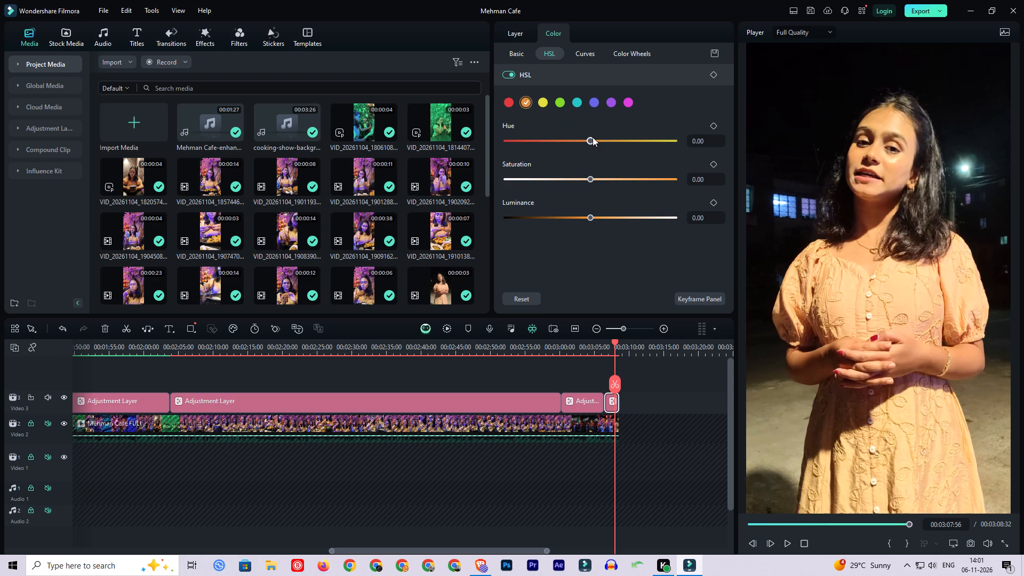
left_click(508, 101)
left_click_drag(588, 178, 511, 178)
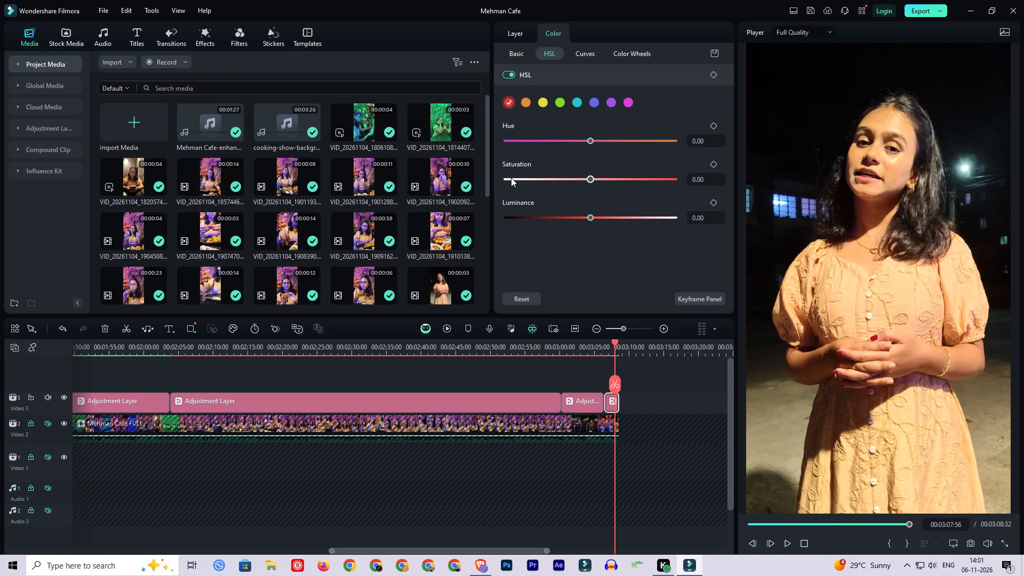
left_click_drag(511, 178, 606, 185)
left_click_drag(606, 185, 610, 185)
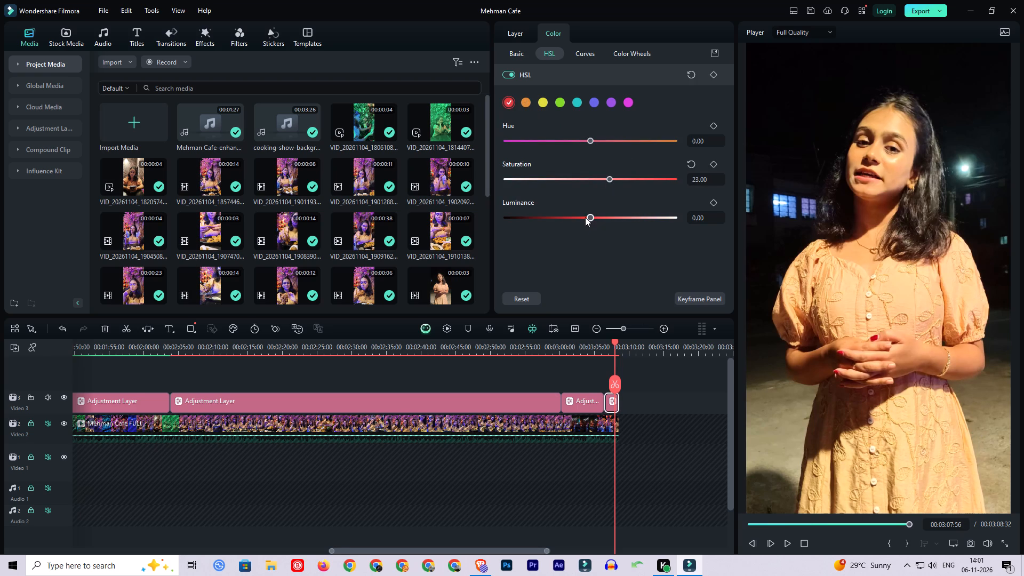
left_click(582, 217)
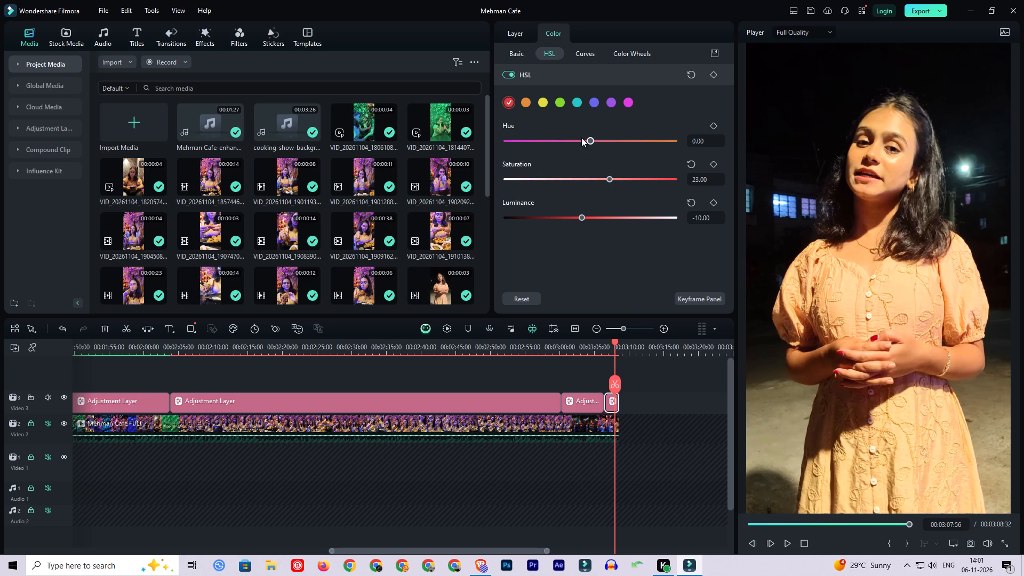
left_click(581, 140)
Set the last adjustment layer's orange HSL values to hue 10, saturation 8 and luminance -11.
left_click(525, 100)
left_click_drag(590, 179, 555, 180)
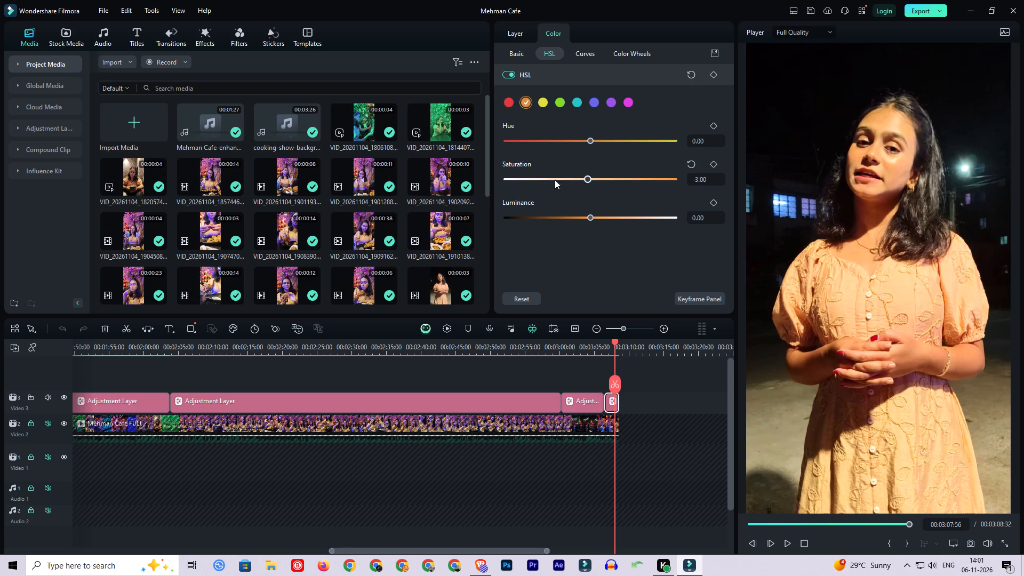
left_click_drag(555, 180, 599, 181)
left_click_drag(591, 141, 572, 144)
left_click_drag(572, 144, 598, 146)
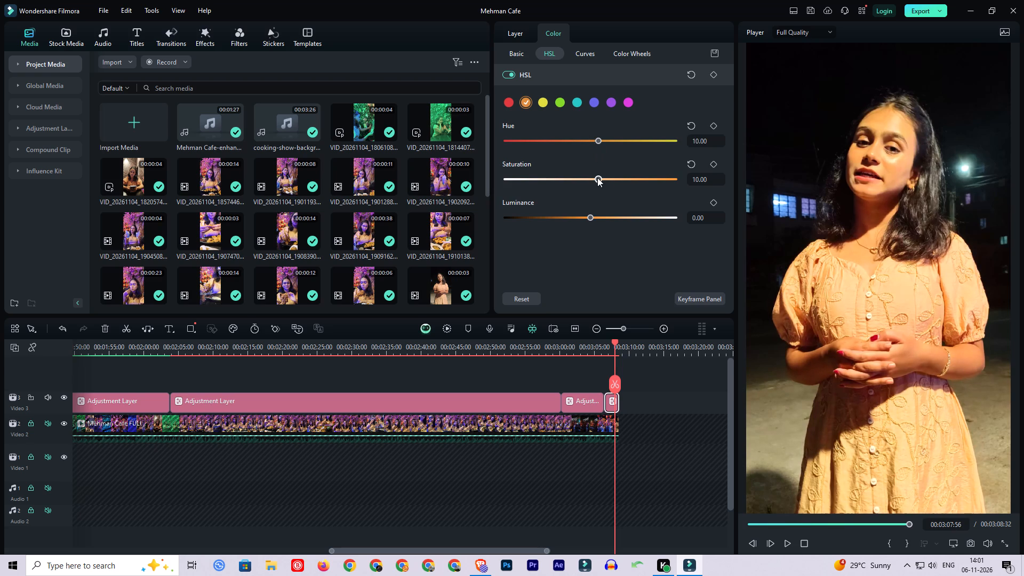
left_click(597, 178)
left_click_drag(592, 215, 595, 216)
left_click_drag(595, 216, 581, 215)
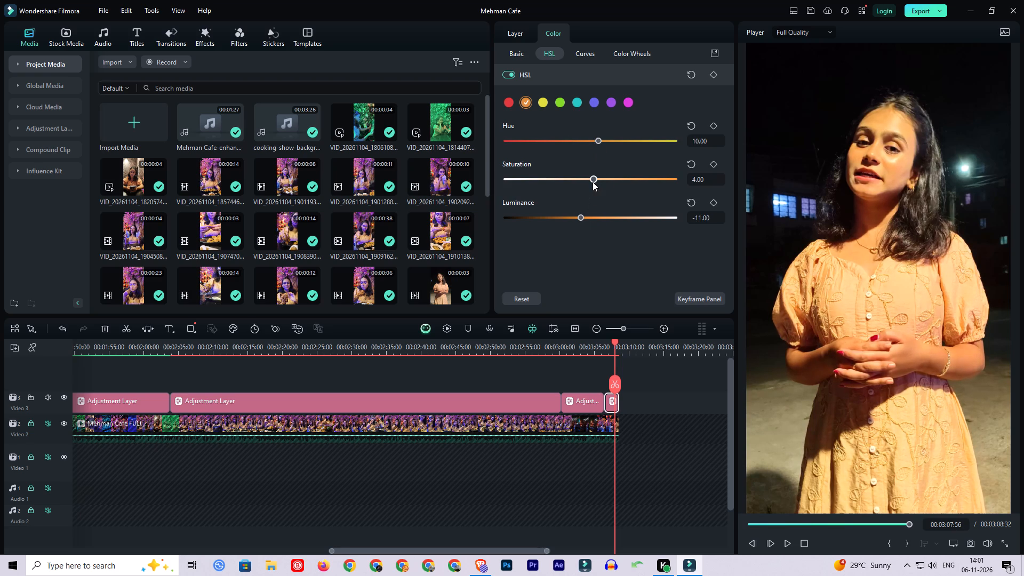
left_click(593, 180)
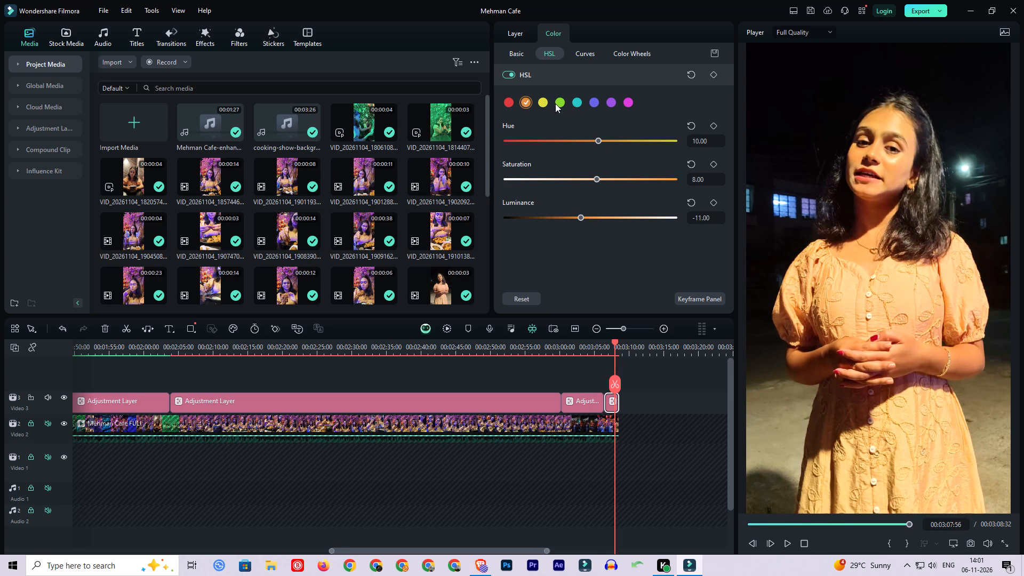
Lower the blue HSL saturation on the last adjustment layer to a strongly negative value.
left_click(556, 103)
left_click(599, 100)
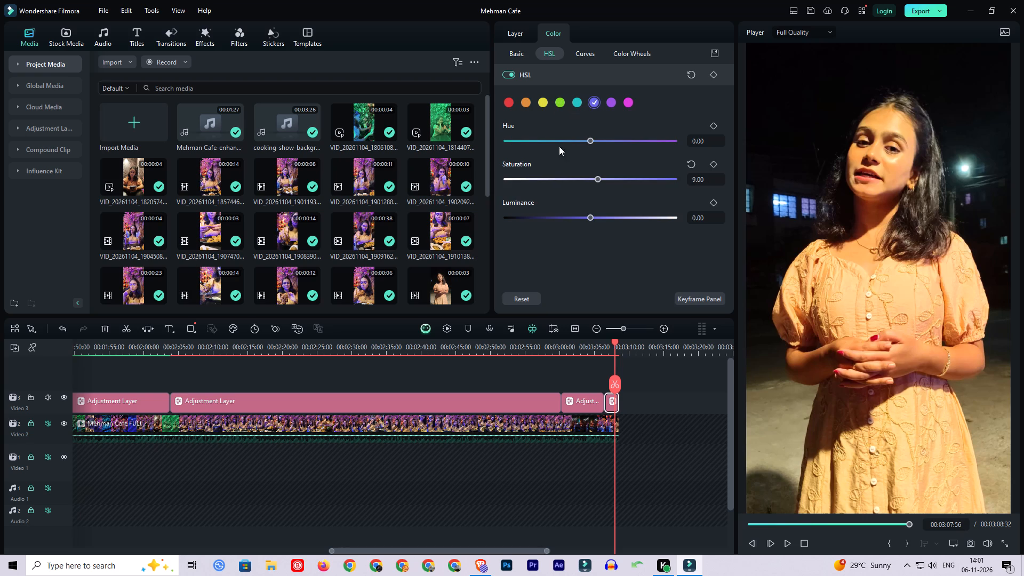
left_click(520, 175)
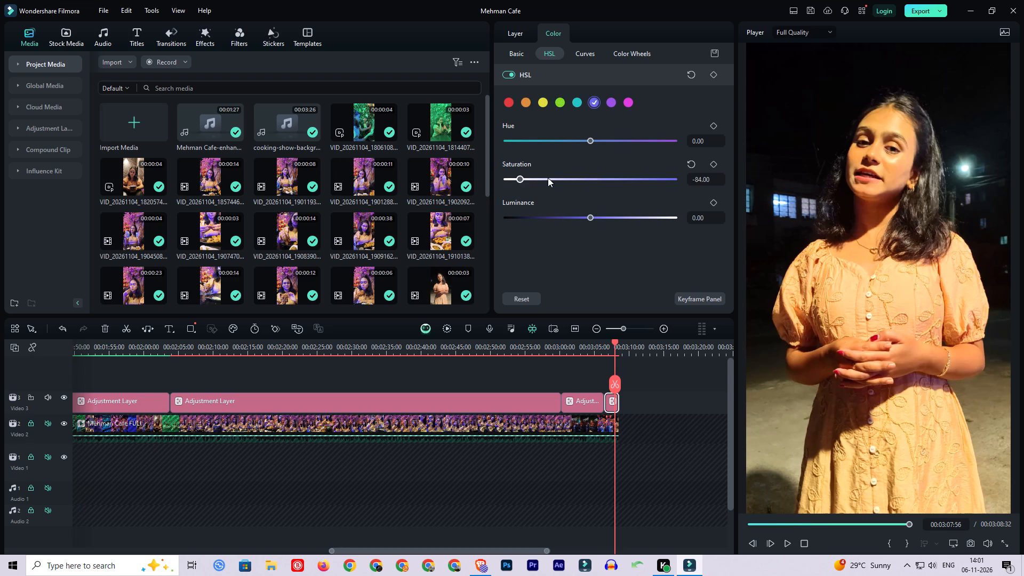
left_click(548, 178)
Set the magenta HSL saturation on the last adjustment layer to -2.
left_click(626, 105)
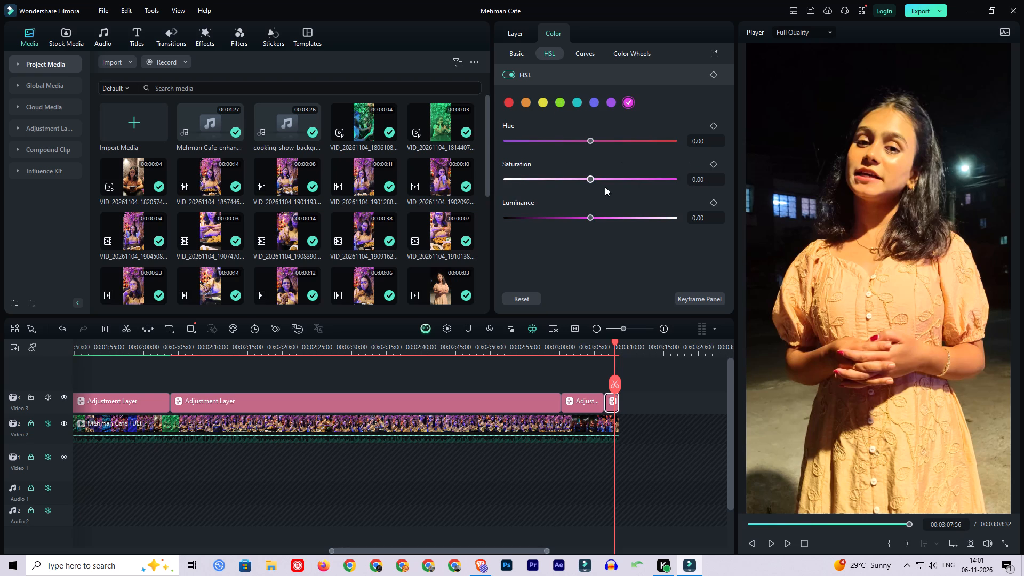
left_click_drag(589, 177, 619, 186)
left_click_drag(619, 186, 589, 189)
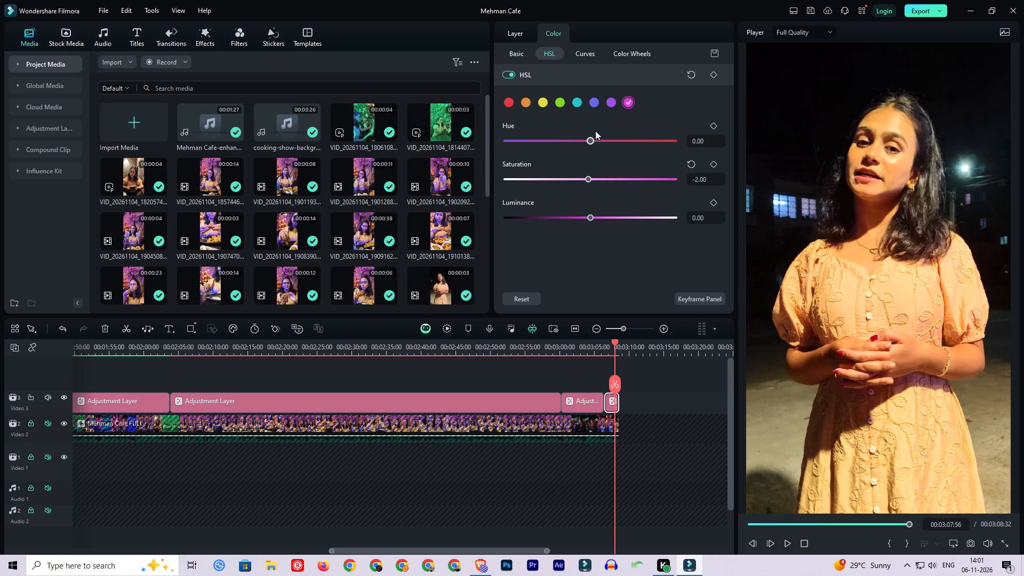
Set the purple HSL saturation on the last adjustment layer to 4 and deselect the layer.
left_click(611, 97)
left_click_drag(591, 178, 507, 188)
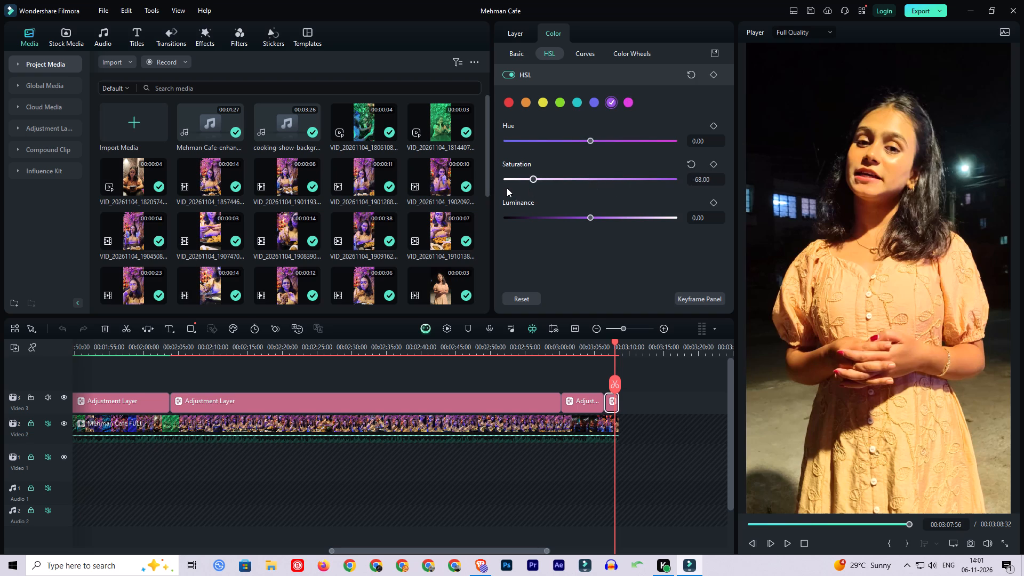
left_click_drag(507, 188, 587, 191)
left_click_drag(587, 191, 594, 192)
left_click(509, 32)
left_click(630, 377)
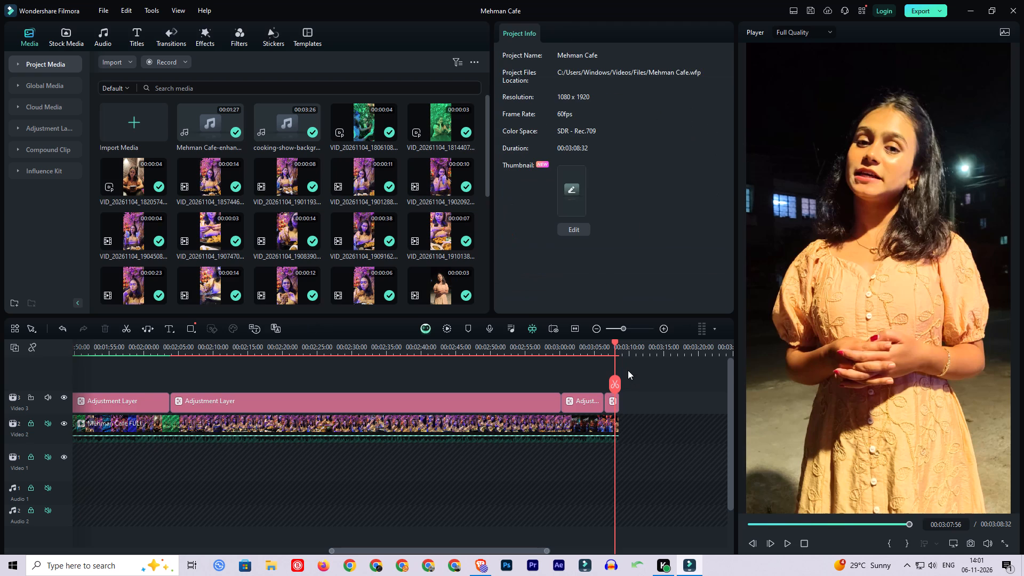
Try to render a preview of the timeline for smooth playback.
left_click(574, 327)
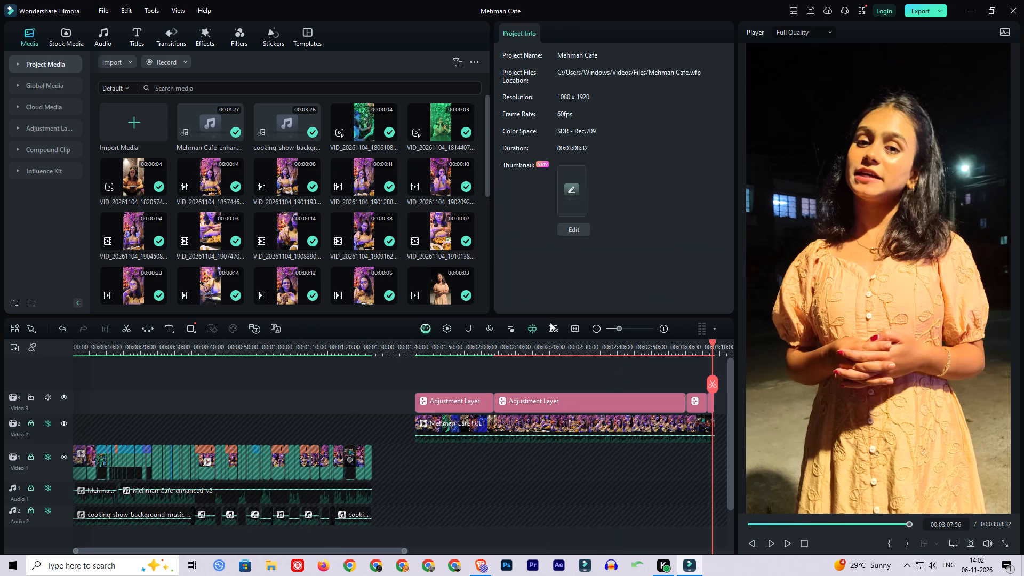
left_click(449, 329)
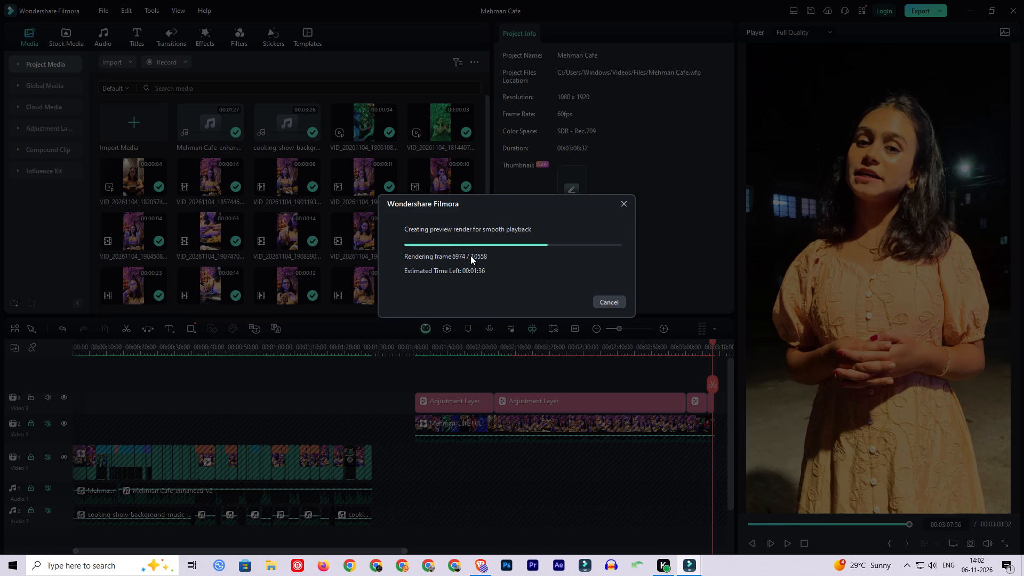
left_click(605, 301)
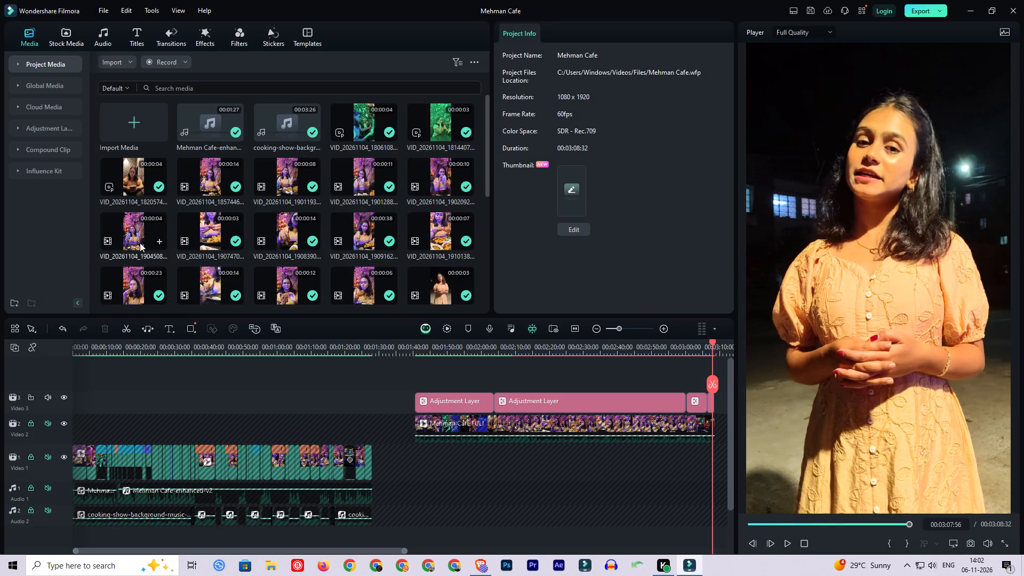
Add the Kalyani Utsab New Logo image from the Footages Logo folder above the adjustment layers, at the start of the Mehman Cafe FULL clip.
left_click(262, 573)
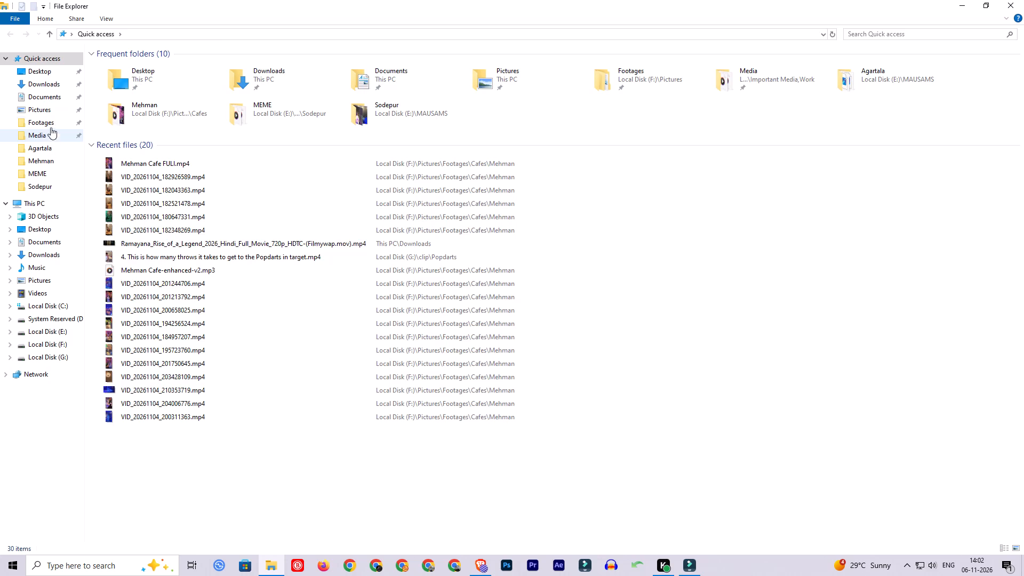
left_click(50, 123)
double_click(168, 161)
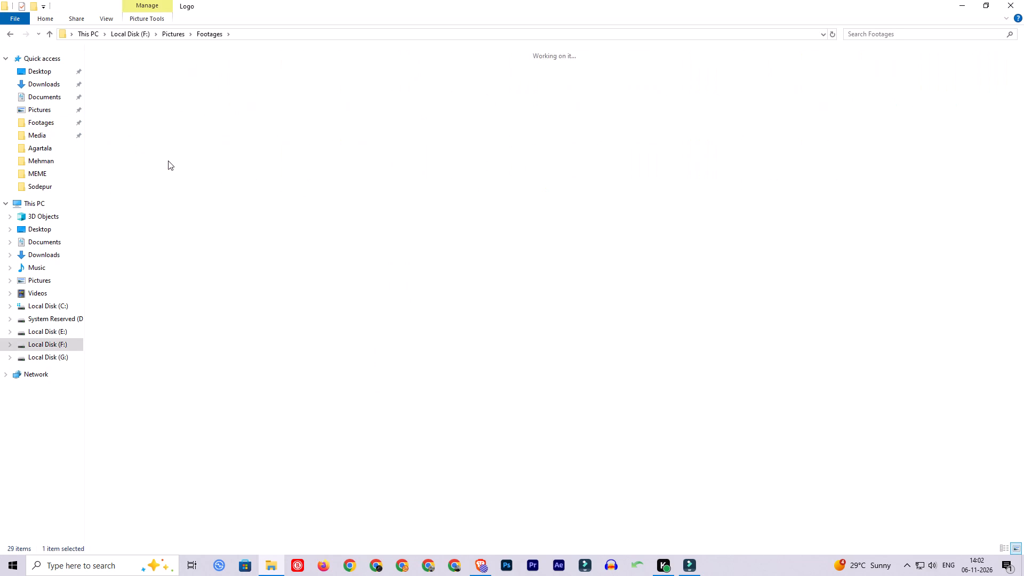
left_click_drag(291, 84, 702, 575)
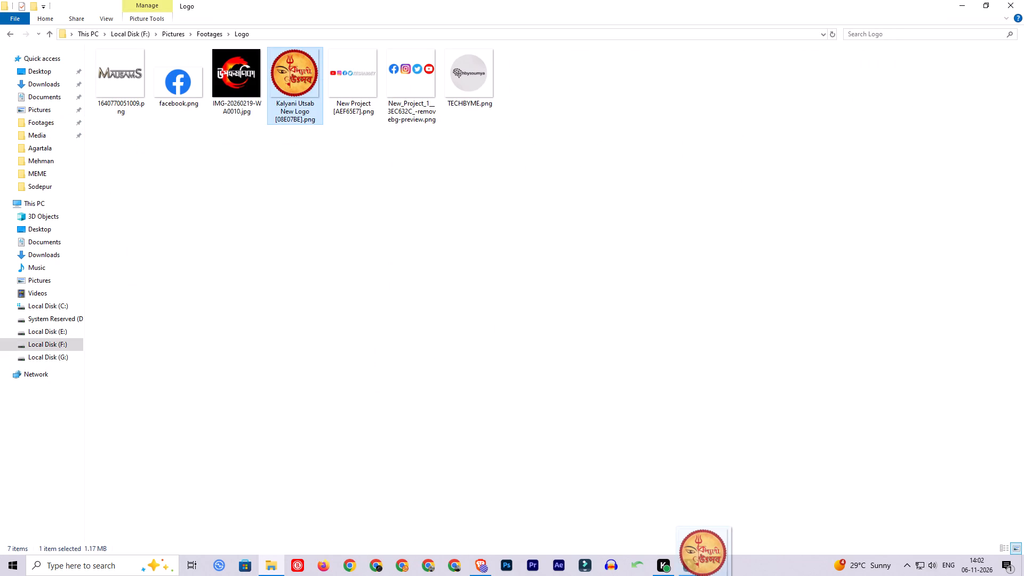
left_click_drag(702, 575, 417, 387)
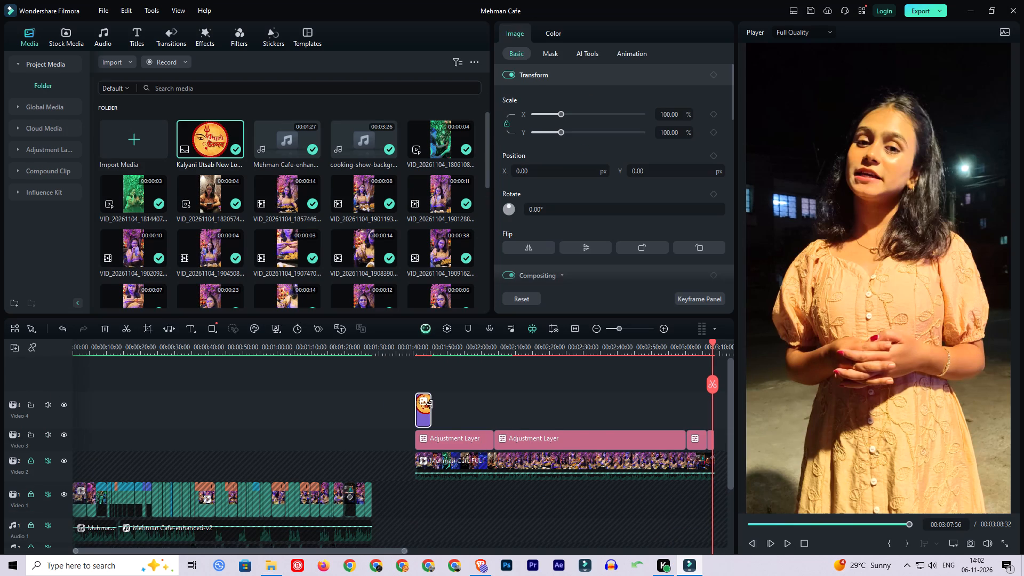
Extend the logo clip to the end of the Mehman Cafe FULL clip.
left_click_drag(429, 405, 715, 417)
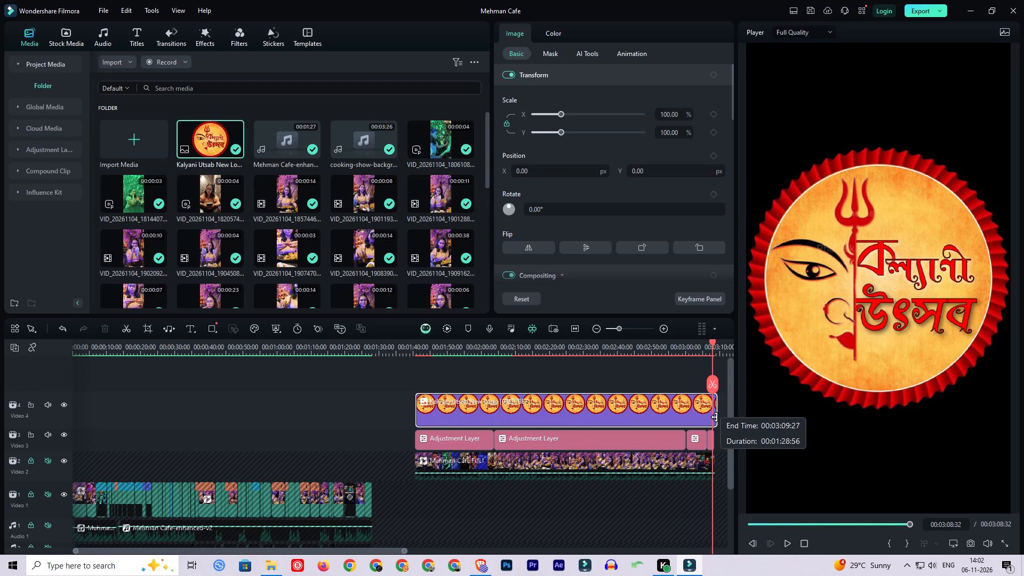
left_click_drag(715, 417, 711, 417)
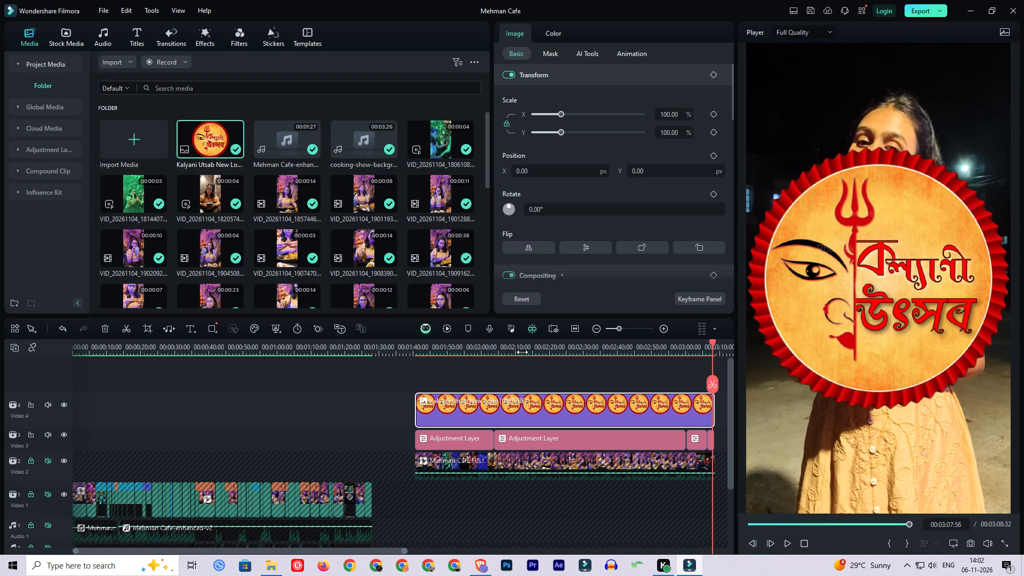
Scale the logo to about 18.8% and place it near the frame's top-right corner, at about X 401, Y 823 px.
left_click_drag(556, 131, 545, 131)
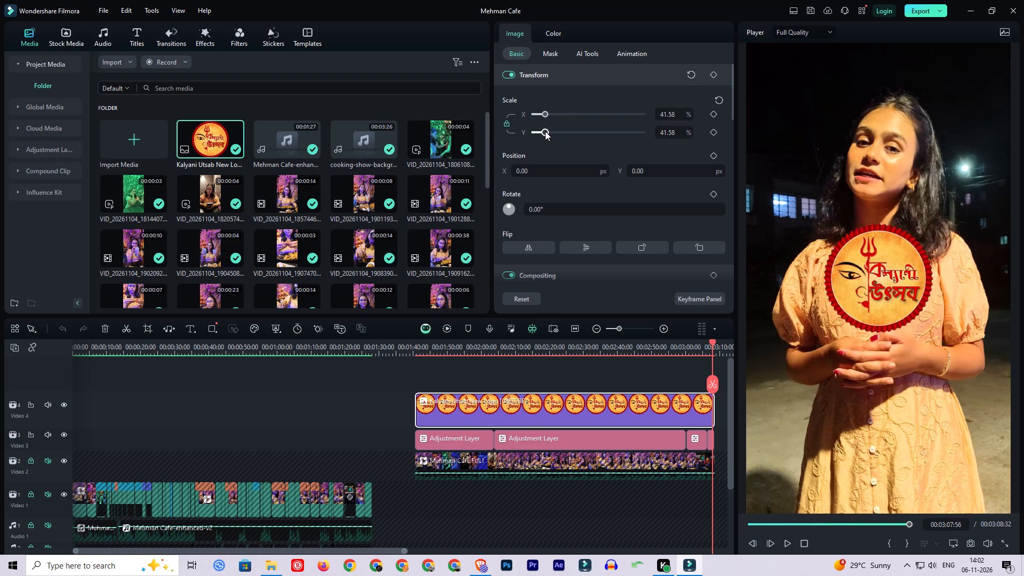
left_click_drag(545, 131, 539, 134)
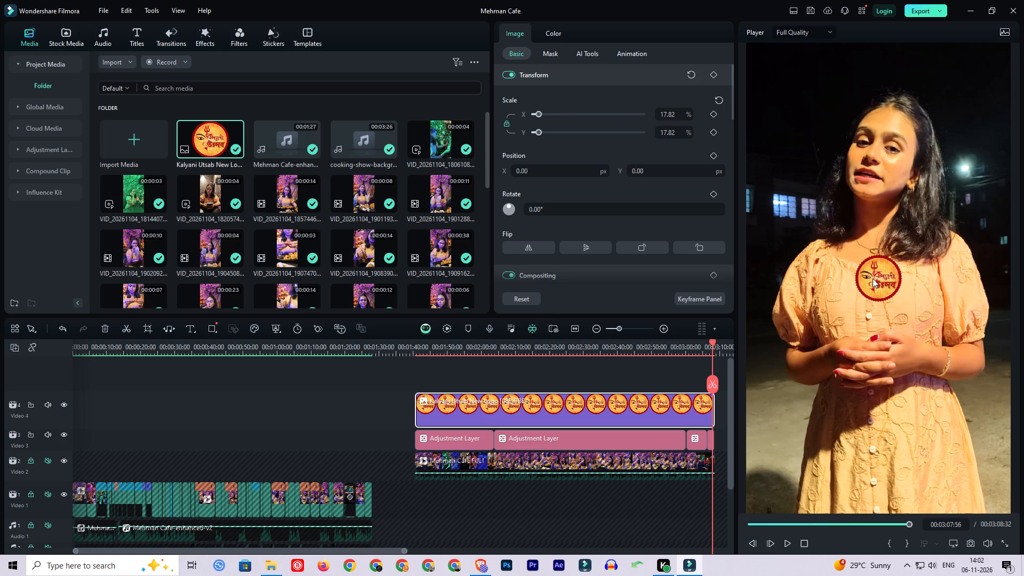
left_click(873, 278)
left_click_drag(873, 276, 978, 62)
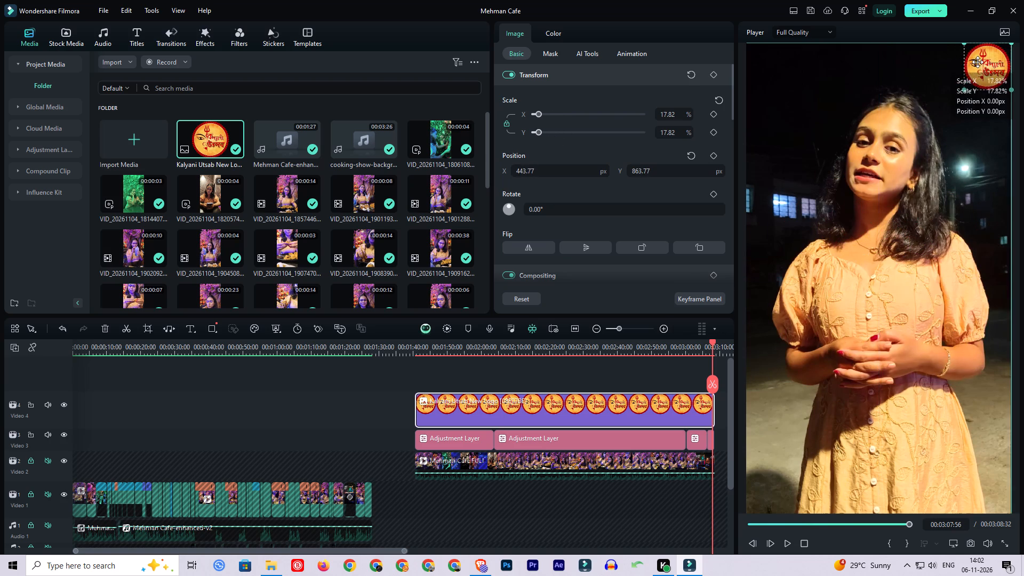
left_click_drag(978, 62, 973, 73)
left_click(955, 99)
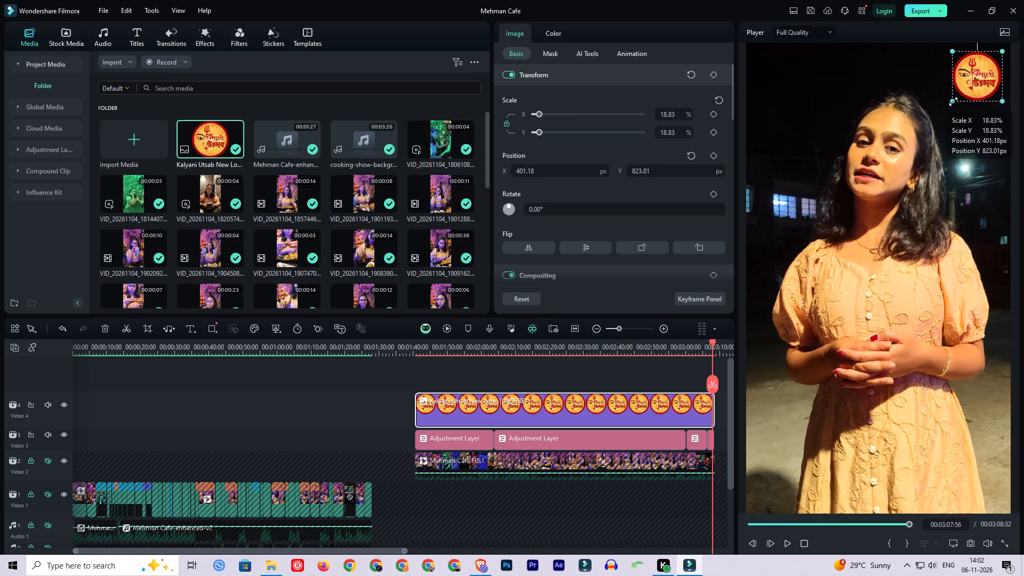
Nudge the Kalyani Utsab logo closer to the frame's right edge, at about X 412, Y 816 px.
left_click(983, 69)
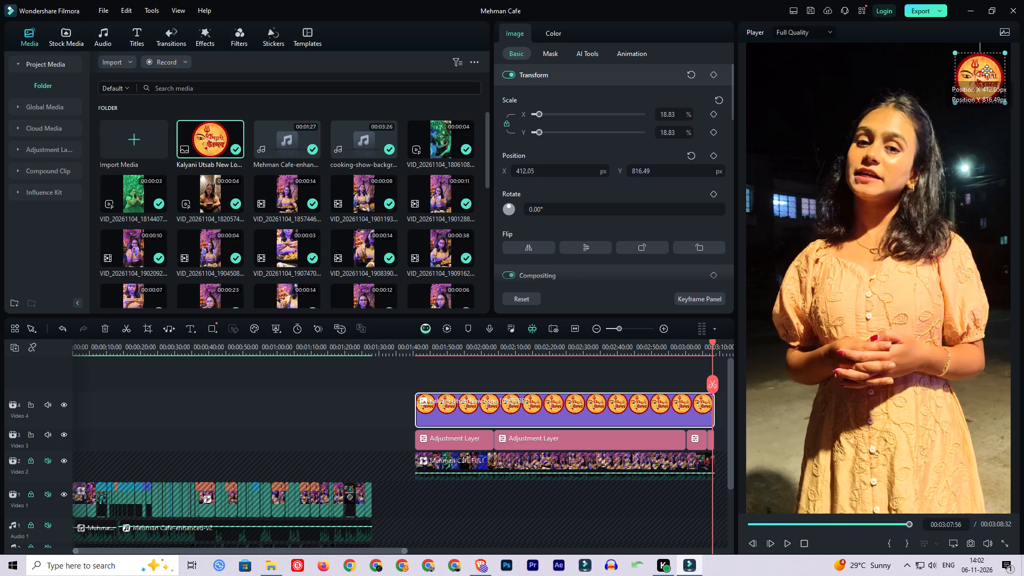
left_click(553, 374)
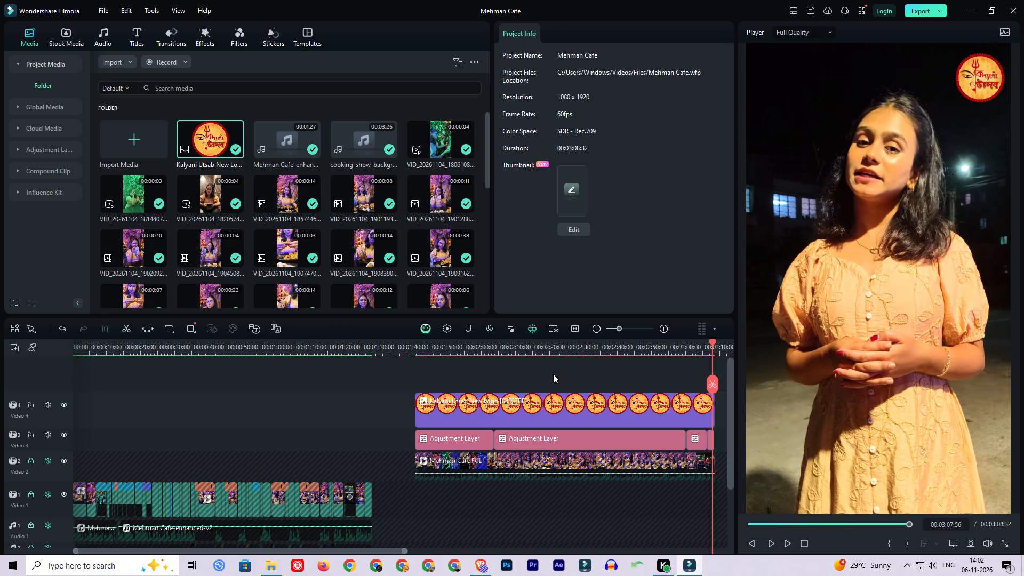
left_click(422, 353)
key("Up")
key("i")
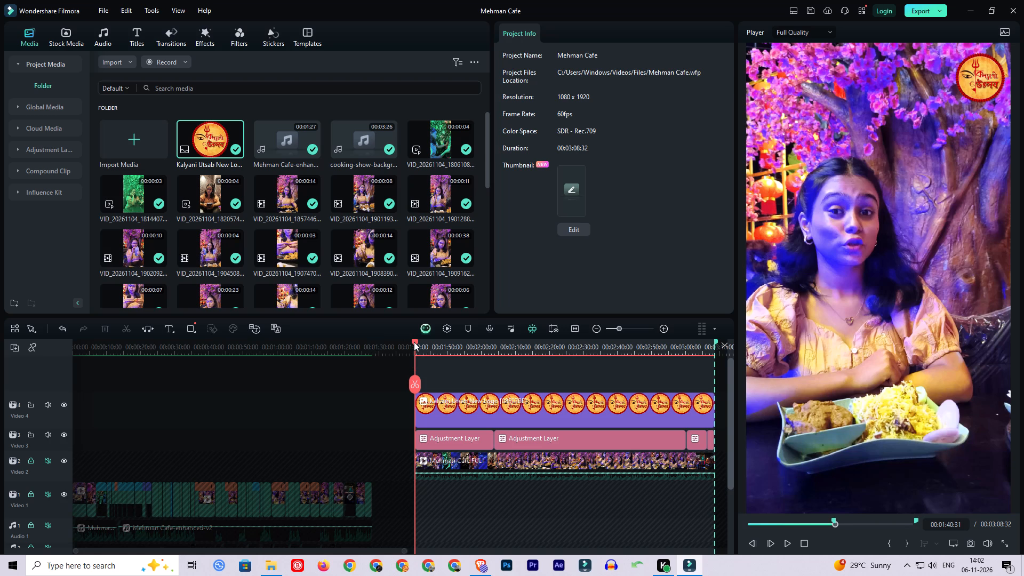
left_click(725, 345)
Unlock the Video 1 and Video 2 tracks and unmute Video 2, which holds the Mehman Cafe FULL clip.
left_click(31, 495)
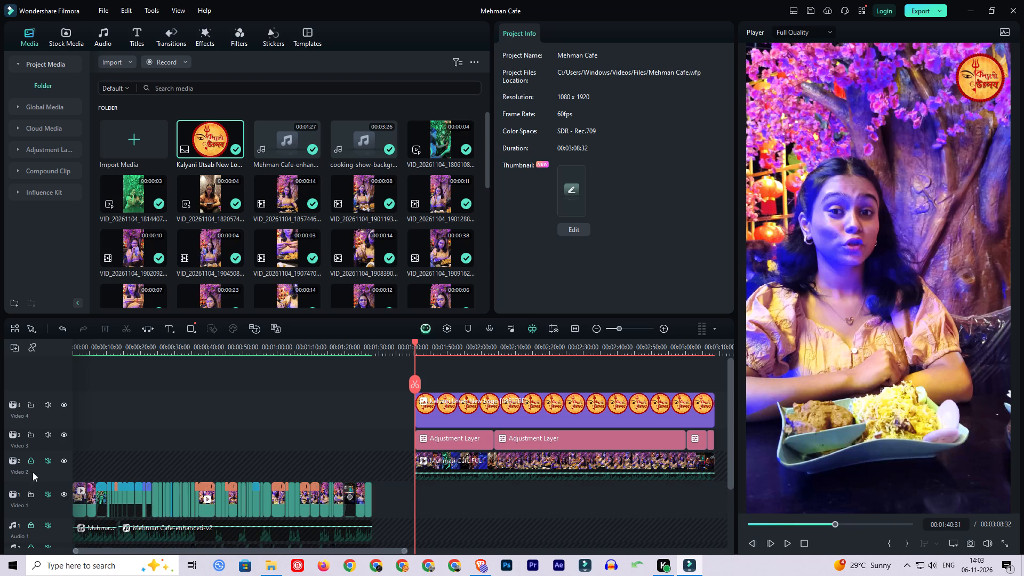
left_click(31, 460)
left_click(47, 459)
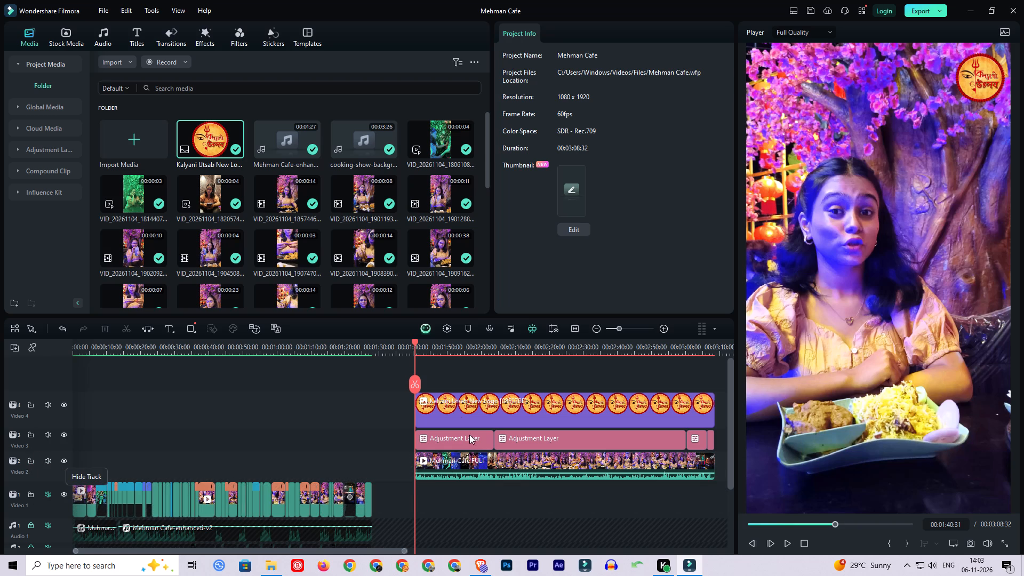
Group the logo, the adjustment layers and the Mehman Cafe FULL clip, and move the group to the start of the timeline.
left_click_drag(463, 371, 717, 477)
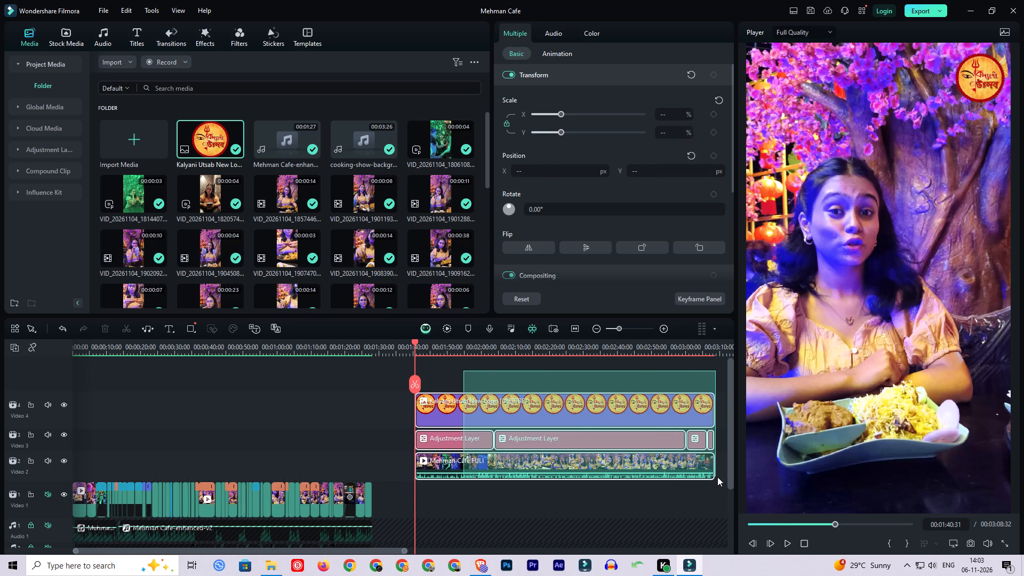
left_click_drag(717, 477, 716, 477)
right_click(526, 406)
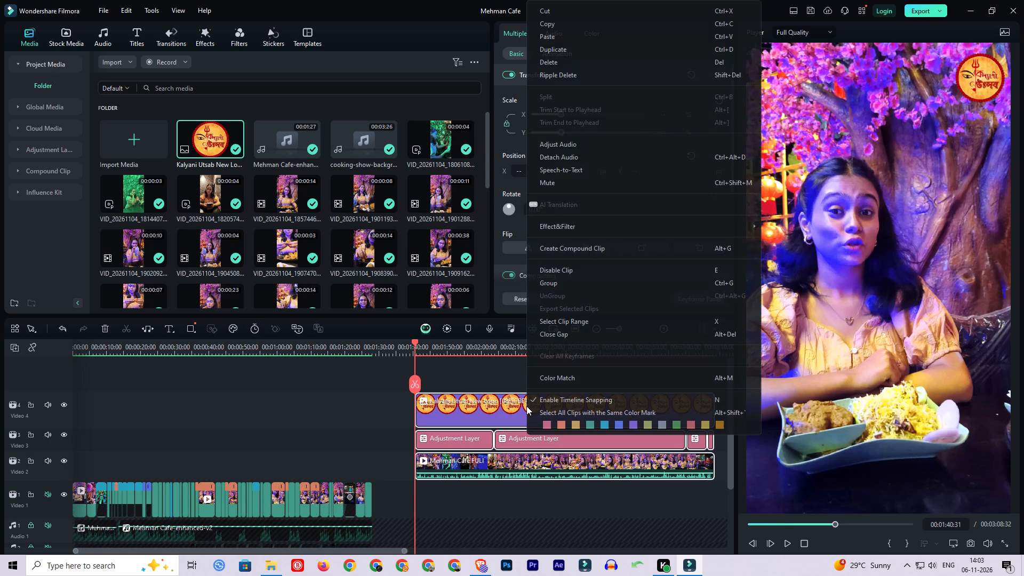
left_click(584, 283)
left_click_drag(547, 409, 347, 408)
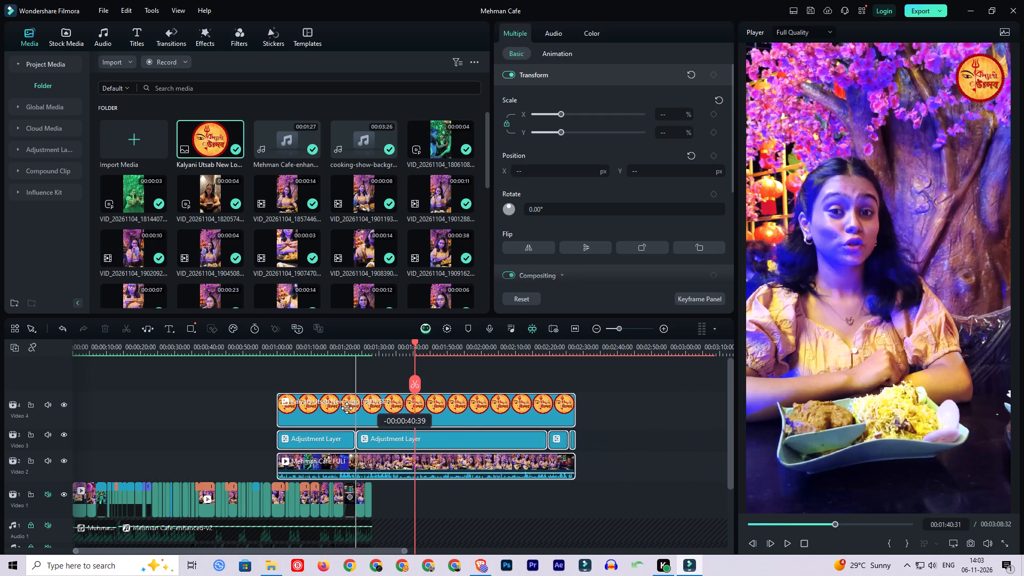
left_click_drag(347, 408, 166, 410)
Lock the Video 1 track with the original edit again.
scroll(190, 452, "down", 4)
left_click(30, 413)
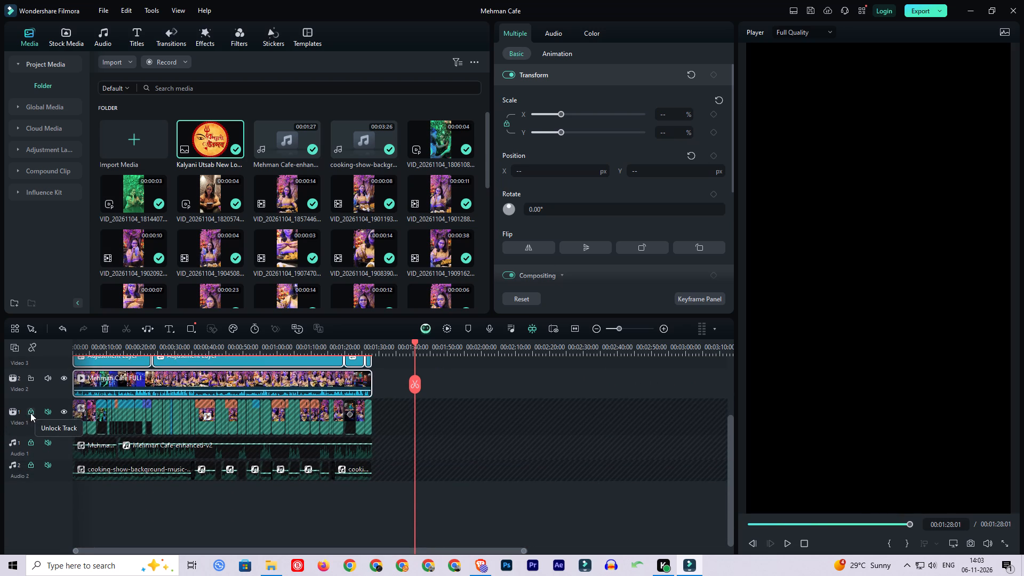
Examine how the moved clips line up with the original video and audio tracks across the whole timeline.
left_click(580, 324)
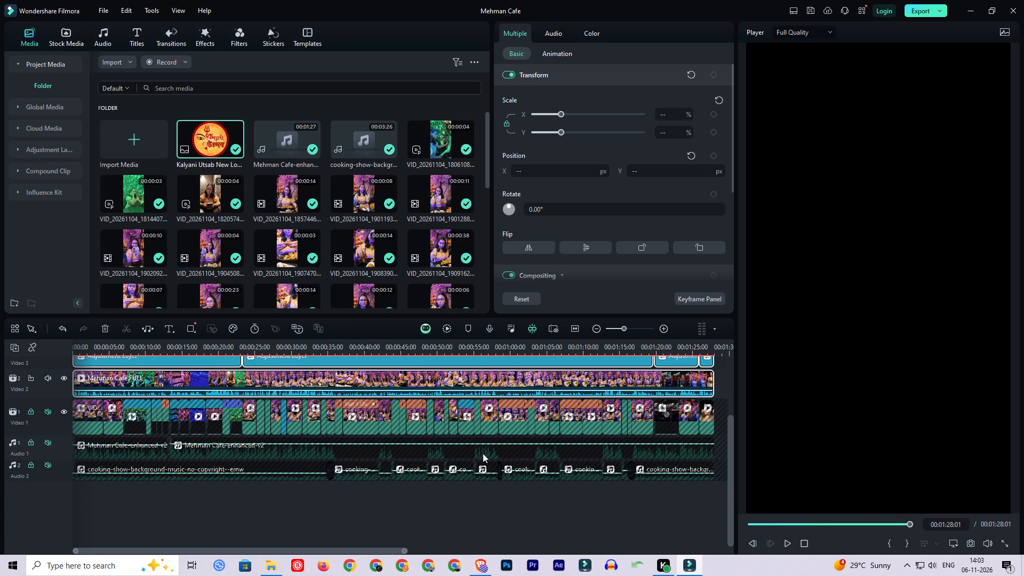
left_click(805, 547)
scroll(507, 502, "up", 3)
scroll(507, 502, "down", 1)
scroll(507, 502, "up", 2)
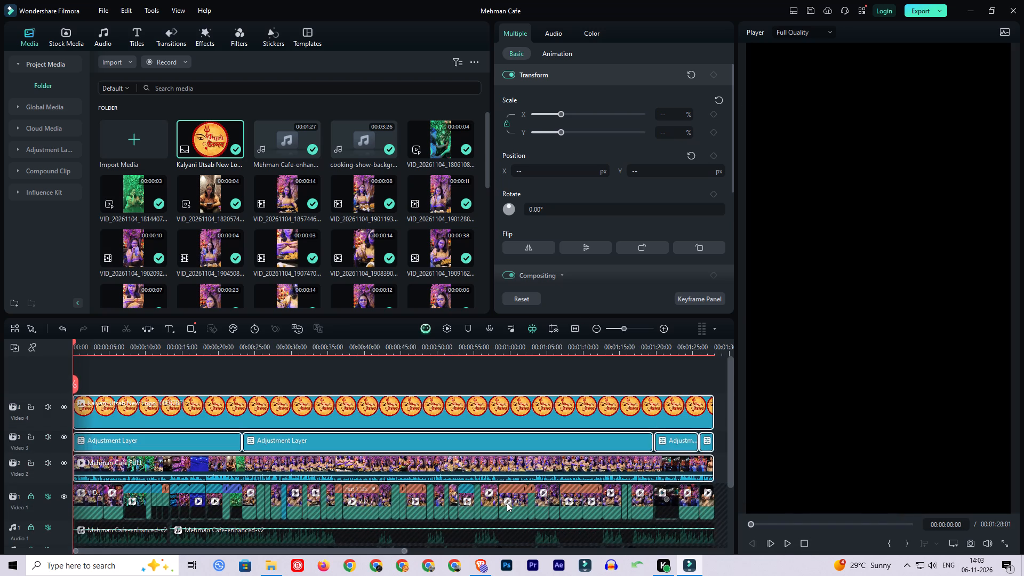
scroll(507, 502, "down", 2)
scroll(507, 502, "up", 2)
scroll(498, 502, "down", 2)
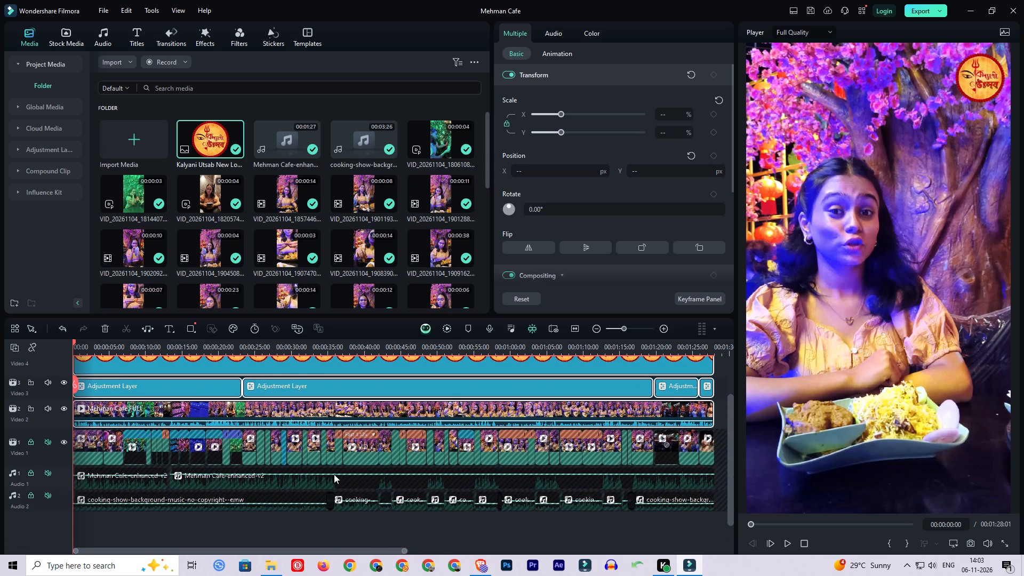
scroll(196, 444, "up", 2)
Ungroup the logo, adjustment layers and Mehman Cafe FULL clip.
right_click(186, 411)
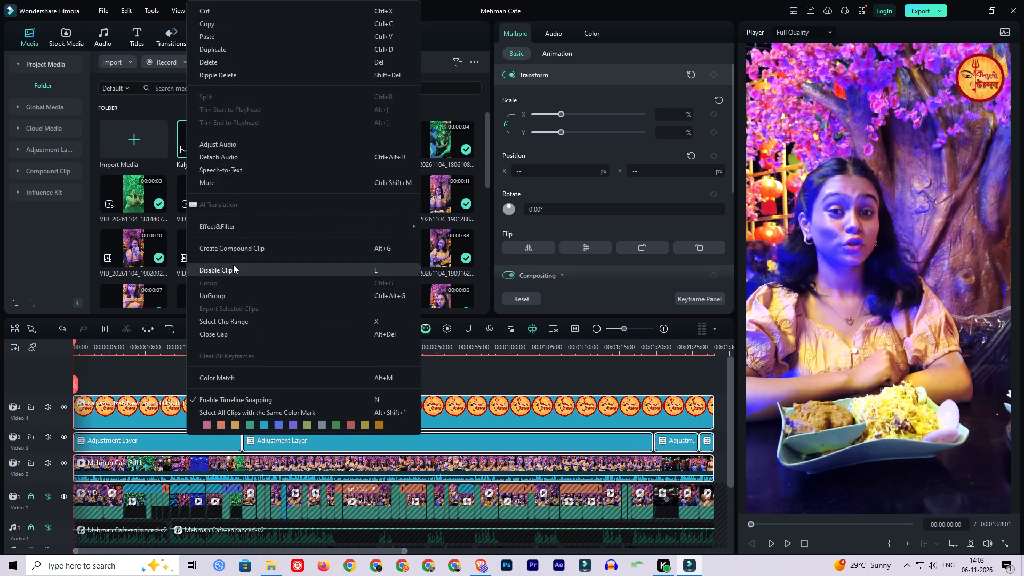
left_click(224, 293)
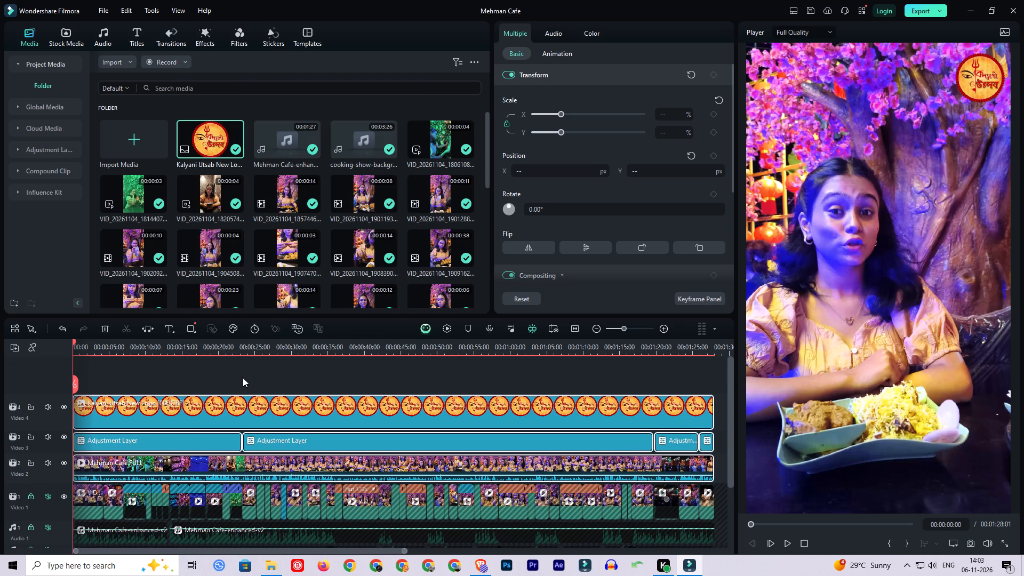
left_click(243, 378)
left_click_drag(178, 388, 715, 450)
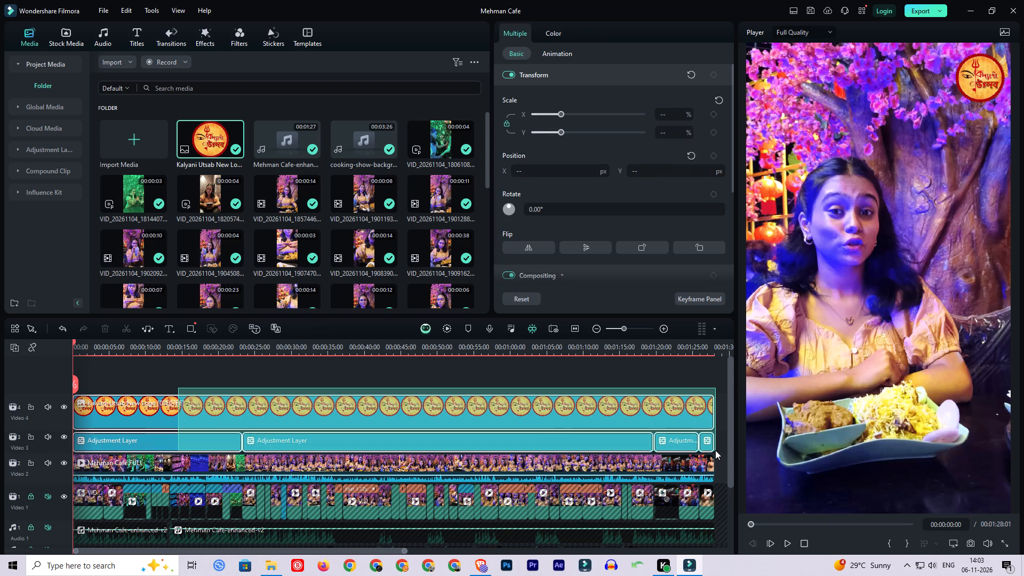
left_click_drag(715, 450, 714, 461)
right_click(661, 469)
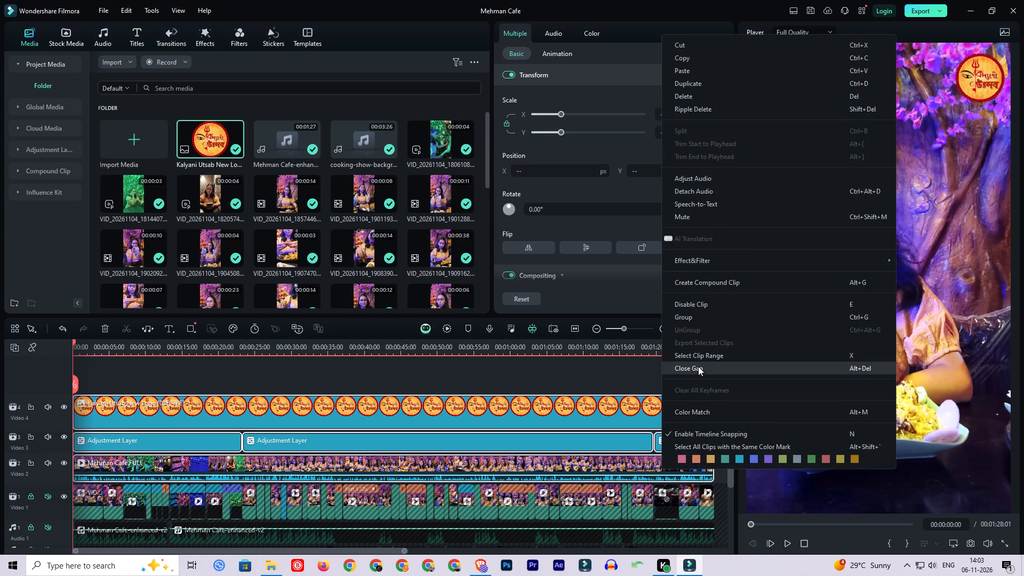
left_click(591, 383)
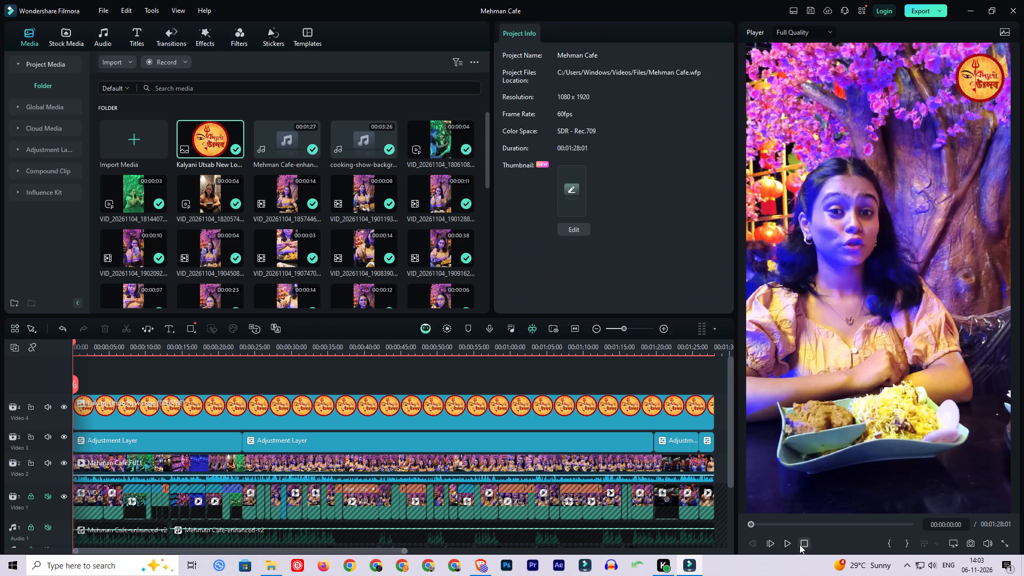
Render a preview of the timeline with the playhead at its start.
left_click(804, 542)
left_click(420, 379)
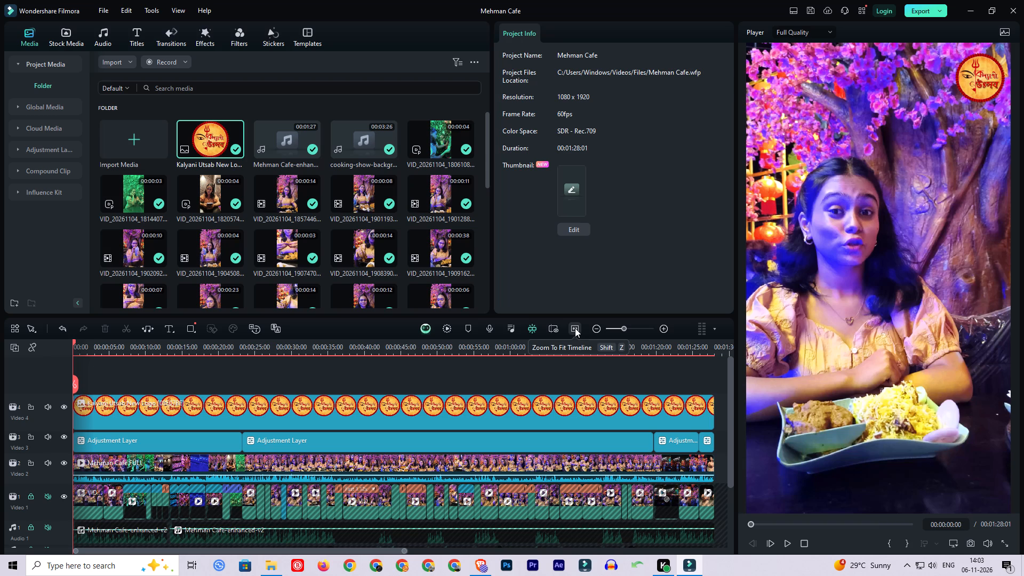
left_click(575, 328)
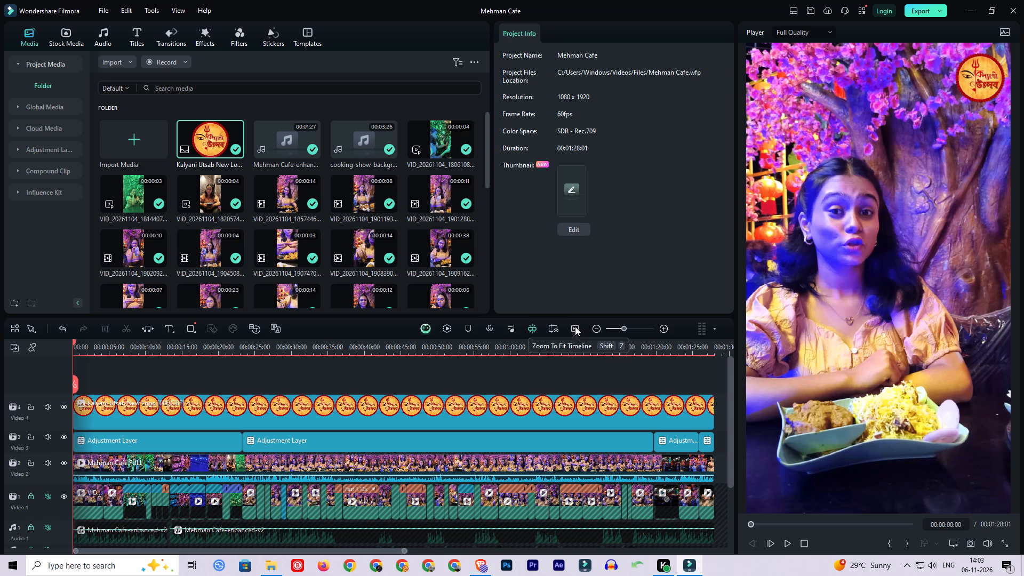
left_click(449, 330)
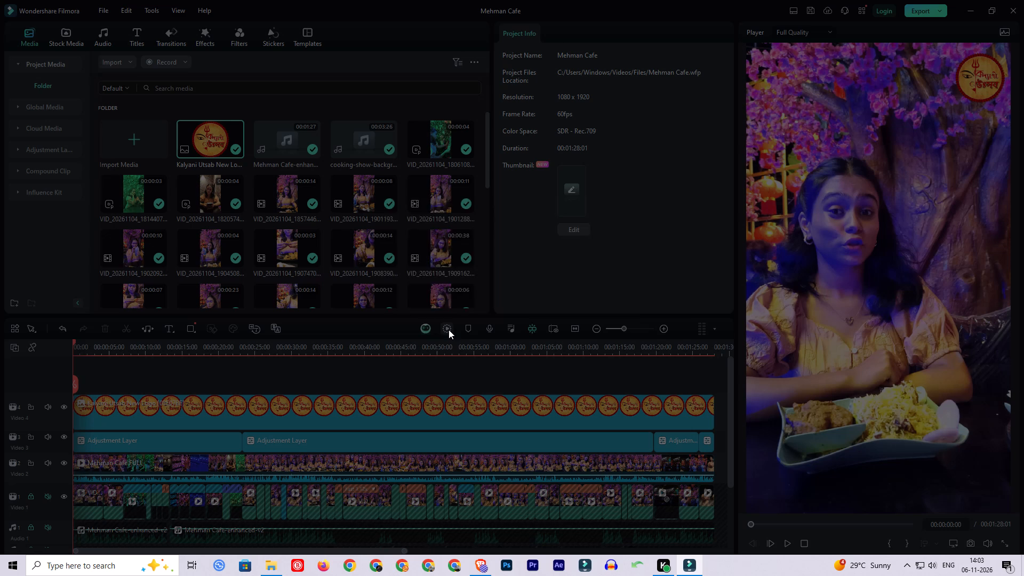
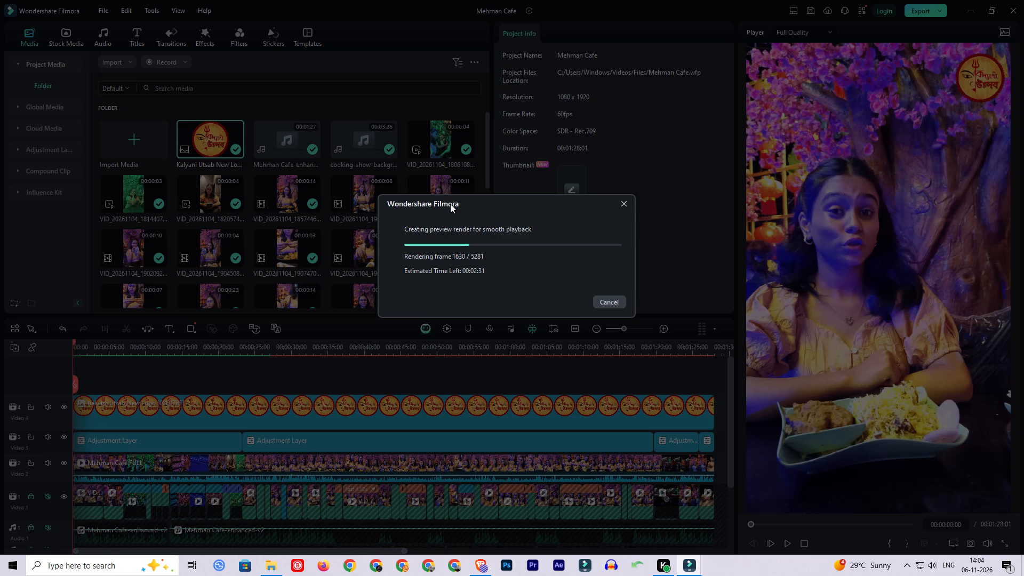
Switch to the Brave browser, play the Kumar Sanu Shyama Sangit song on YouTube, and return to Filmora.
left_click(491, 573)
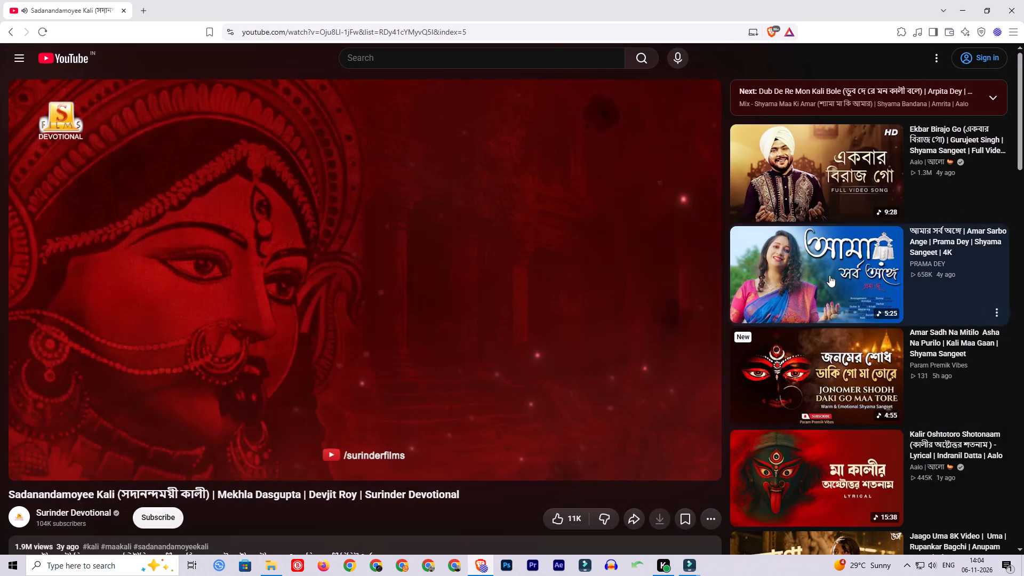
scroll(829, 275, "down", 8)
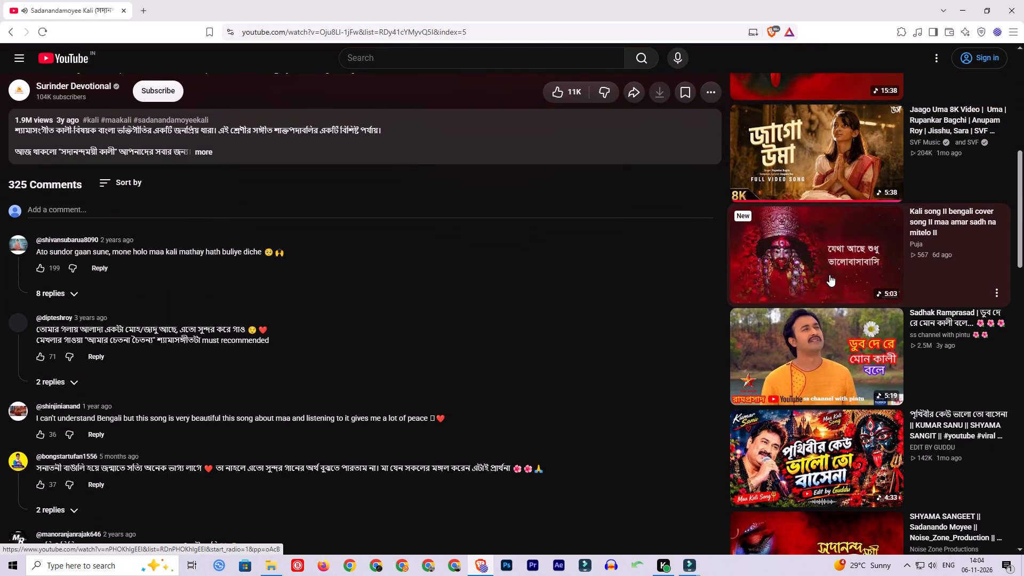
scroll(829, 275, "down", 3)
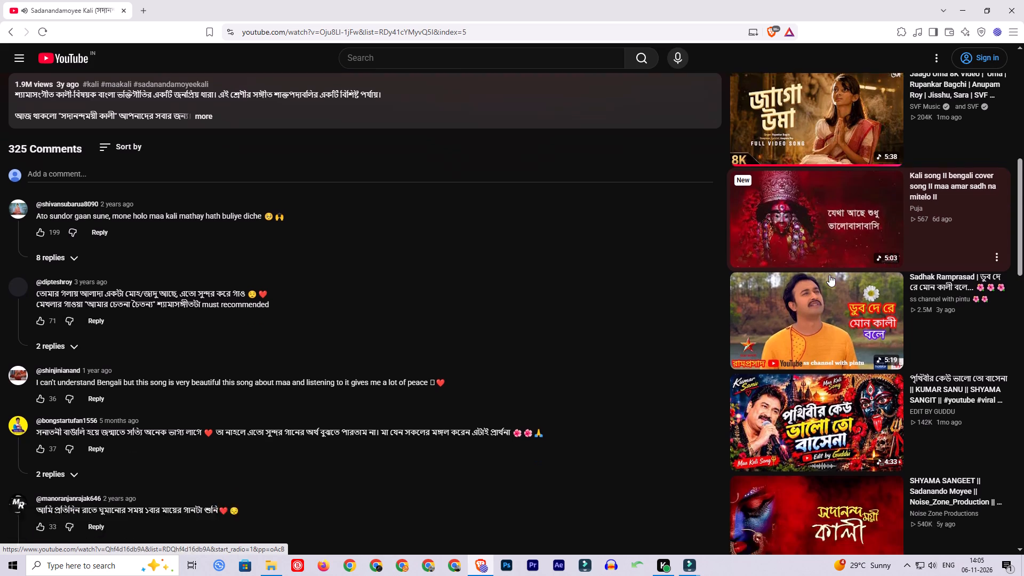
scroll(829, 275, "down", 1)
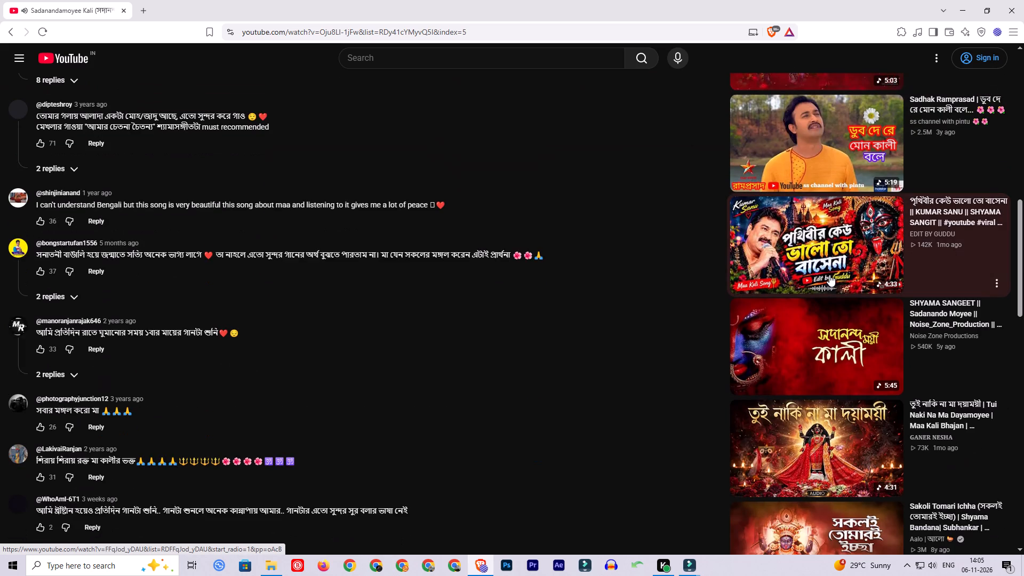
left_click(829, 275)
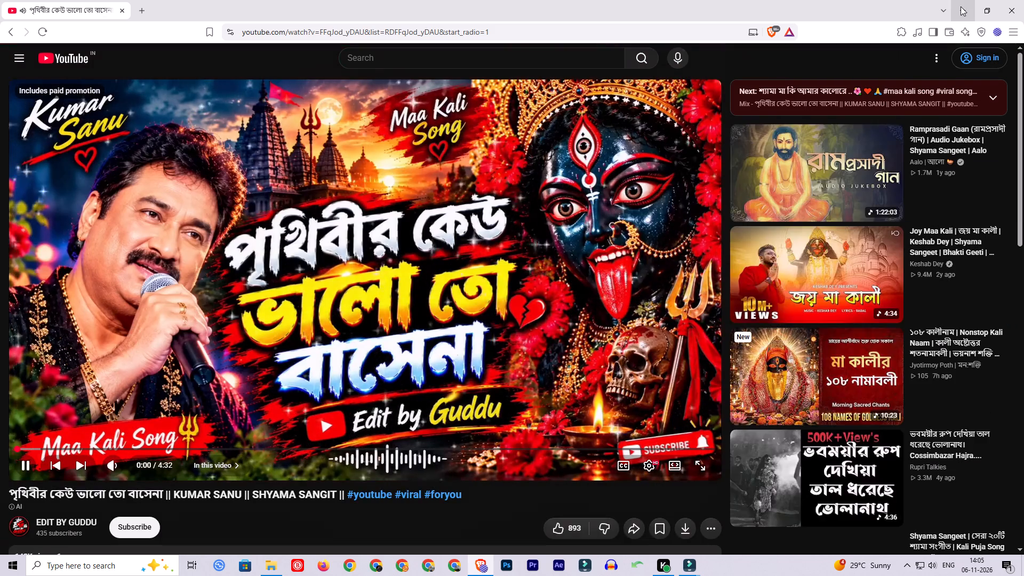
left_click(960, 7)
Cancel the running preview render and save the Mehman Cafe project.
left_click(511, 200)
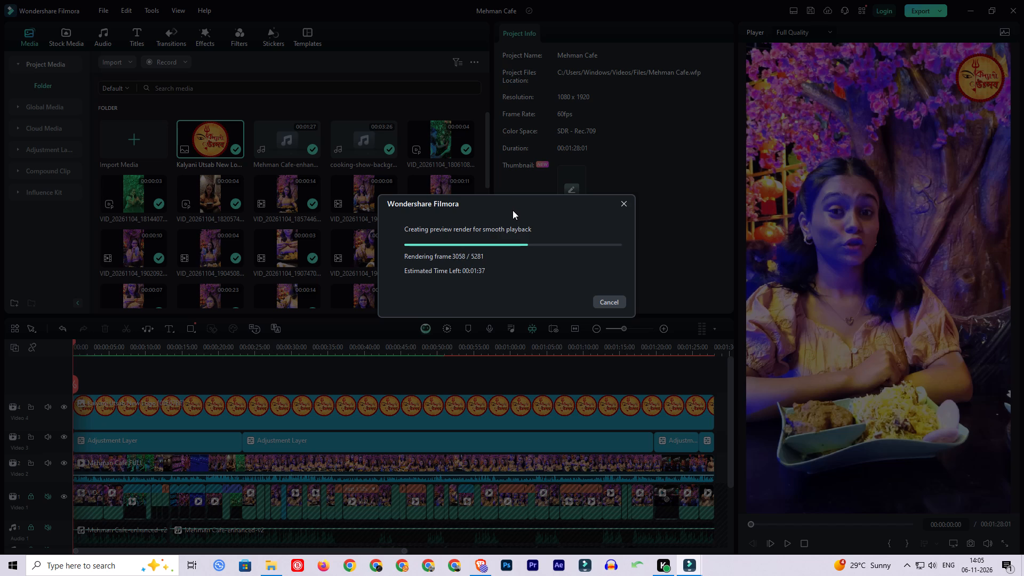
left_click(609, 303)
left_click(582, 362)
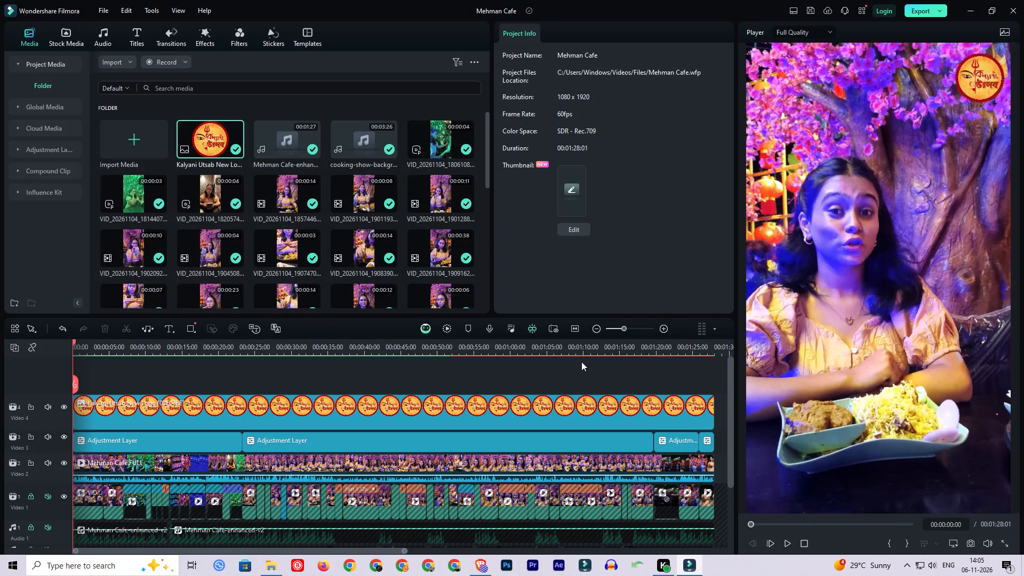
key("ctrl+s")
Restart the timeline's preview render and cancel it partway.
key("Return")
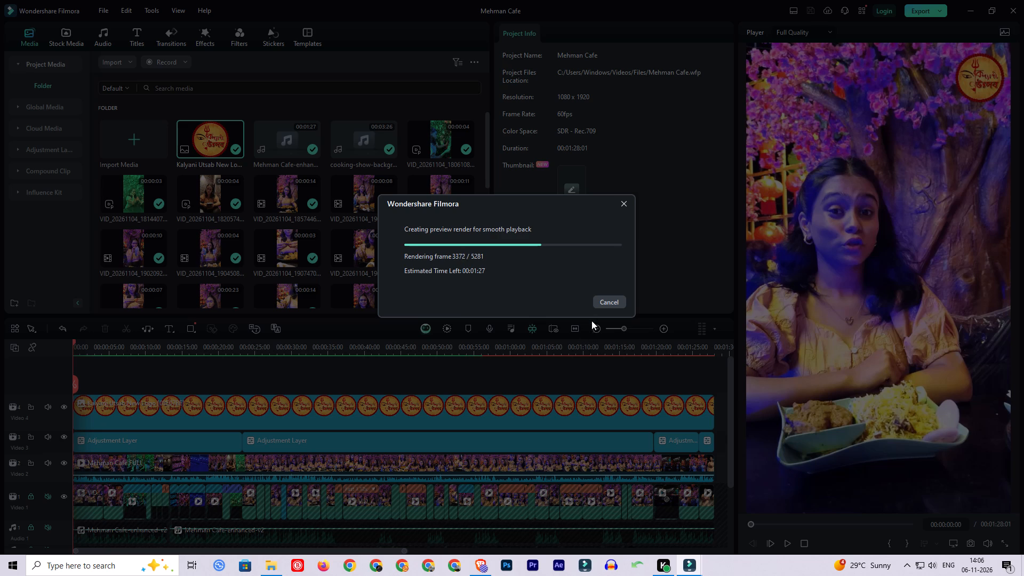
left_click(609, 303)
Unmute the Audio 2, Audio 1 and Video 1 tracks, and mute the Video 2 track holding the full clip.
scroll(473, 436, "down", 2)
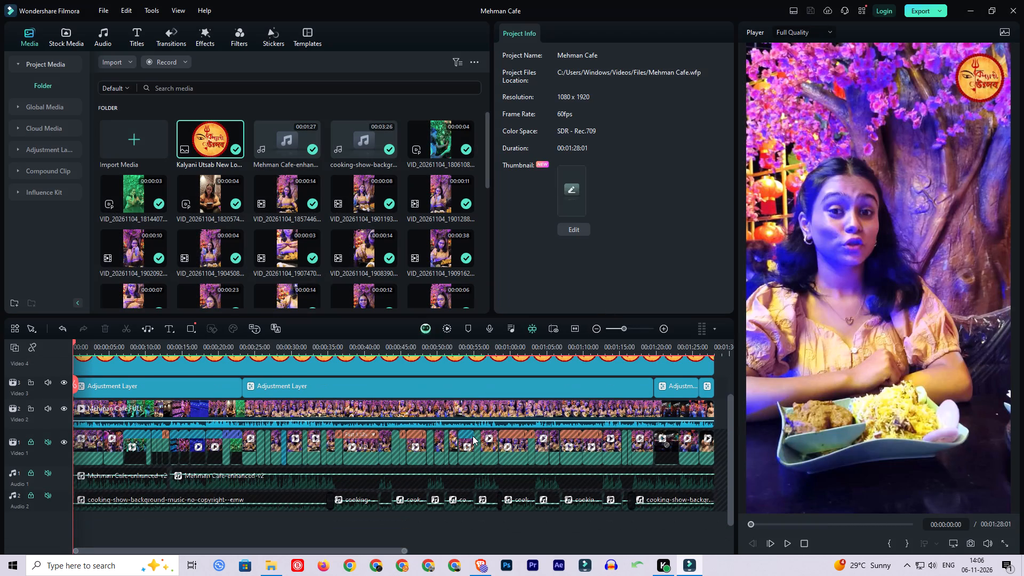
scroll(473, 436, "up", 1)
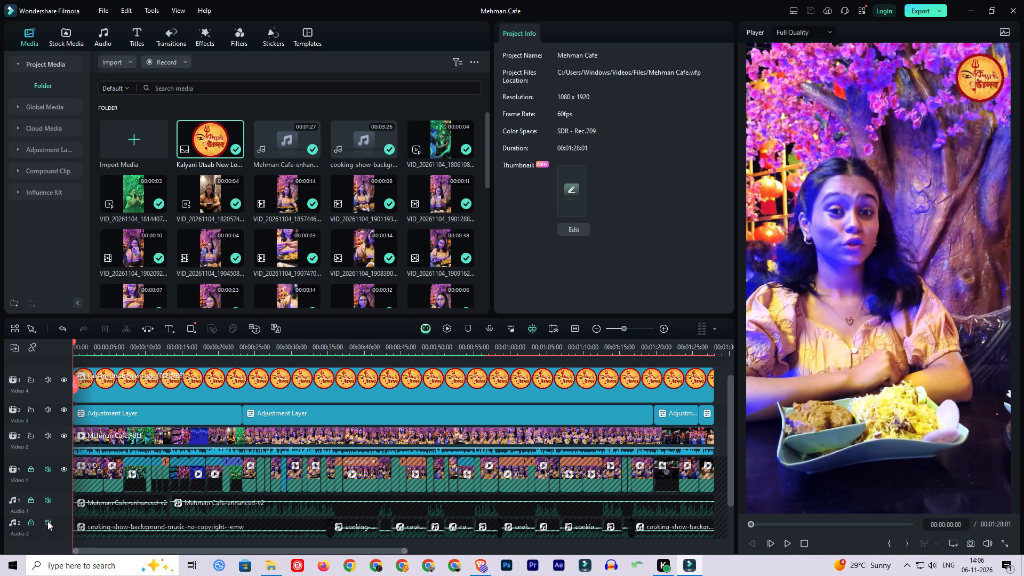
left_click(47, 521)
left_click(47, 499)
left_click(47, 466)
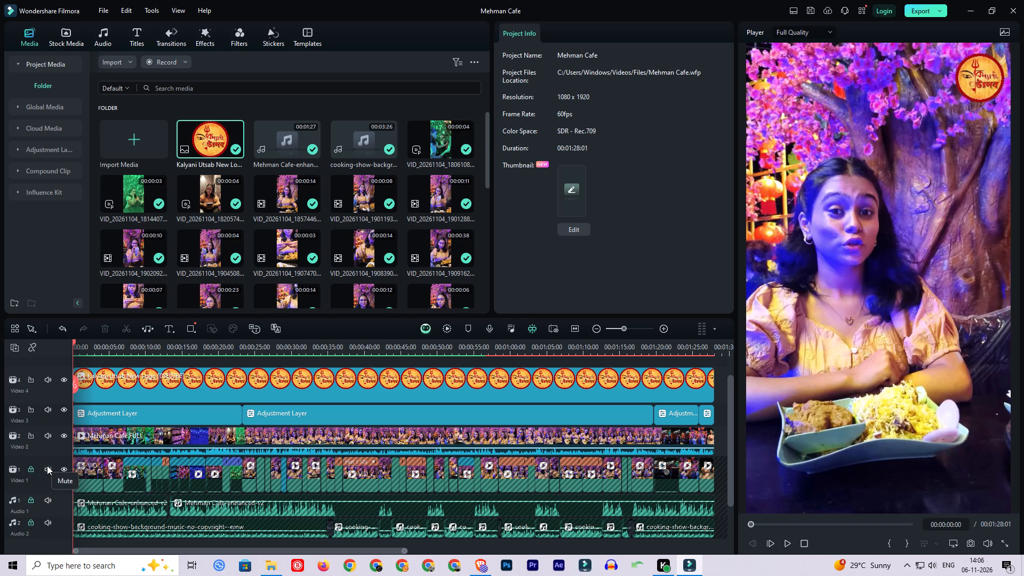
left_click(47, 434)
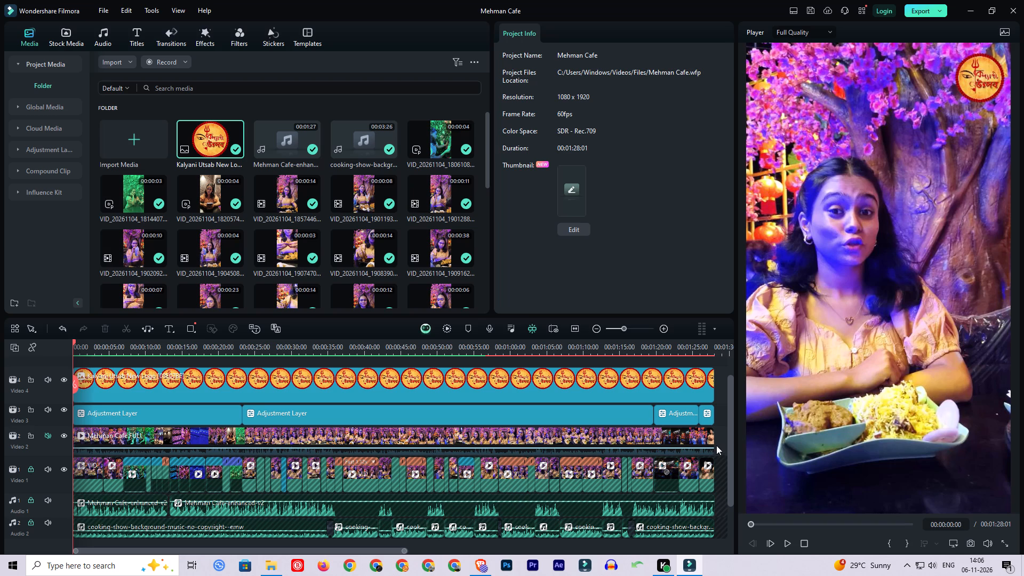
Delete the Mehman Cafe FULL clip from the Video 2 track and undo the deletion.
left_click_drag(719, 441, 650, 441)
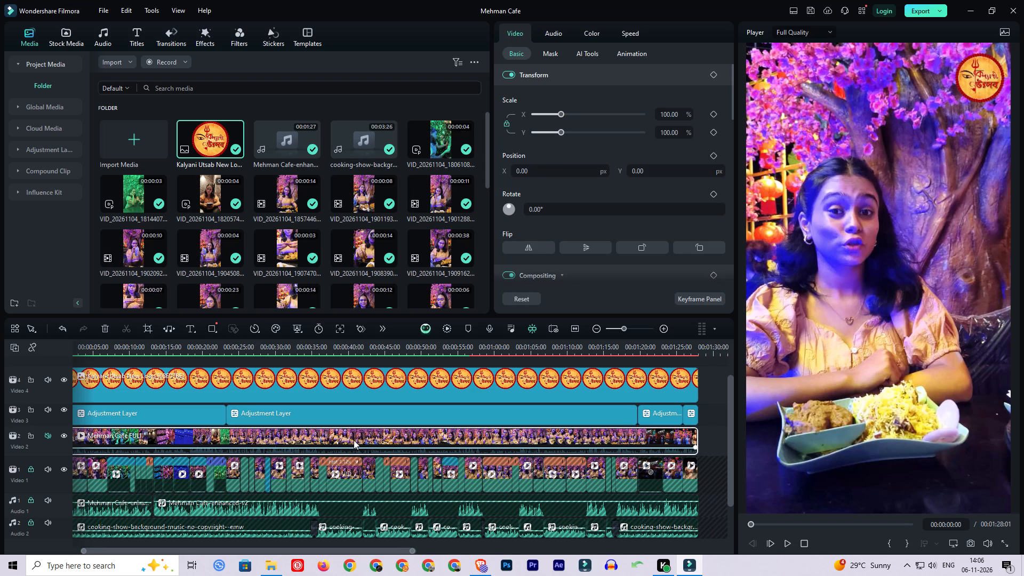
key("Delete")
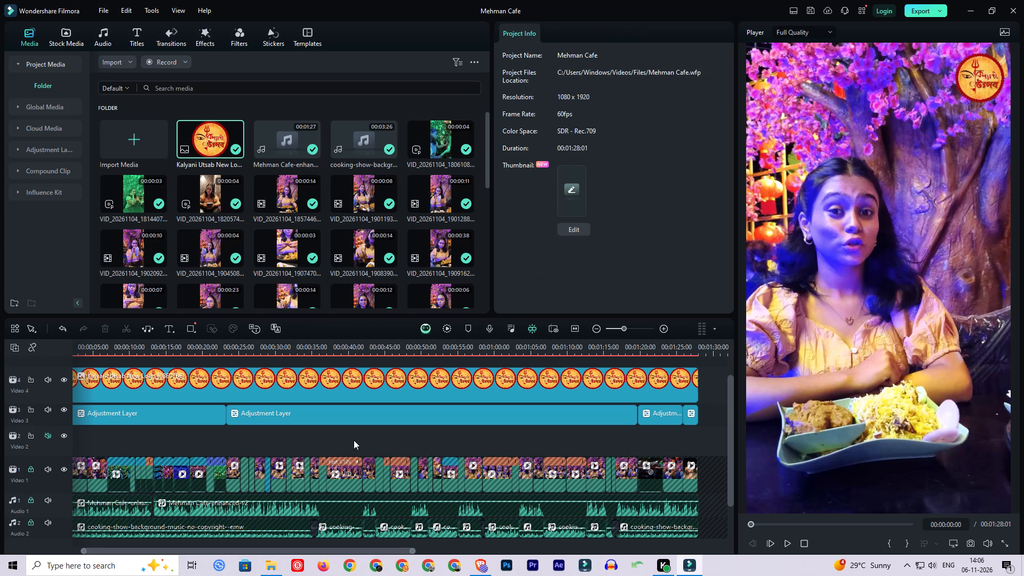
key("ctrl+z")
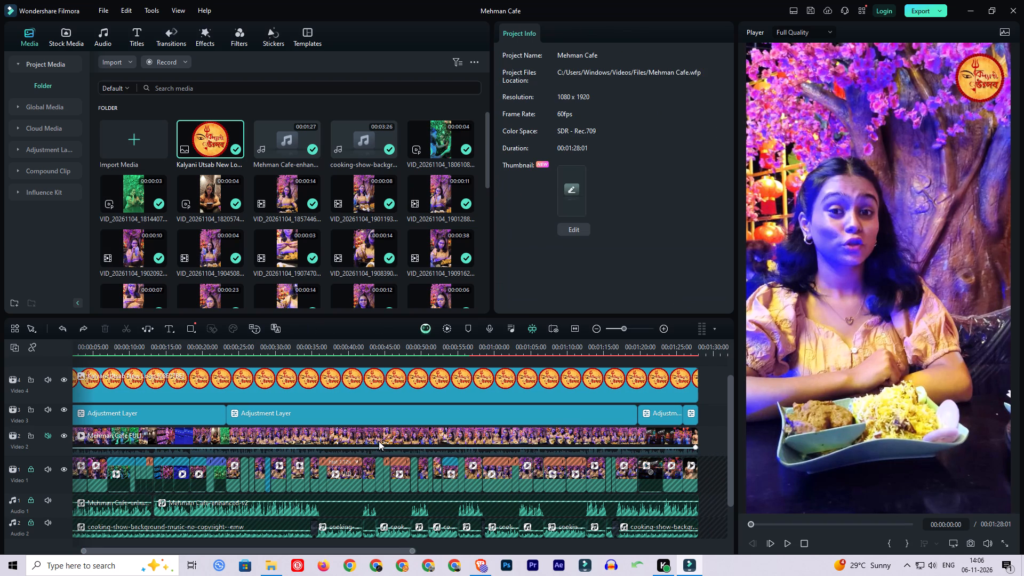
Play the timeline from the start to check the picture and the unmuted original audio.
left_click(803, 546)
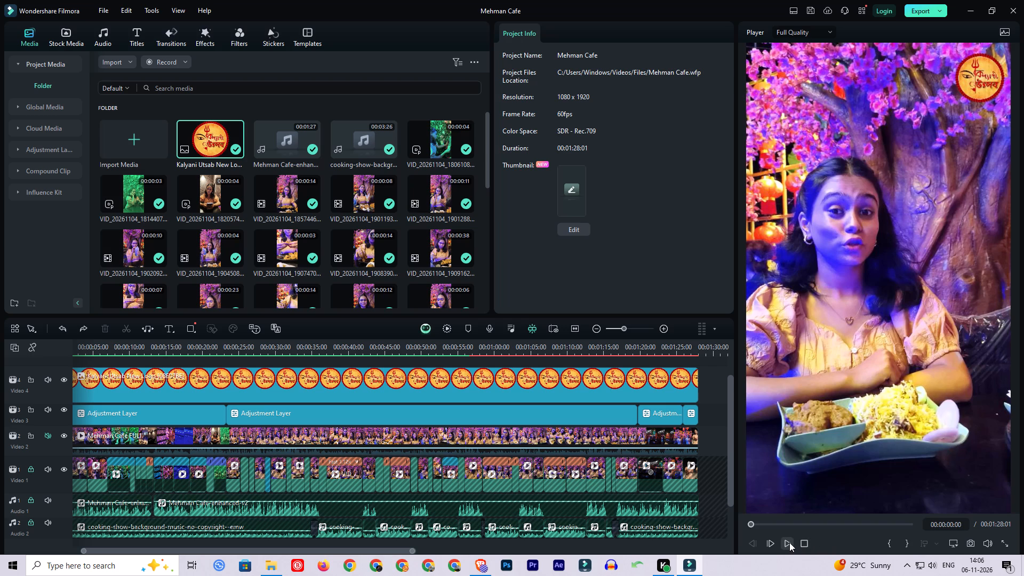
left_click(789, 542)
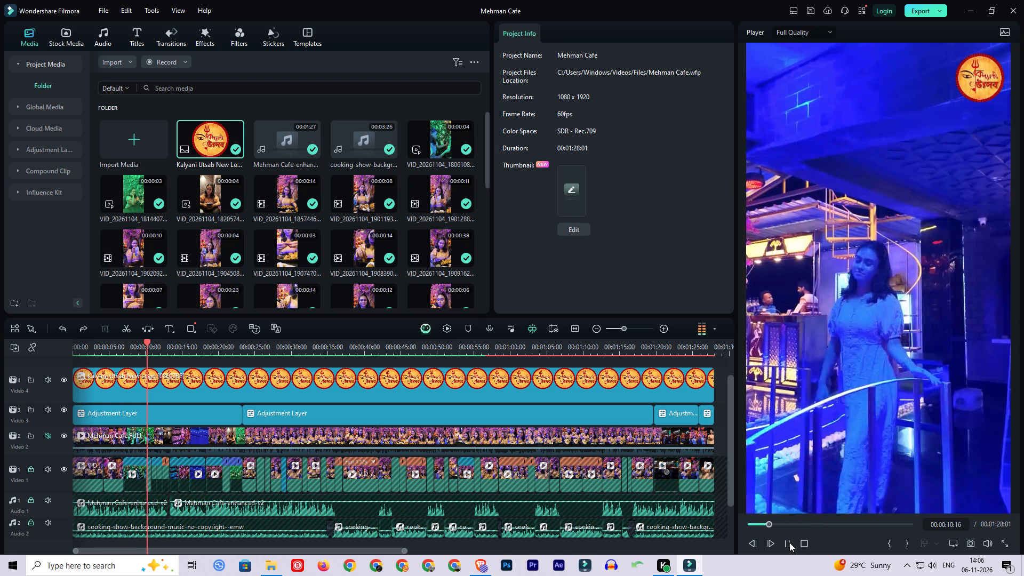
left_click(789, 542)
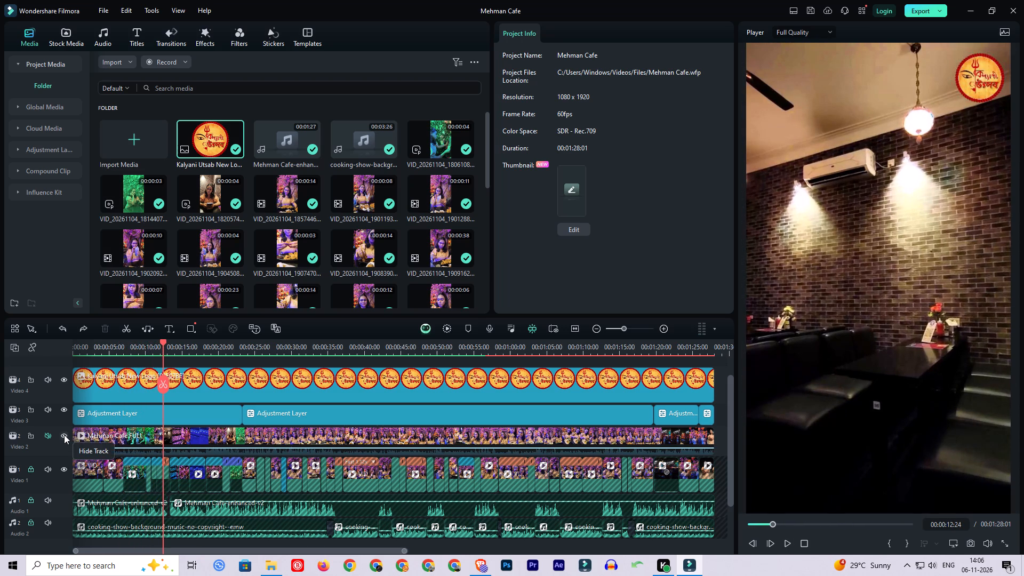
Toggle the visibility of Video 2 to compare the full clip with the original edit, leaving the track hidden.
left_click(64, 435)
left_click(64, 435)
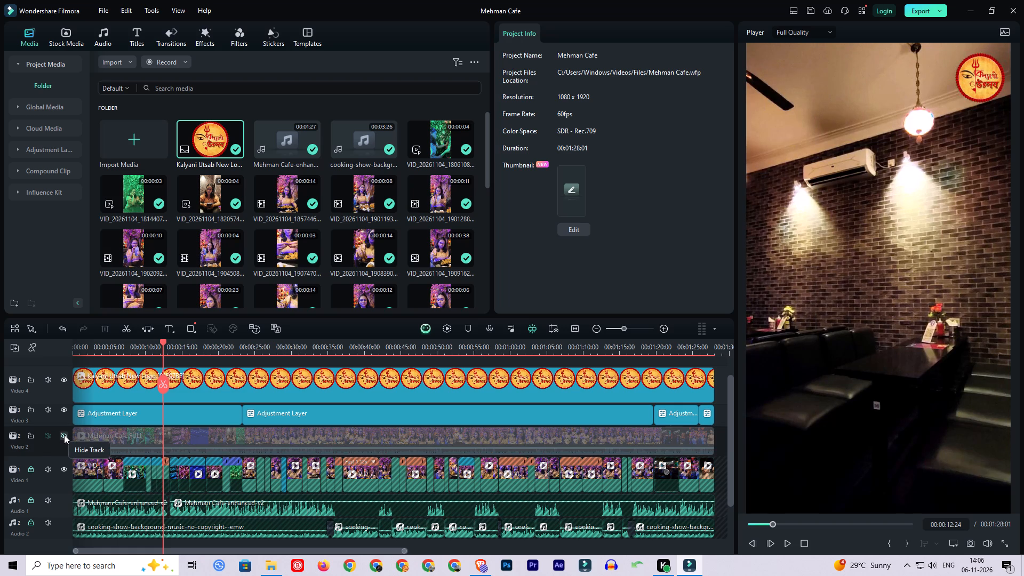
left_click(64, 435)
Delete the Mehman Cafe FULL clip from the hidden Video 2 track.
left_click(479, 442)
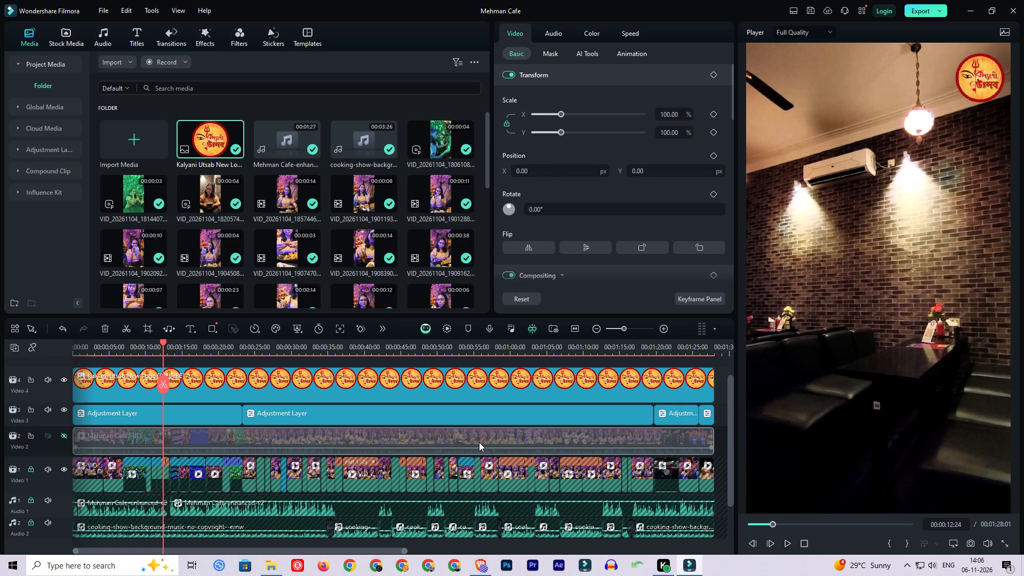
key("Delete")
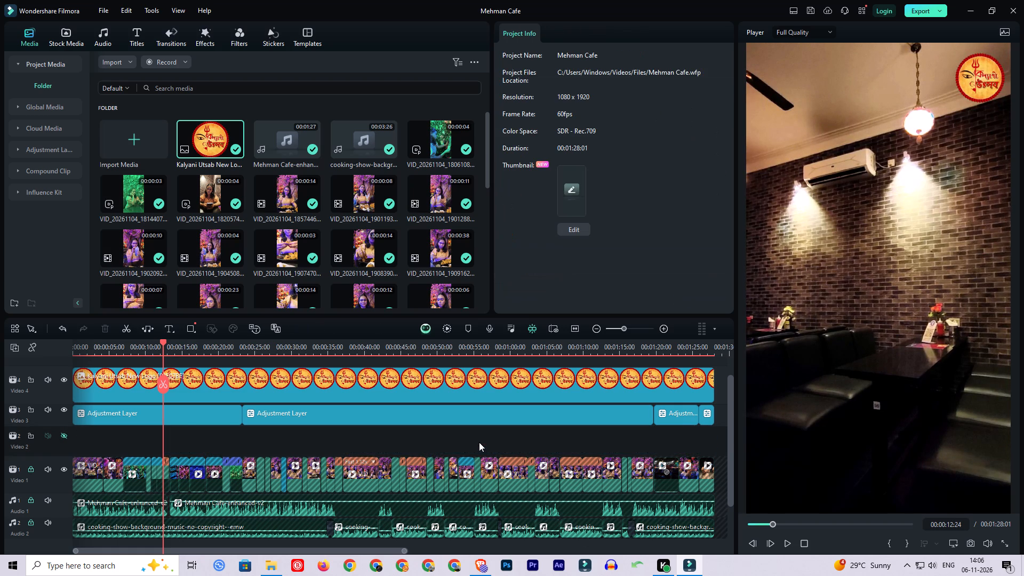
Show and unmute the emptied Video 2 track, and remove it from the timeline.
left_click(65, 435)
left_click(47, 434)
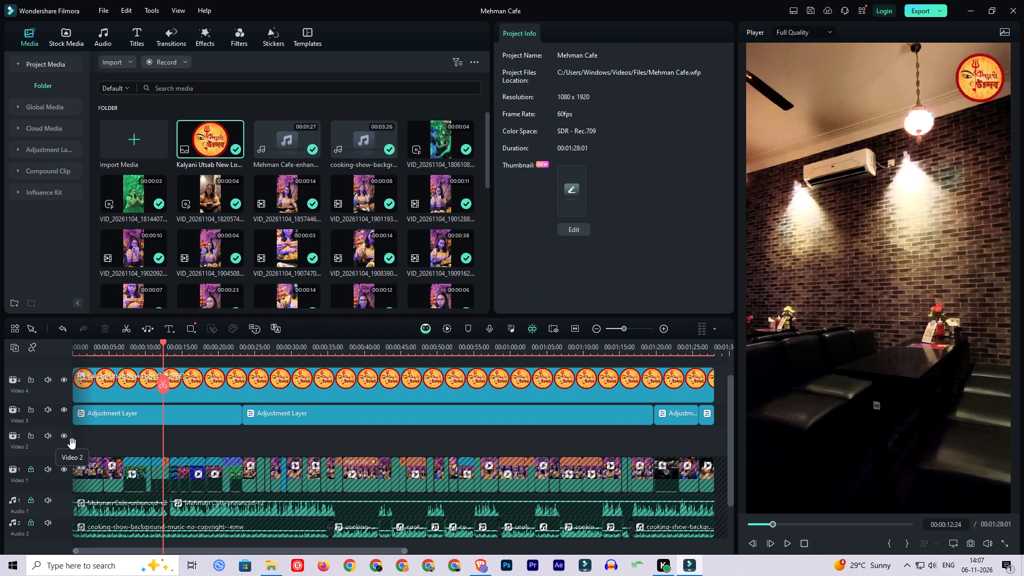
right_click(68, 442)
left_click(96, 501)
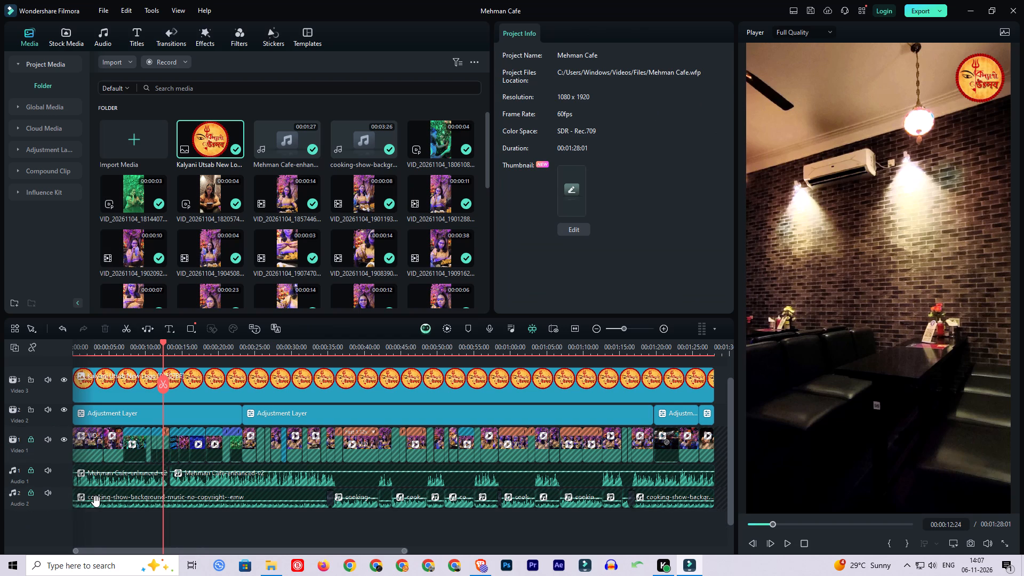
Unlock the Video 1, Audio 1 and Audio 2 tracks.
left_click(31, 439)
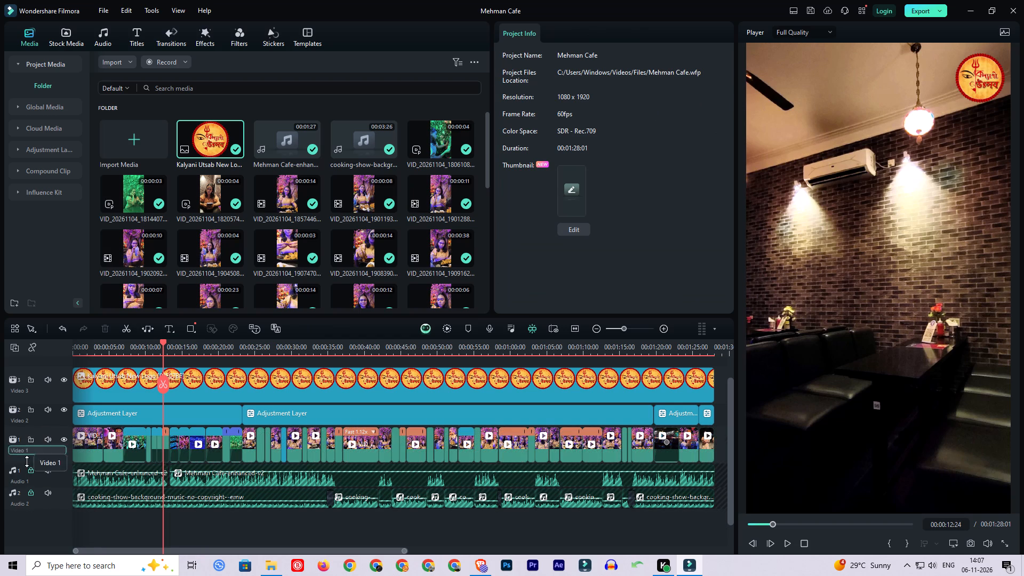
left_click(32, 469)
left_click(31, 491)
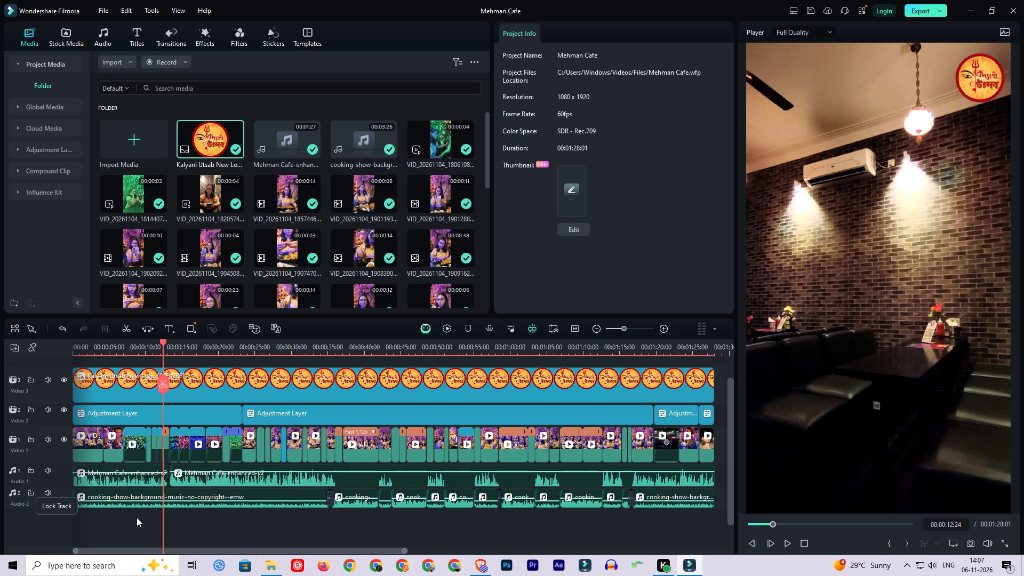
Save the Mehman Cafe project.
left_click(204, 529)
key("ctrl+s")
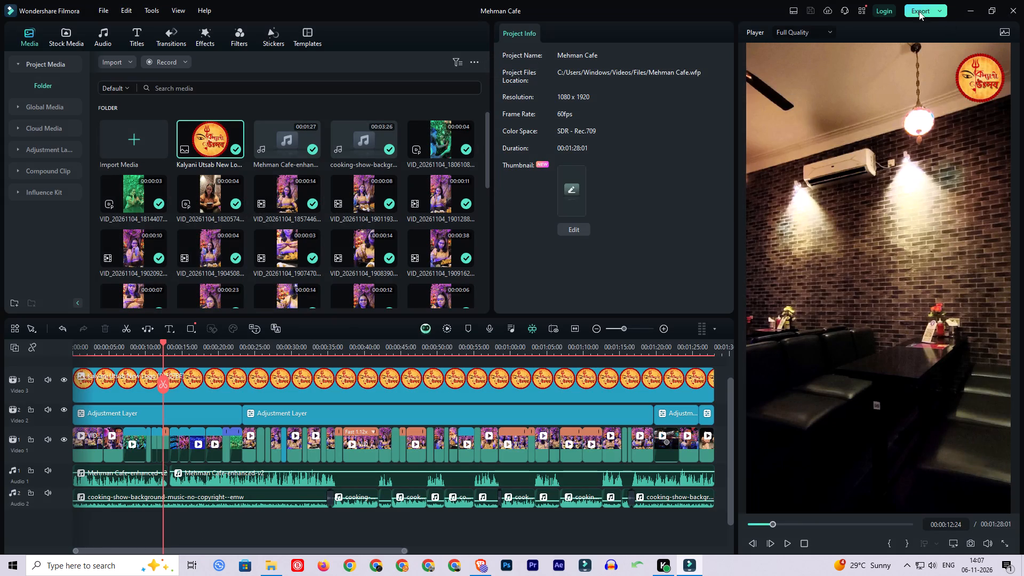
Start a preview render of the revised timeline.
key("Return")
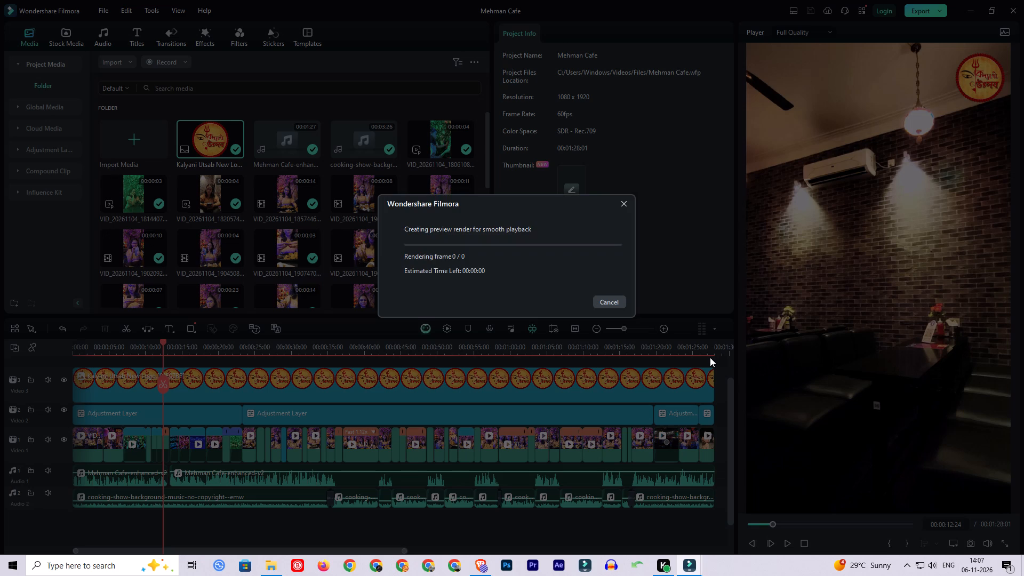
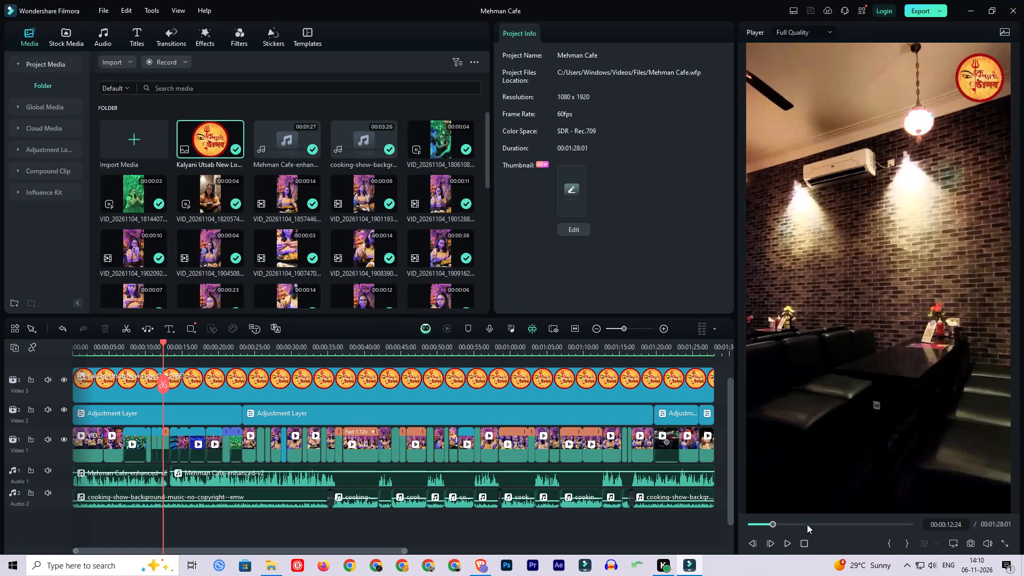
Stop the preview playback and return to the start of the timeline.
left_click(804, 542)
left_click(690, 534)
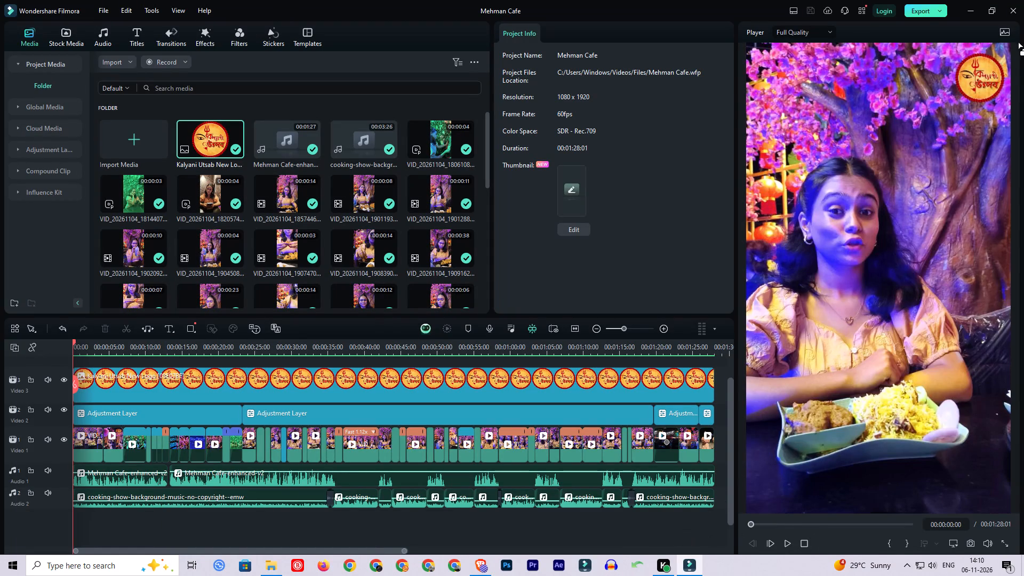
Export the video locally at Higher quality under the file name Mehman_Cafe.
left_click(925, 10)
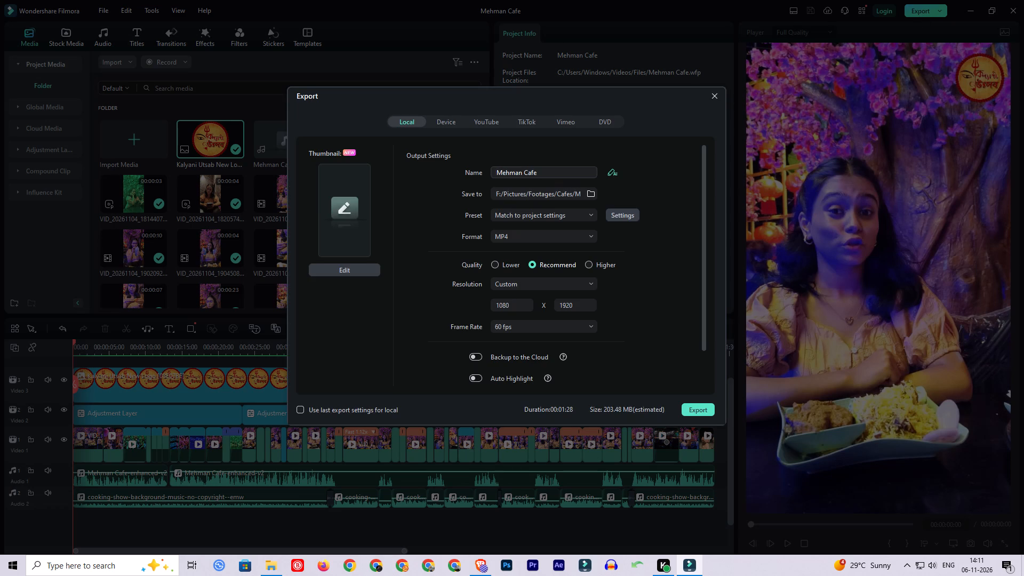
left_click(596, 263)
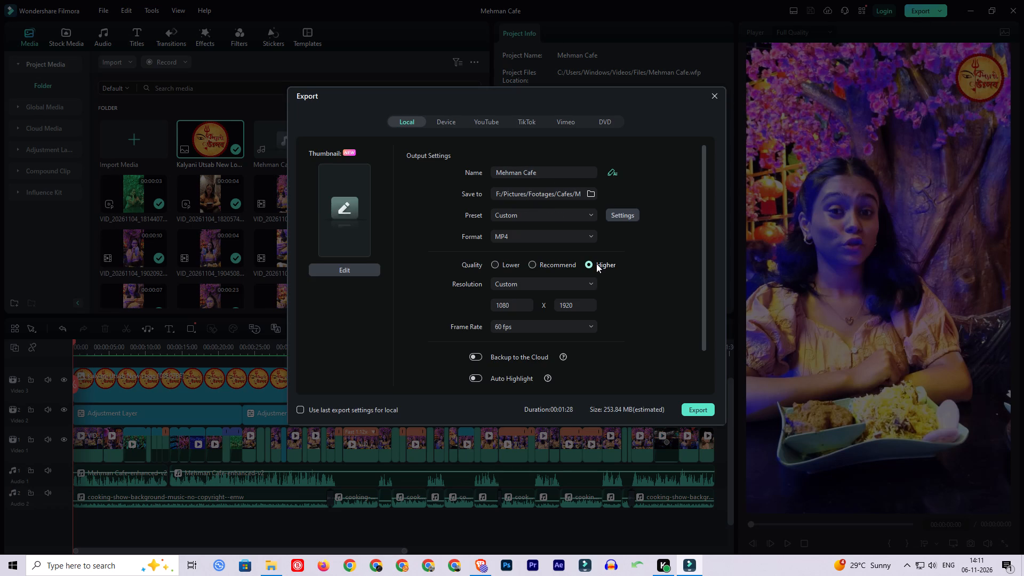
left_click(523, 171)
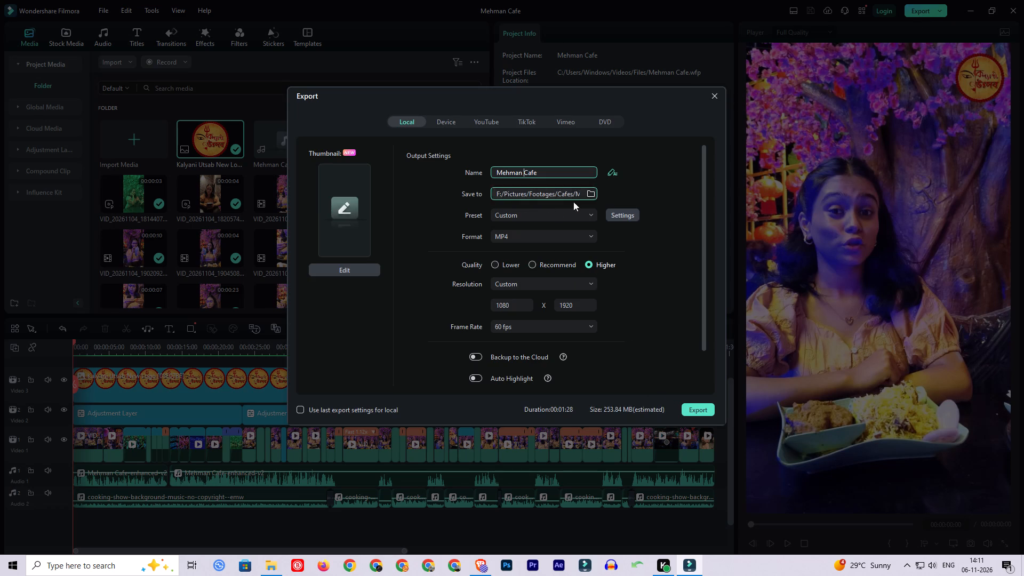
key("BackSpace")
key("shift+underscore")
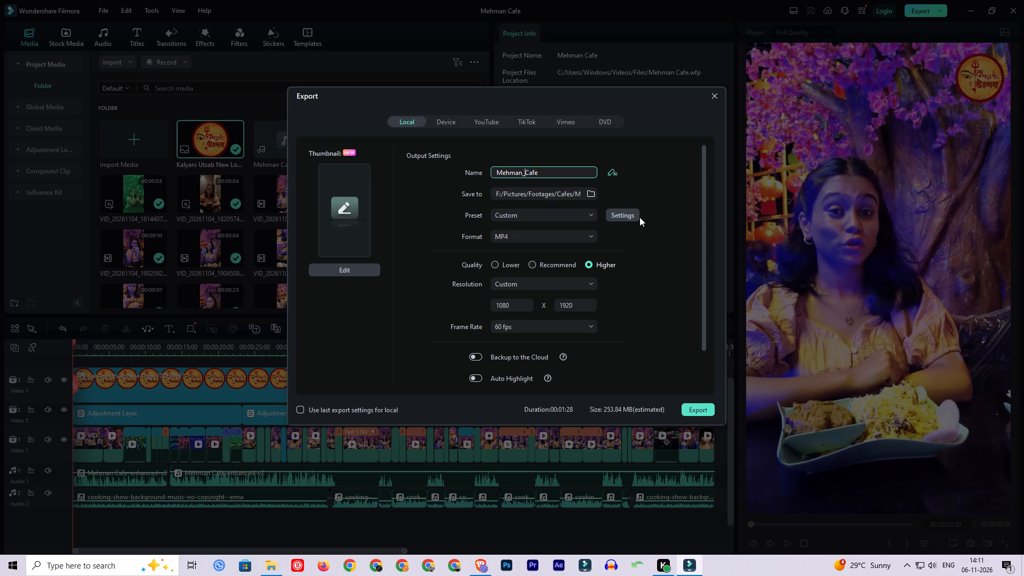
left_click_drag(663, 214, 663, 219)
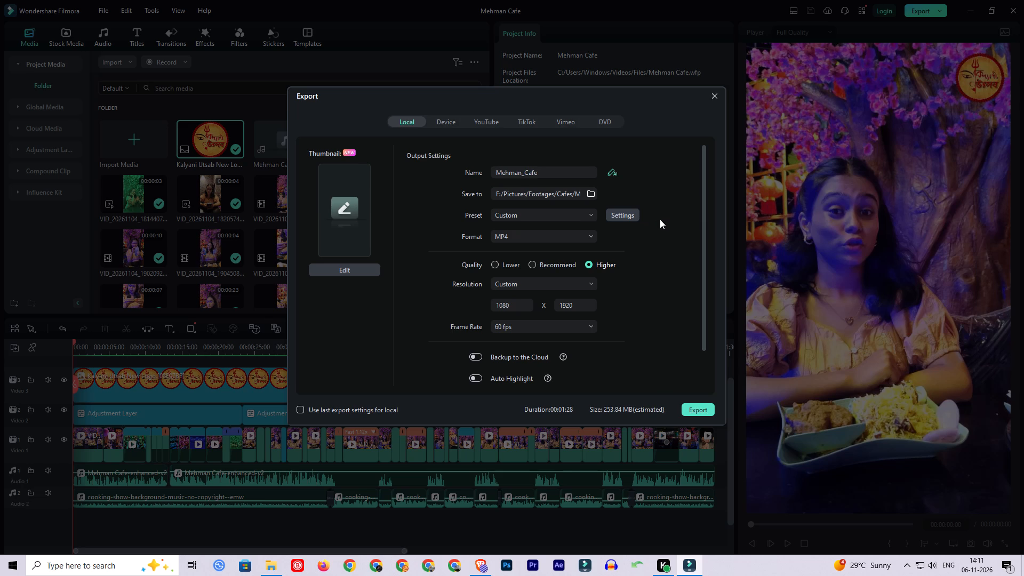
left_click(693, 409)
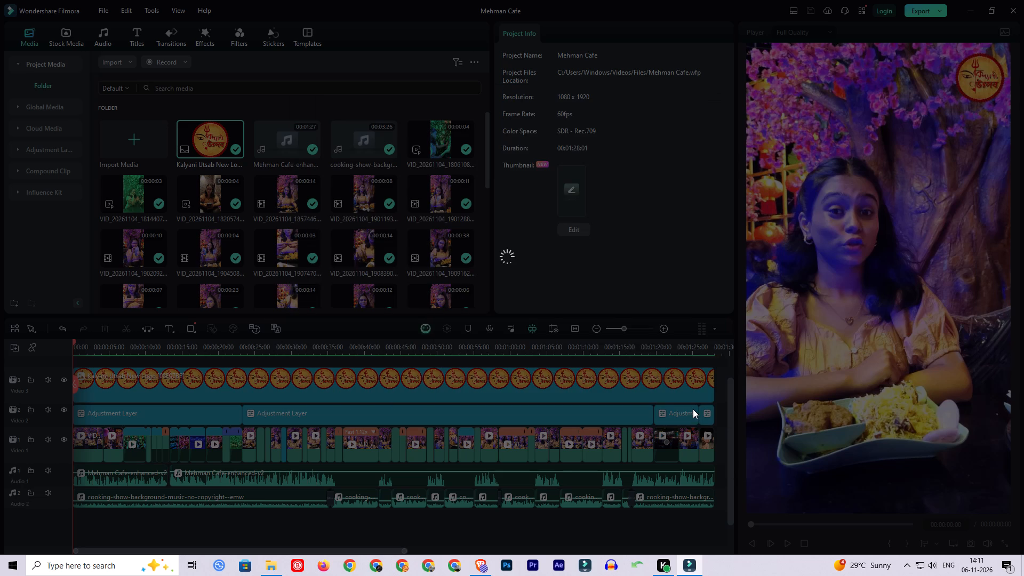
left_click(420, 117)
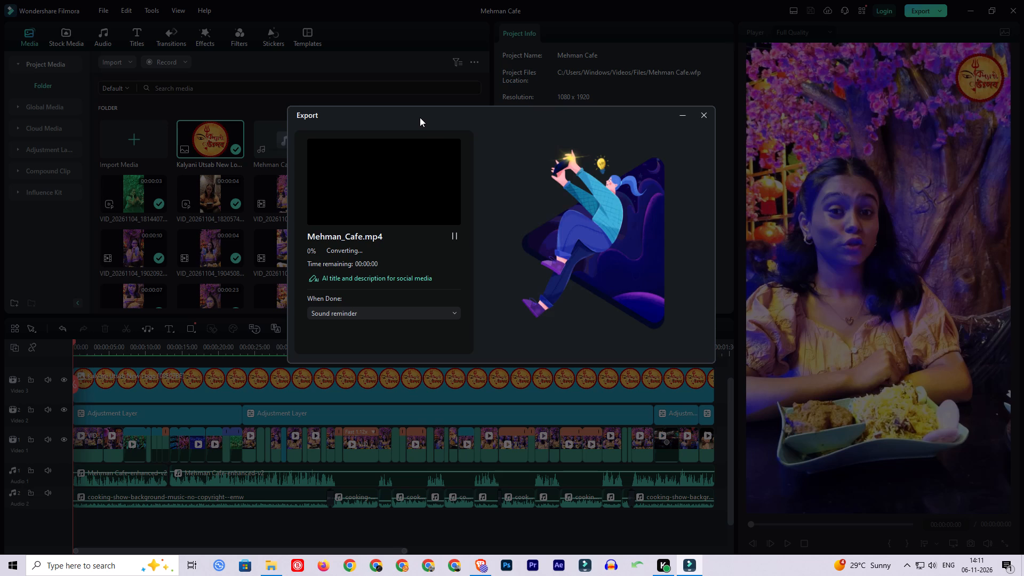